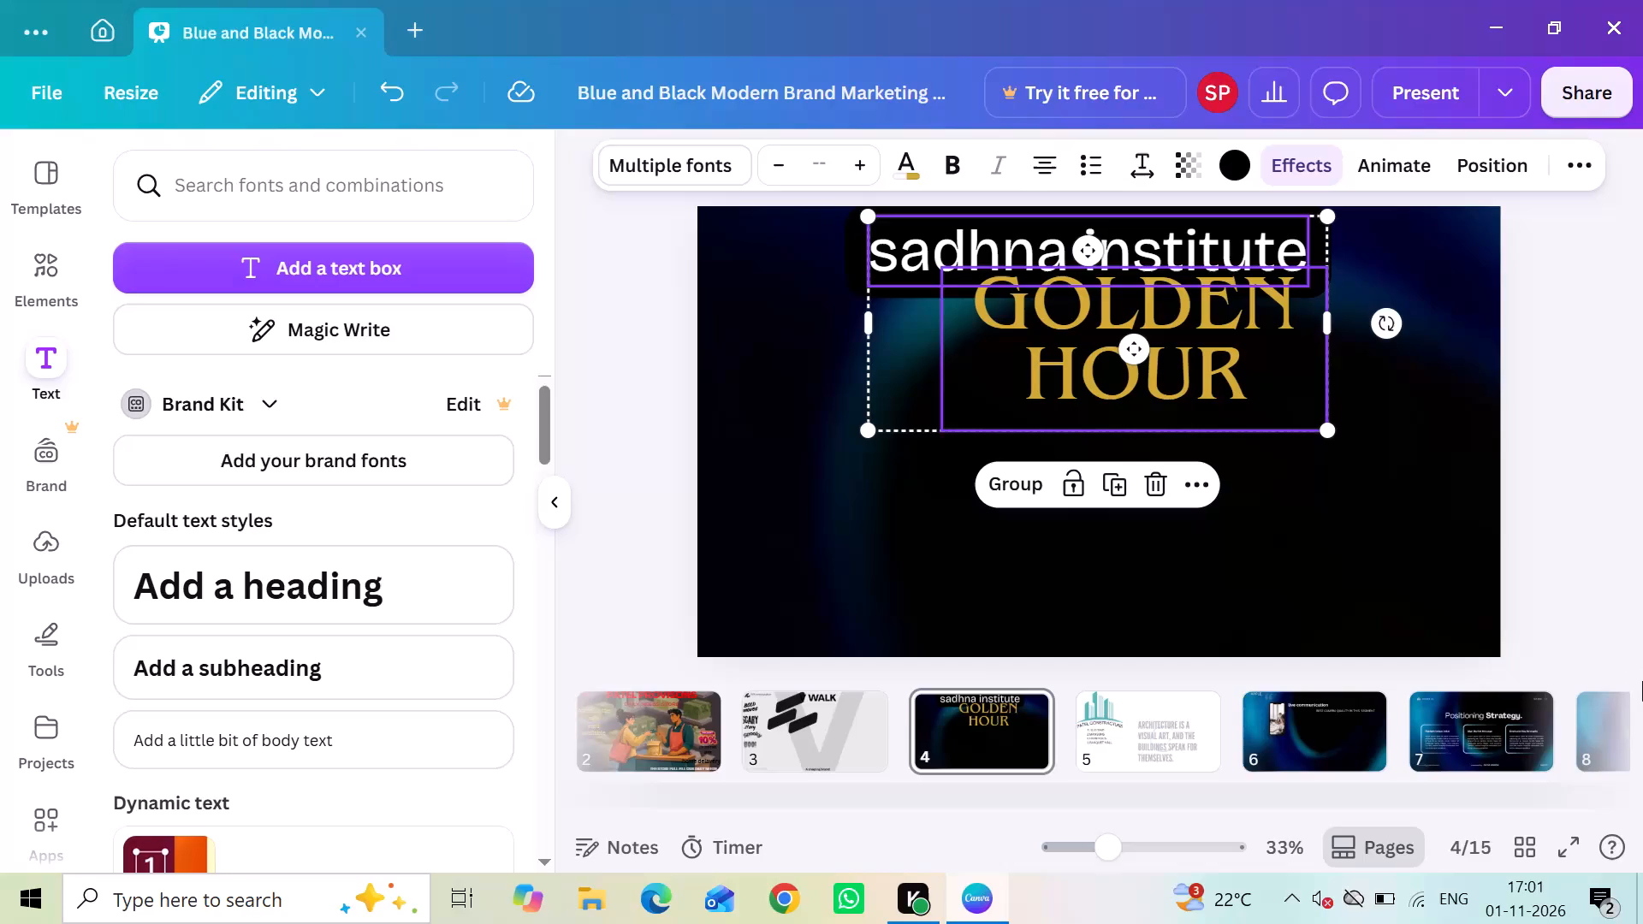
Delete the "sadhna institute" and "GOLDEN HOUR" texts from page 4.
left_click(1156, 473)
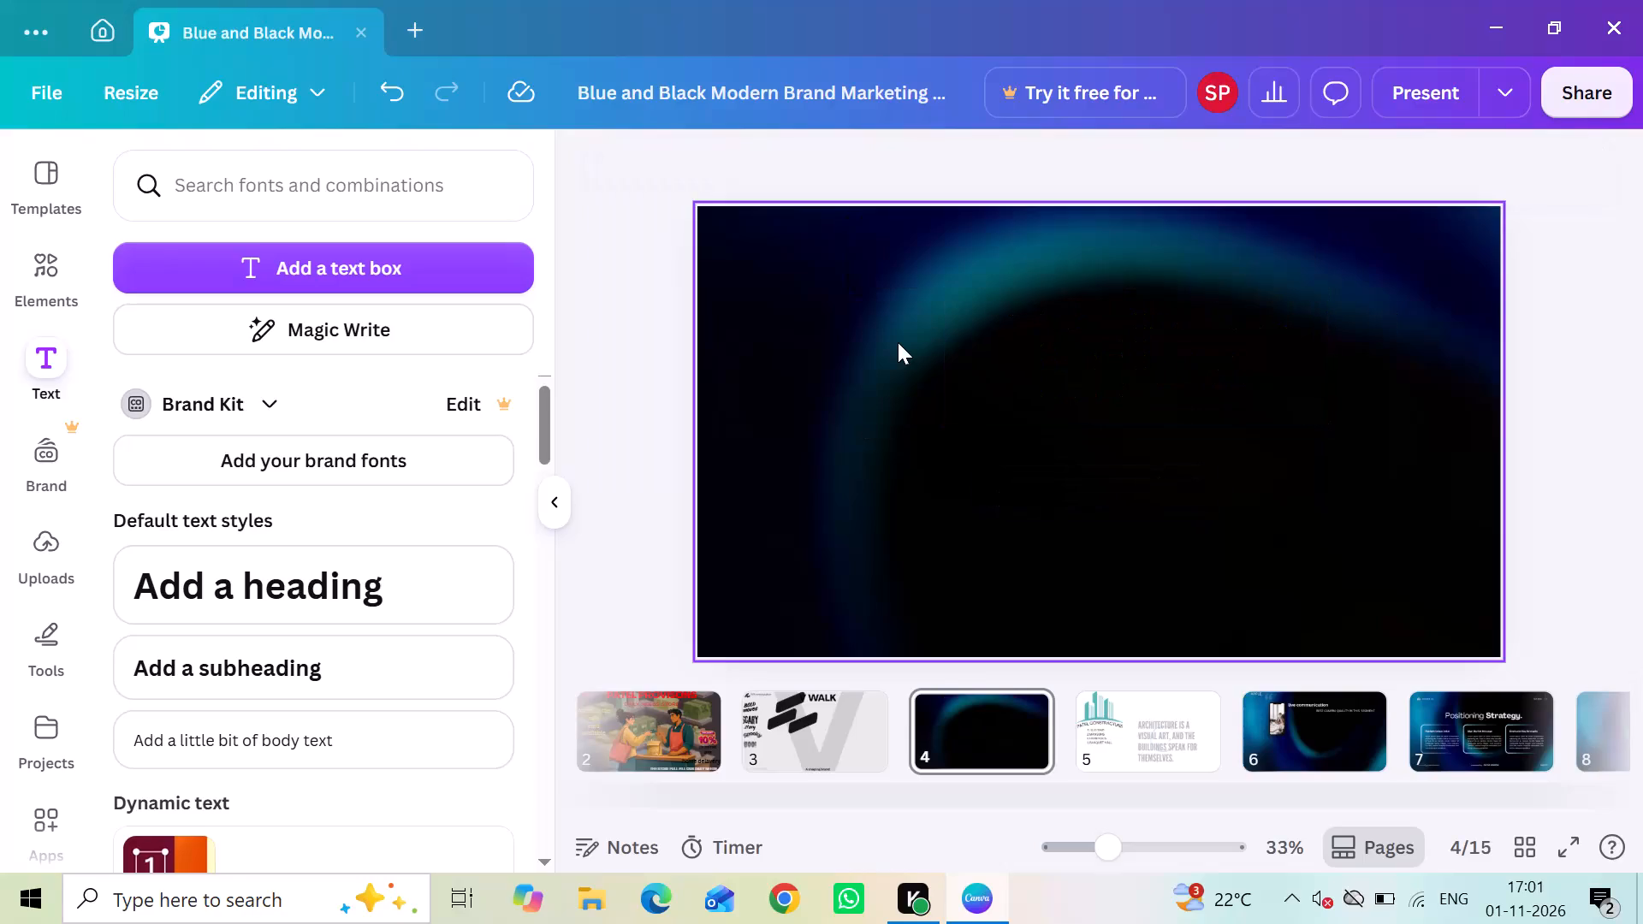
scroll(140, 379, "up", 4)
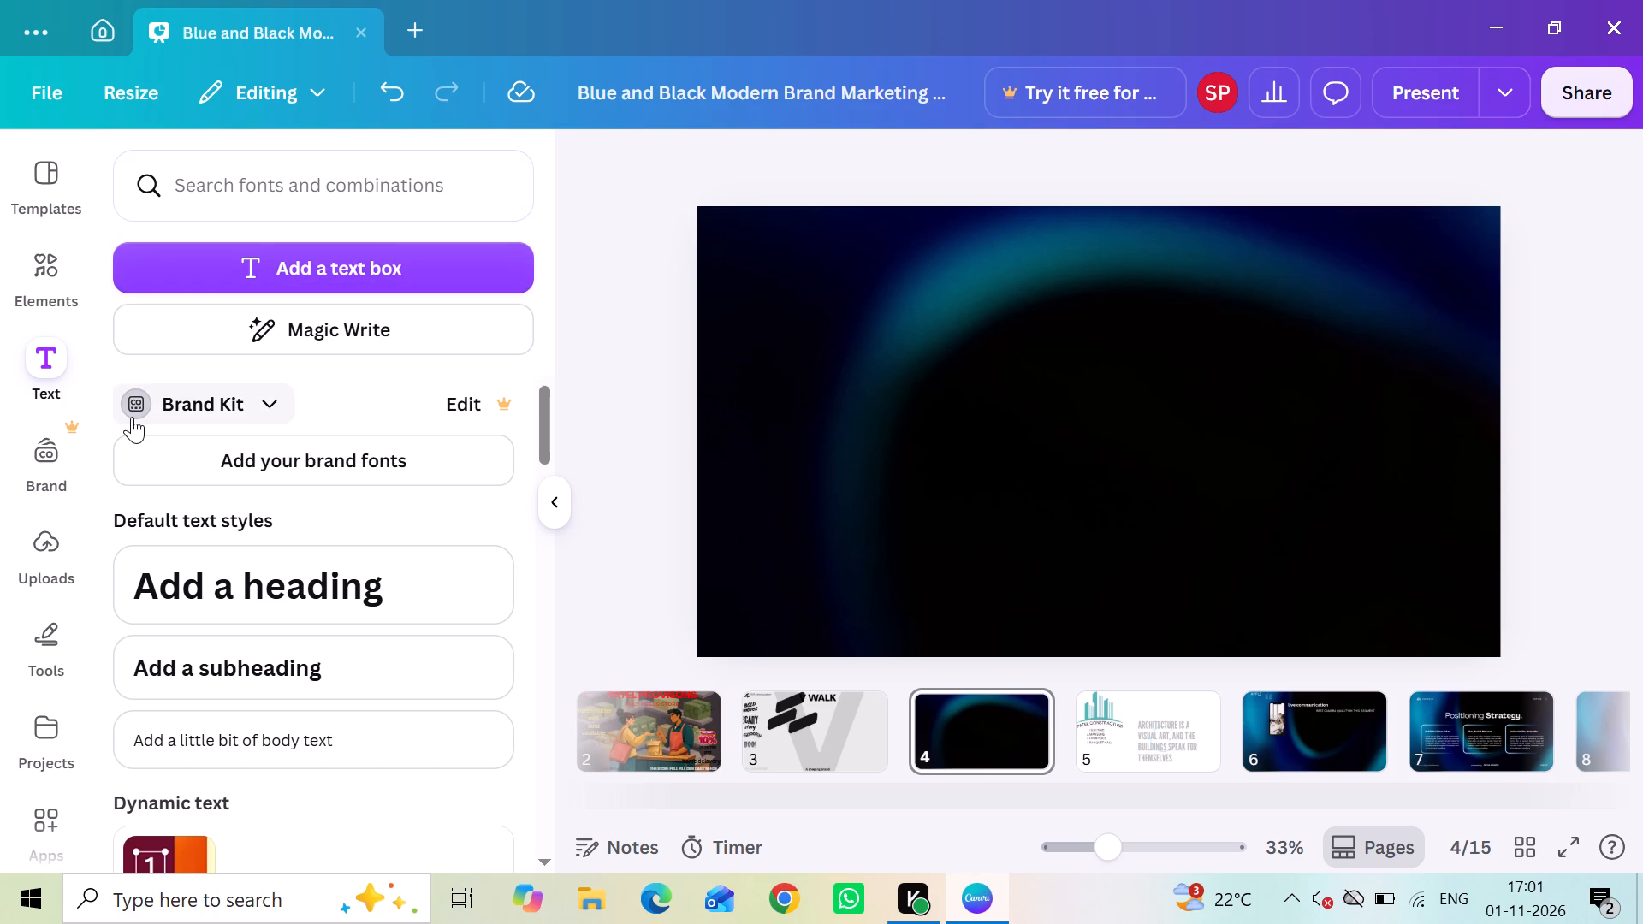
Rotate the dark blue background image of page 4 within its crop frame to 171.4 degrees.
left_click(843, 310)
left_click_drag(843, 310, 843, 318)
double_click(843, 318)
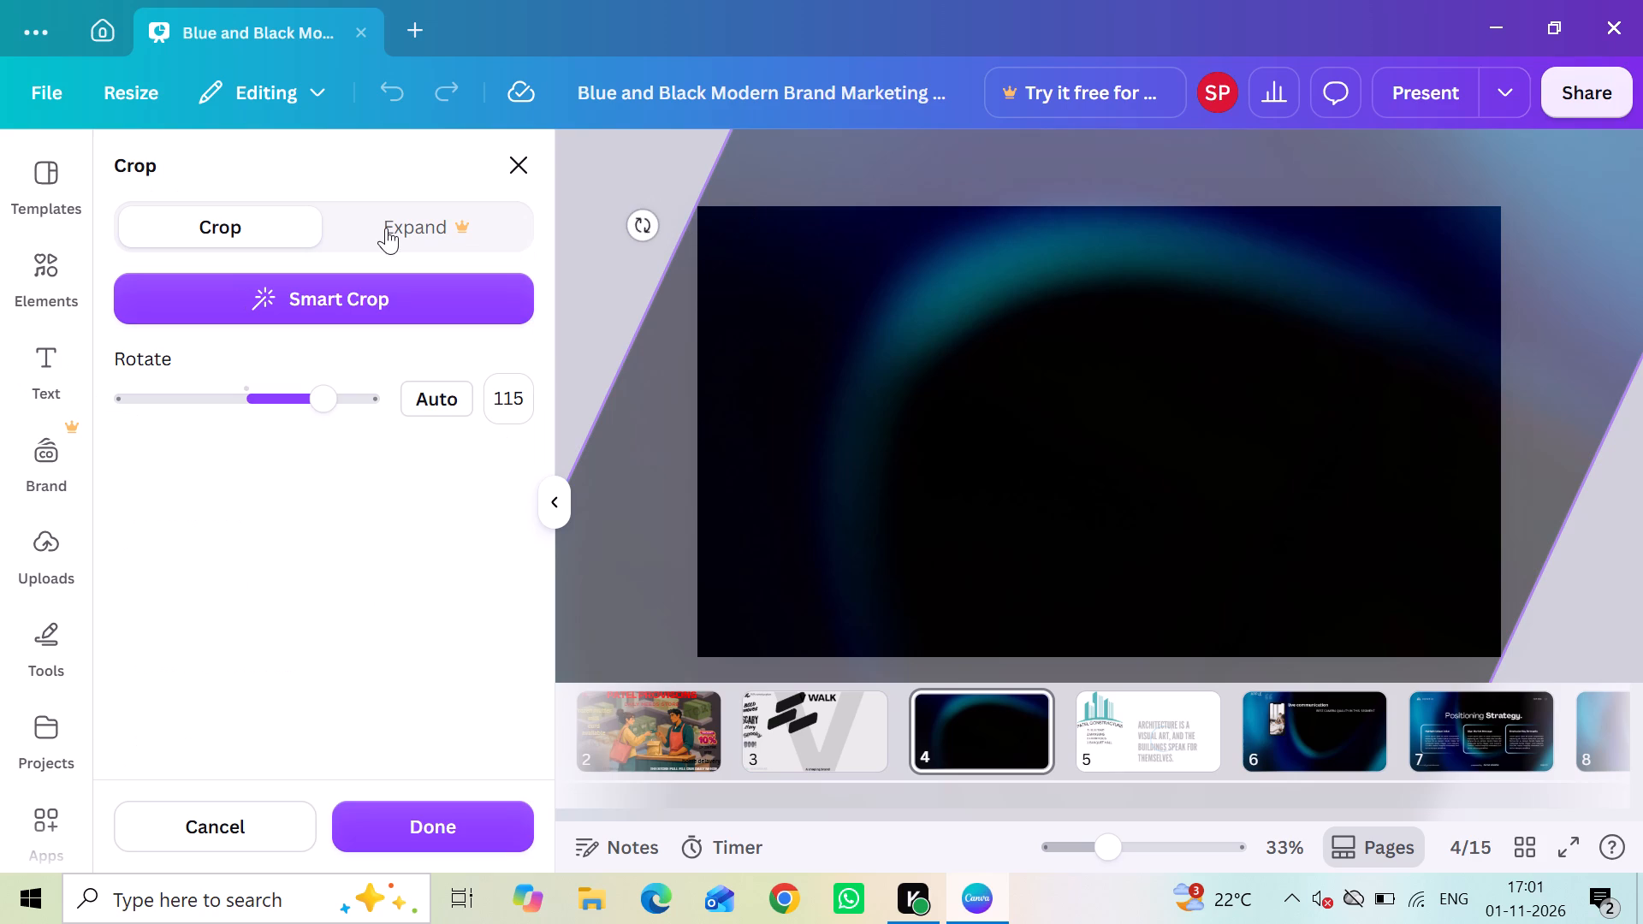
left_click(264, 400)
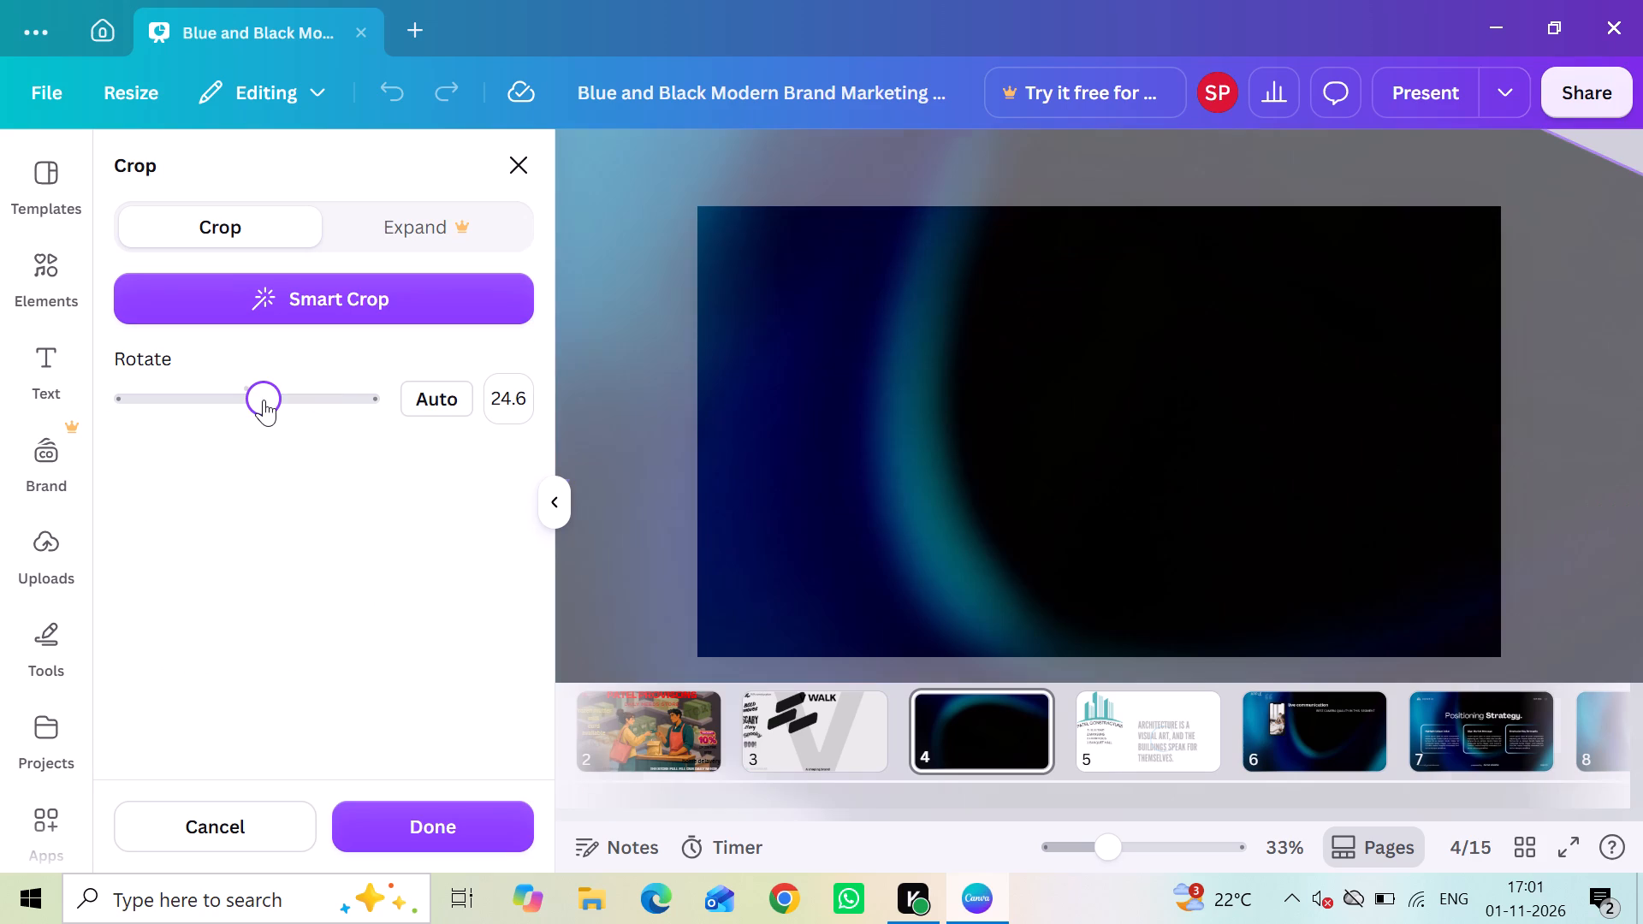
left_click(203, 412)
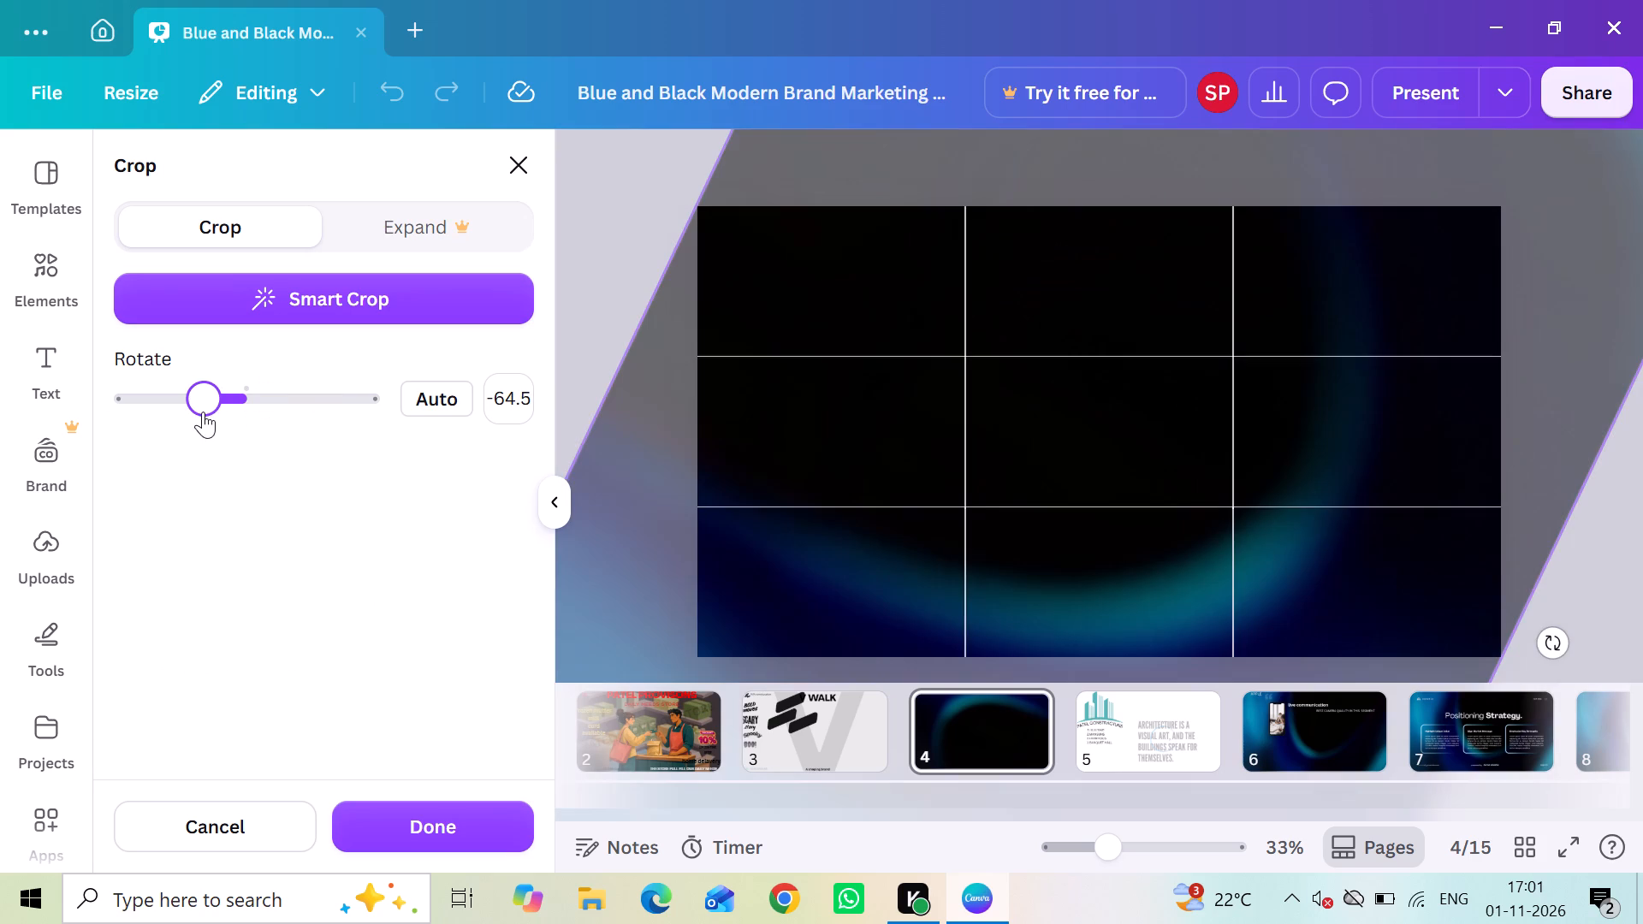
left_click(137, 399)
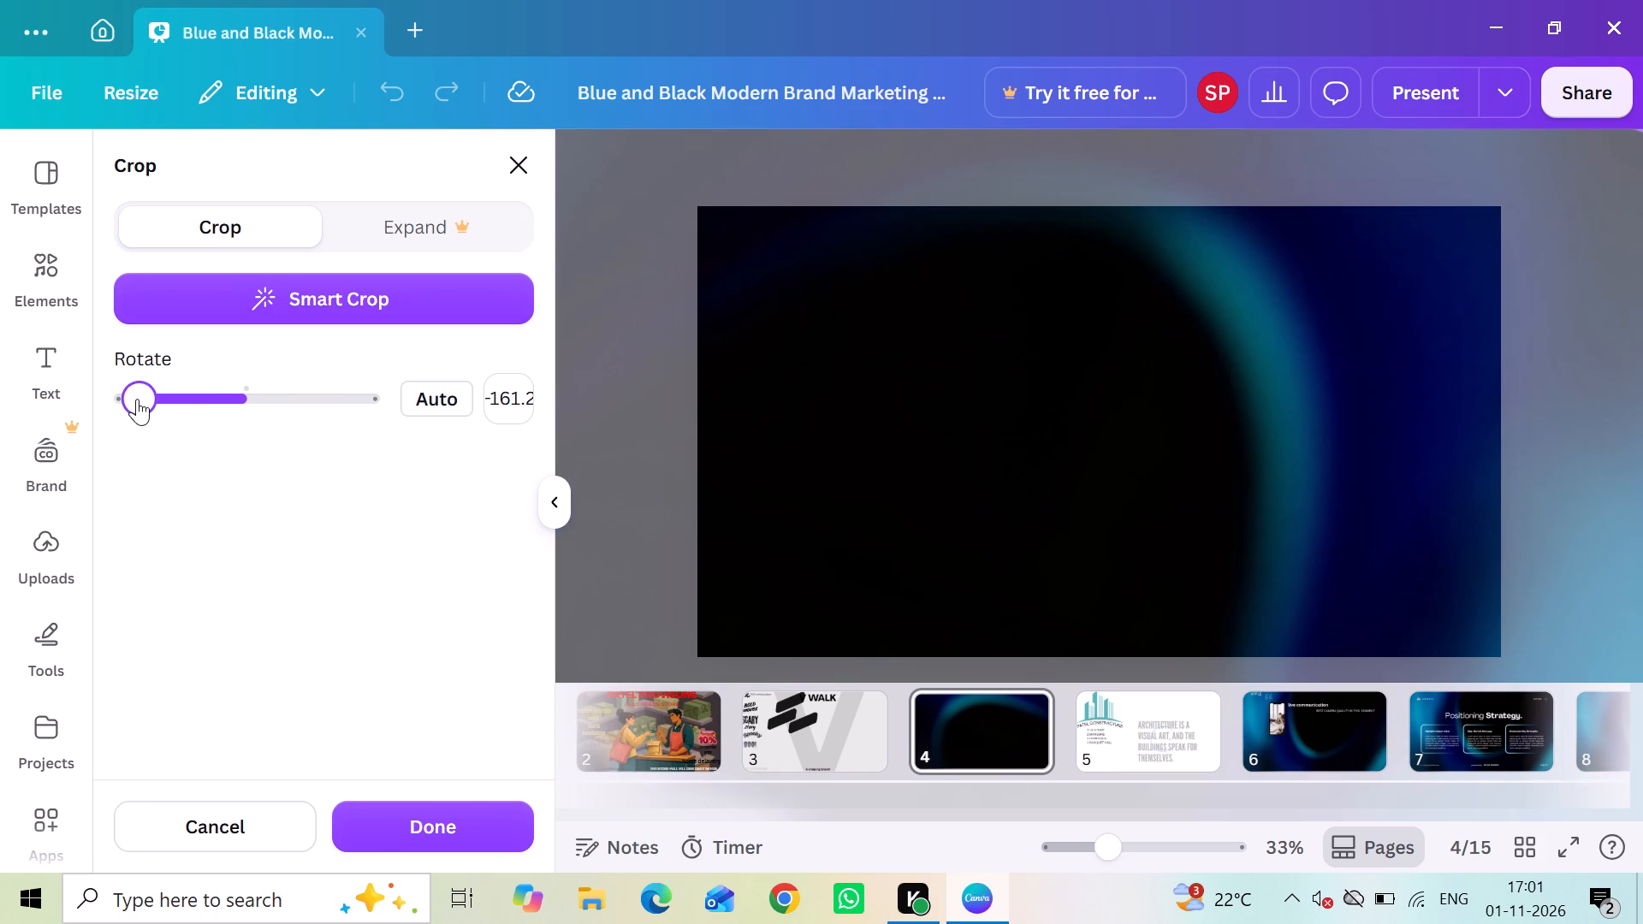
left_click(364, 394)
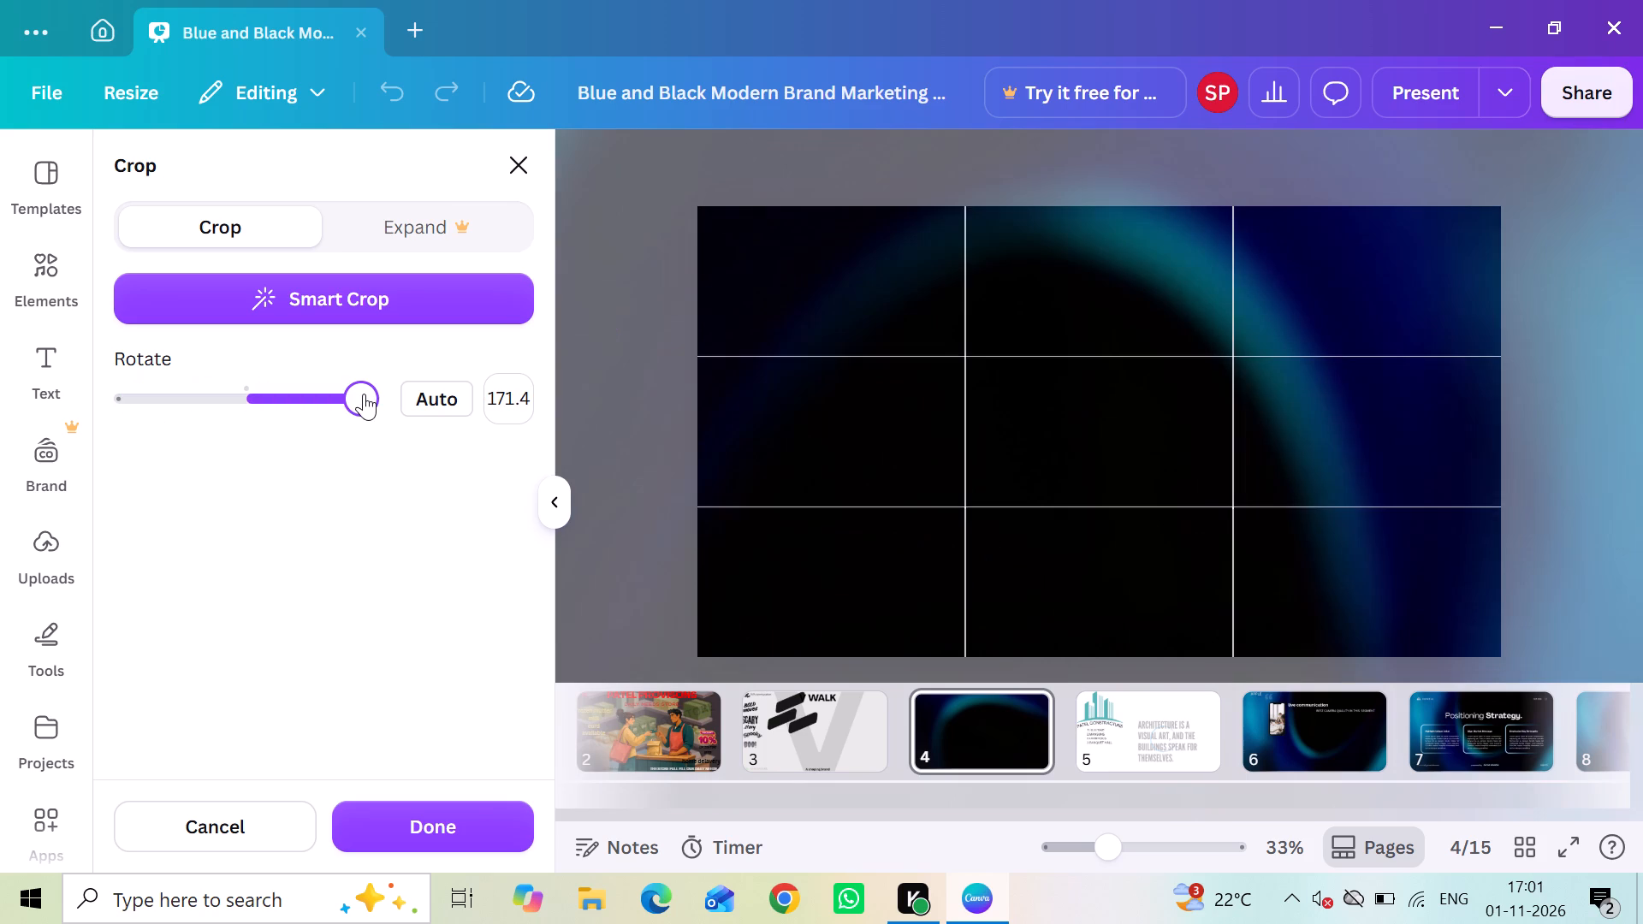
left_click(409, 396)
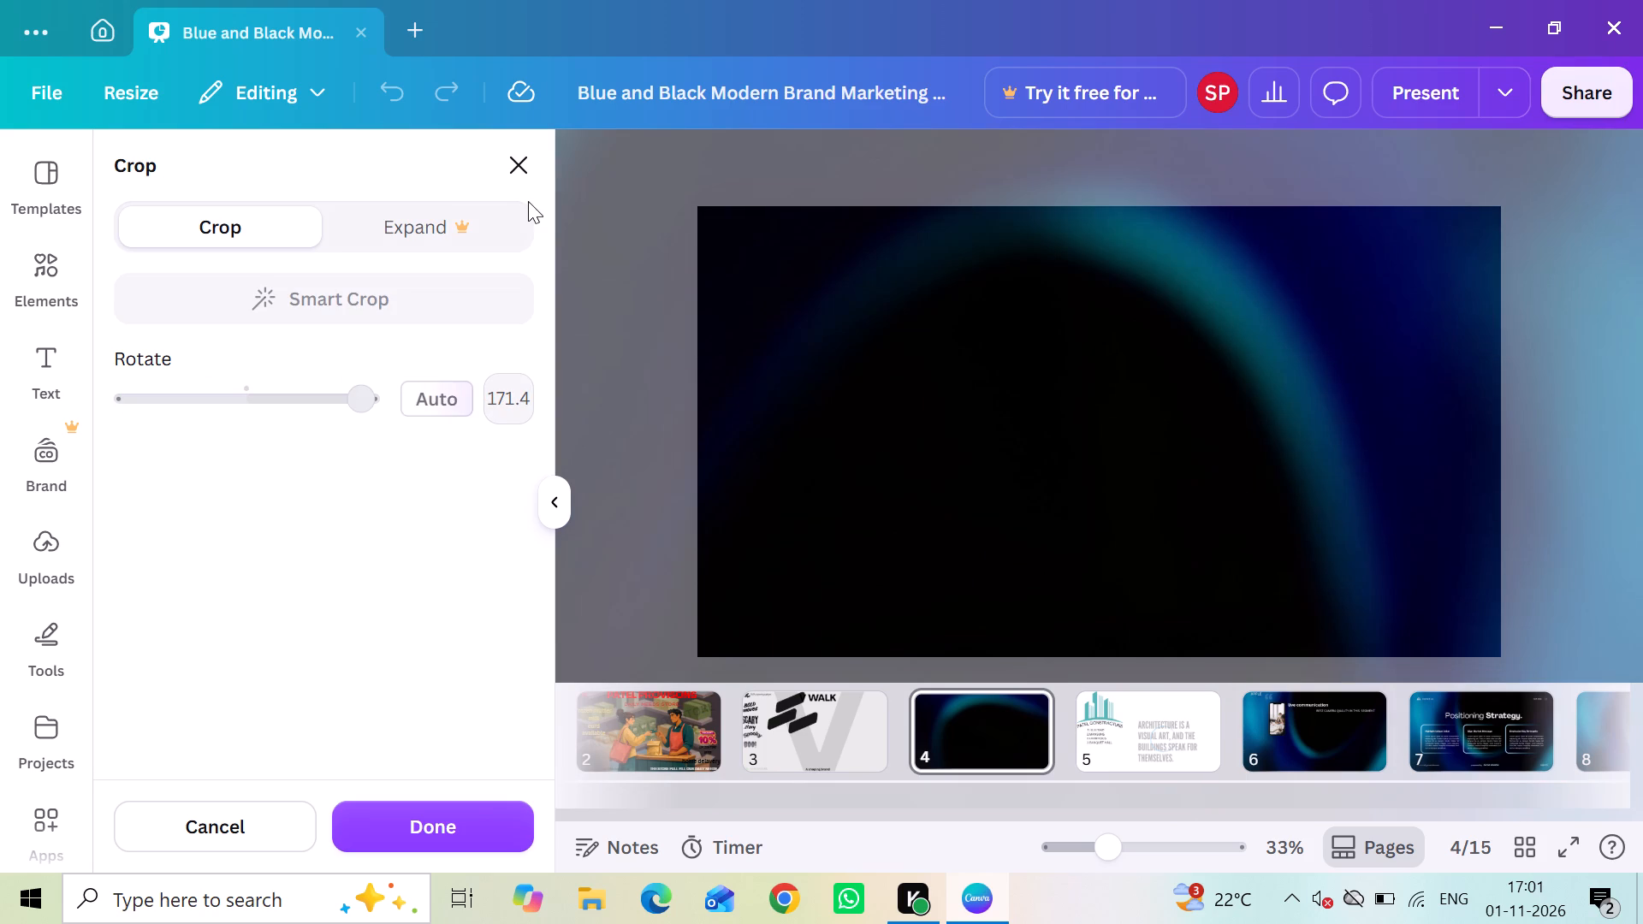
left_click(508, 151)
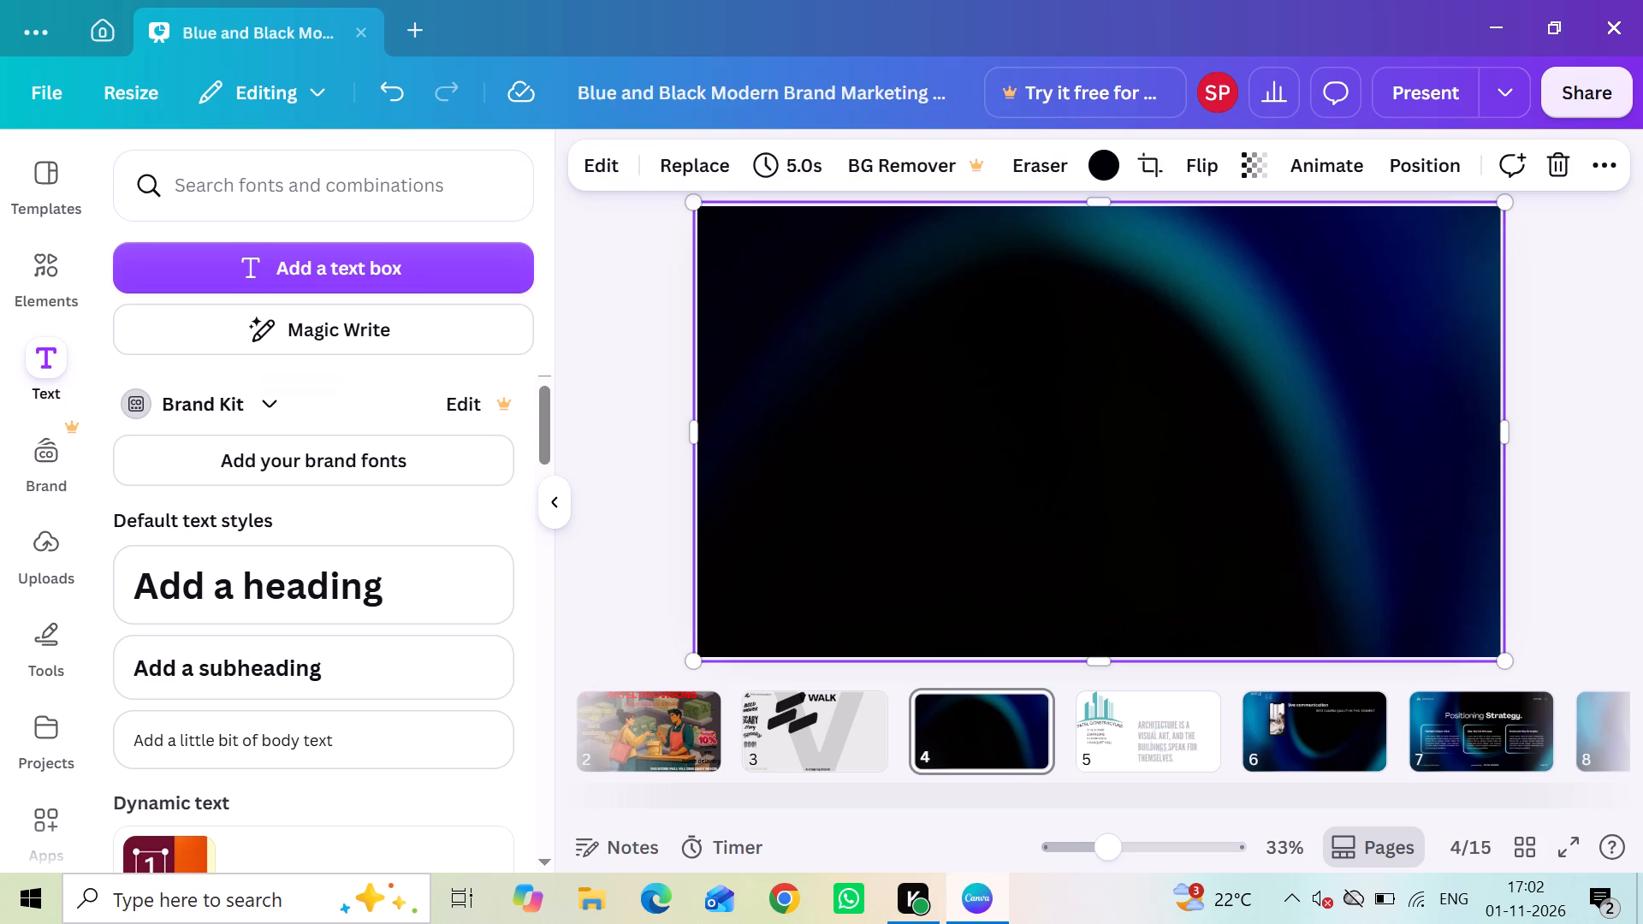
Search the elements library for "school background".
left_click(43, 283)
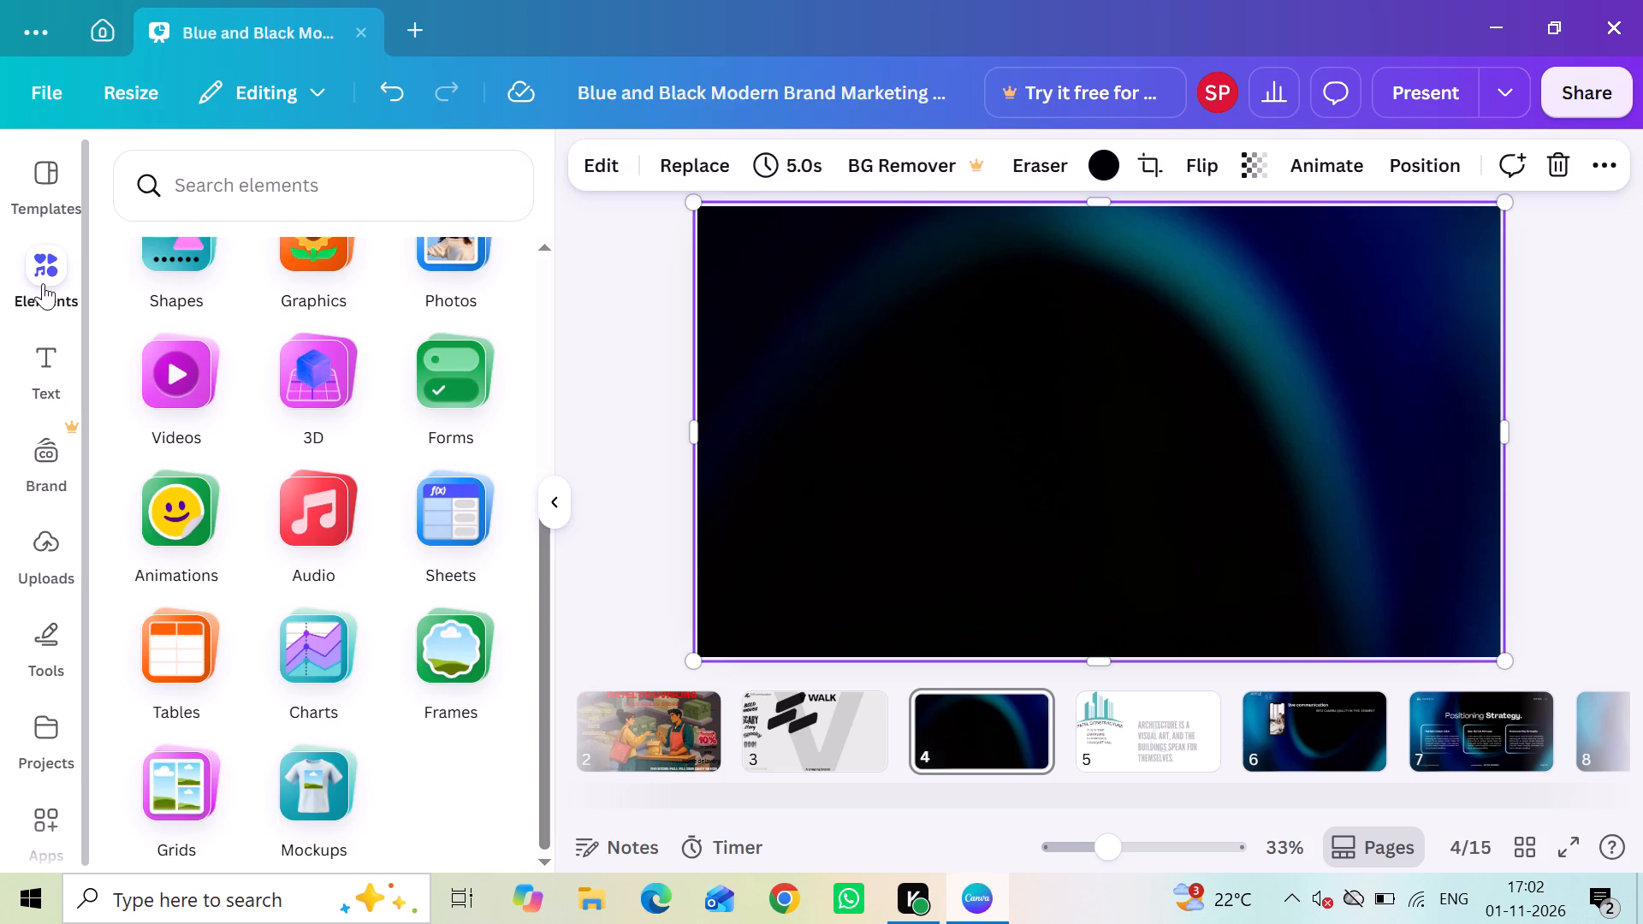
left_click(216, 188)
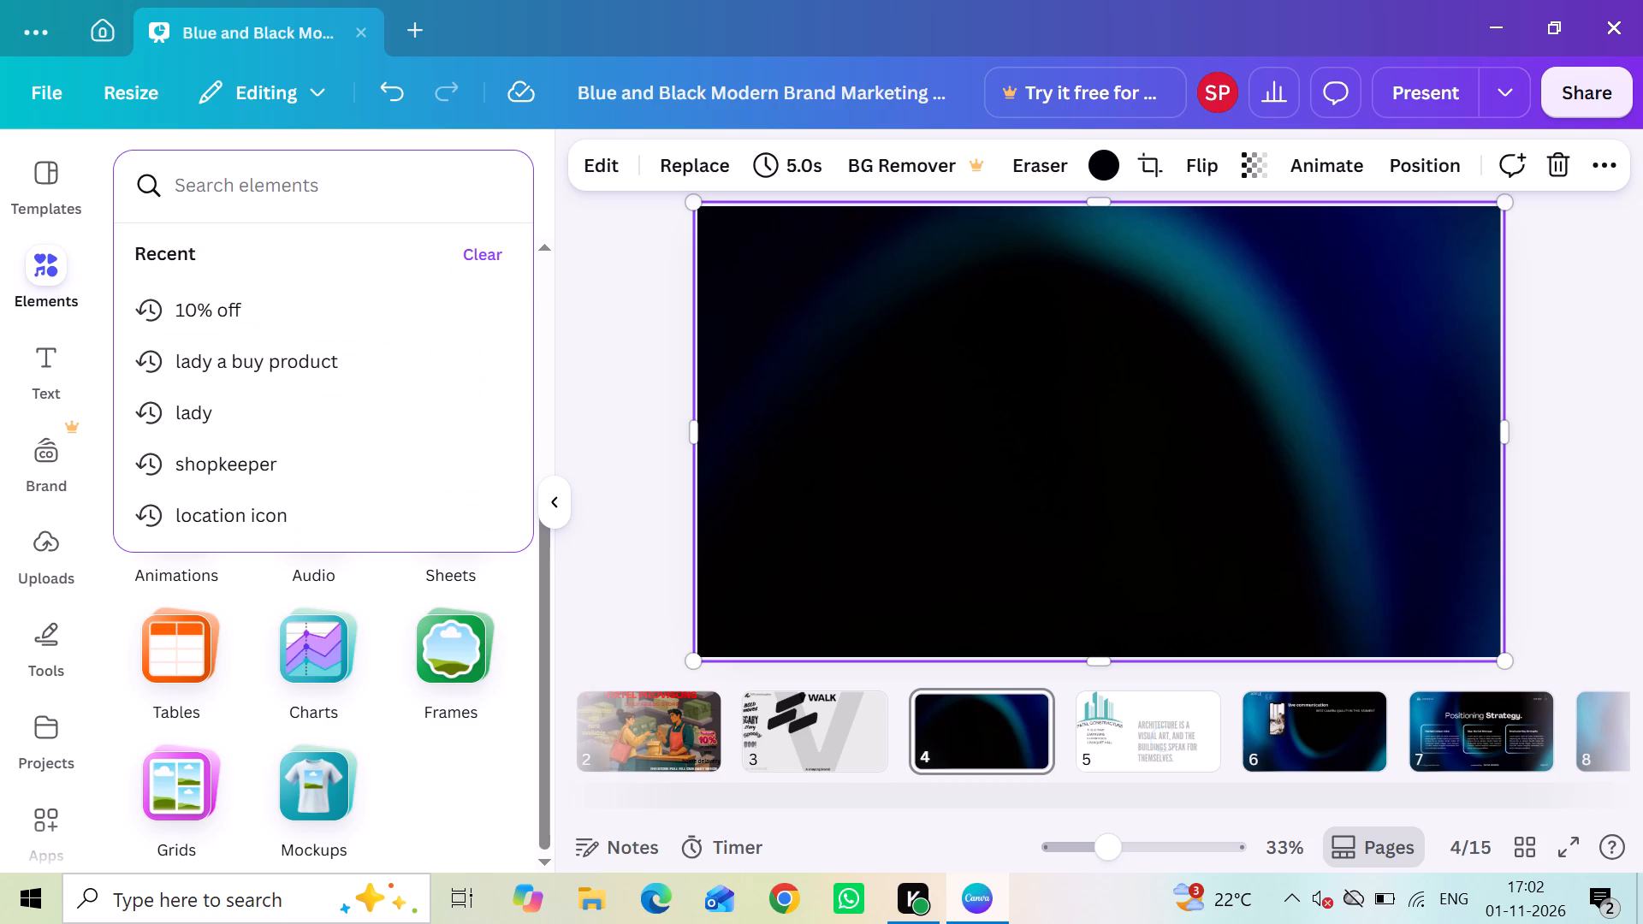
key("s")
type("chool")
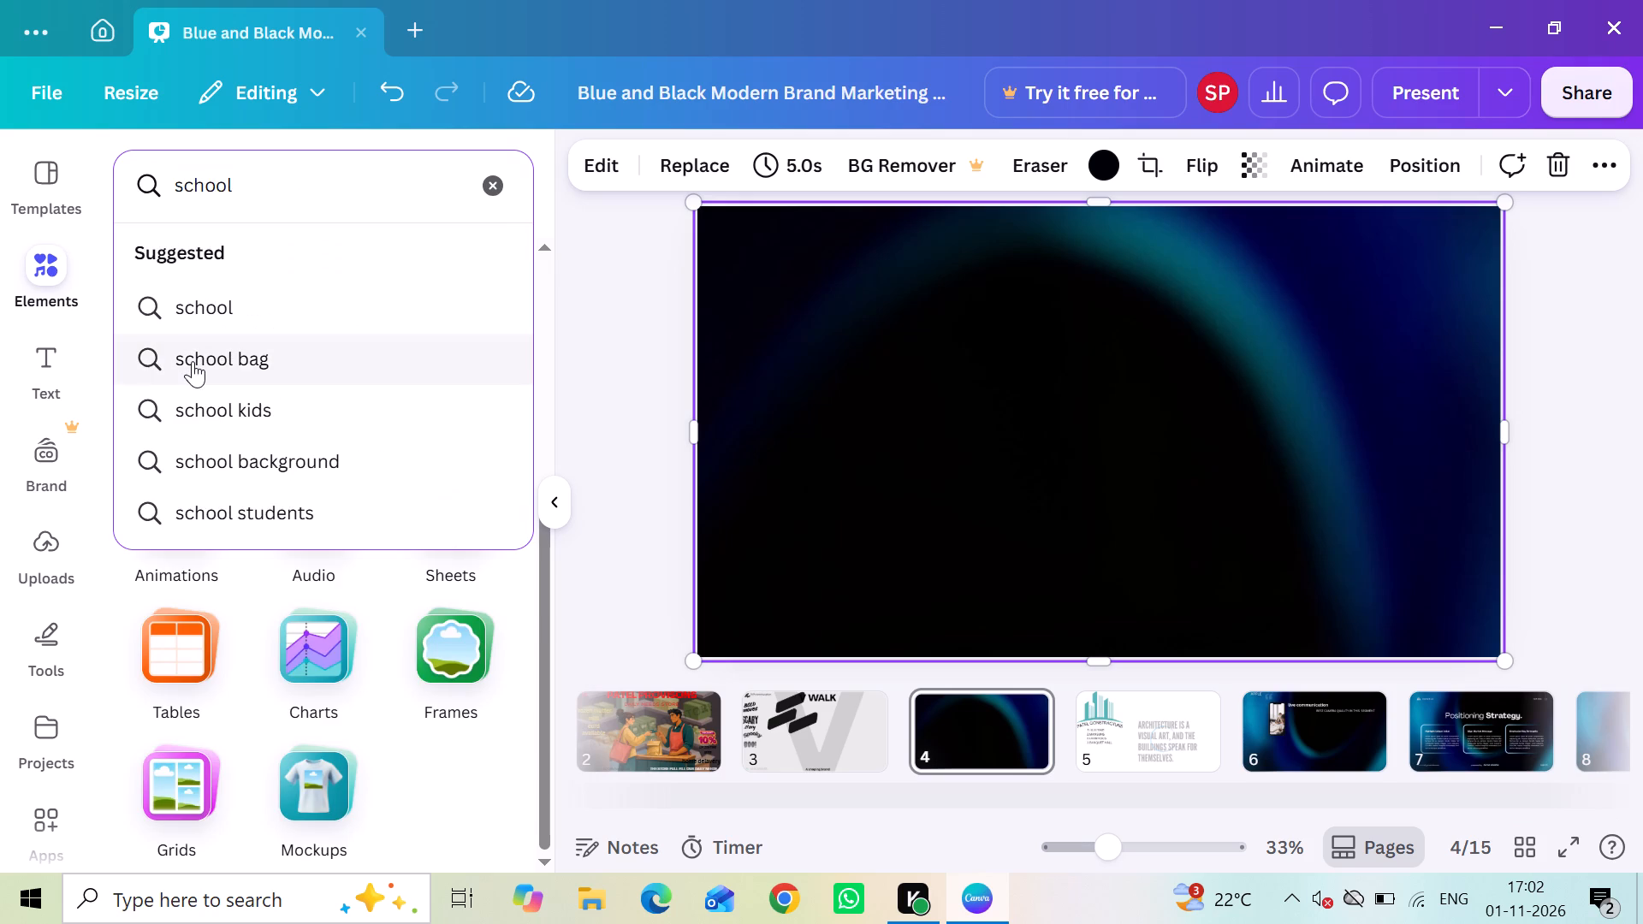
left_click(237, 453)
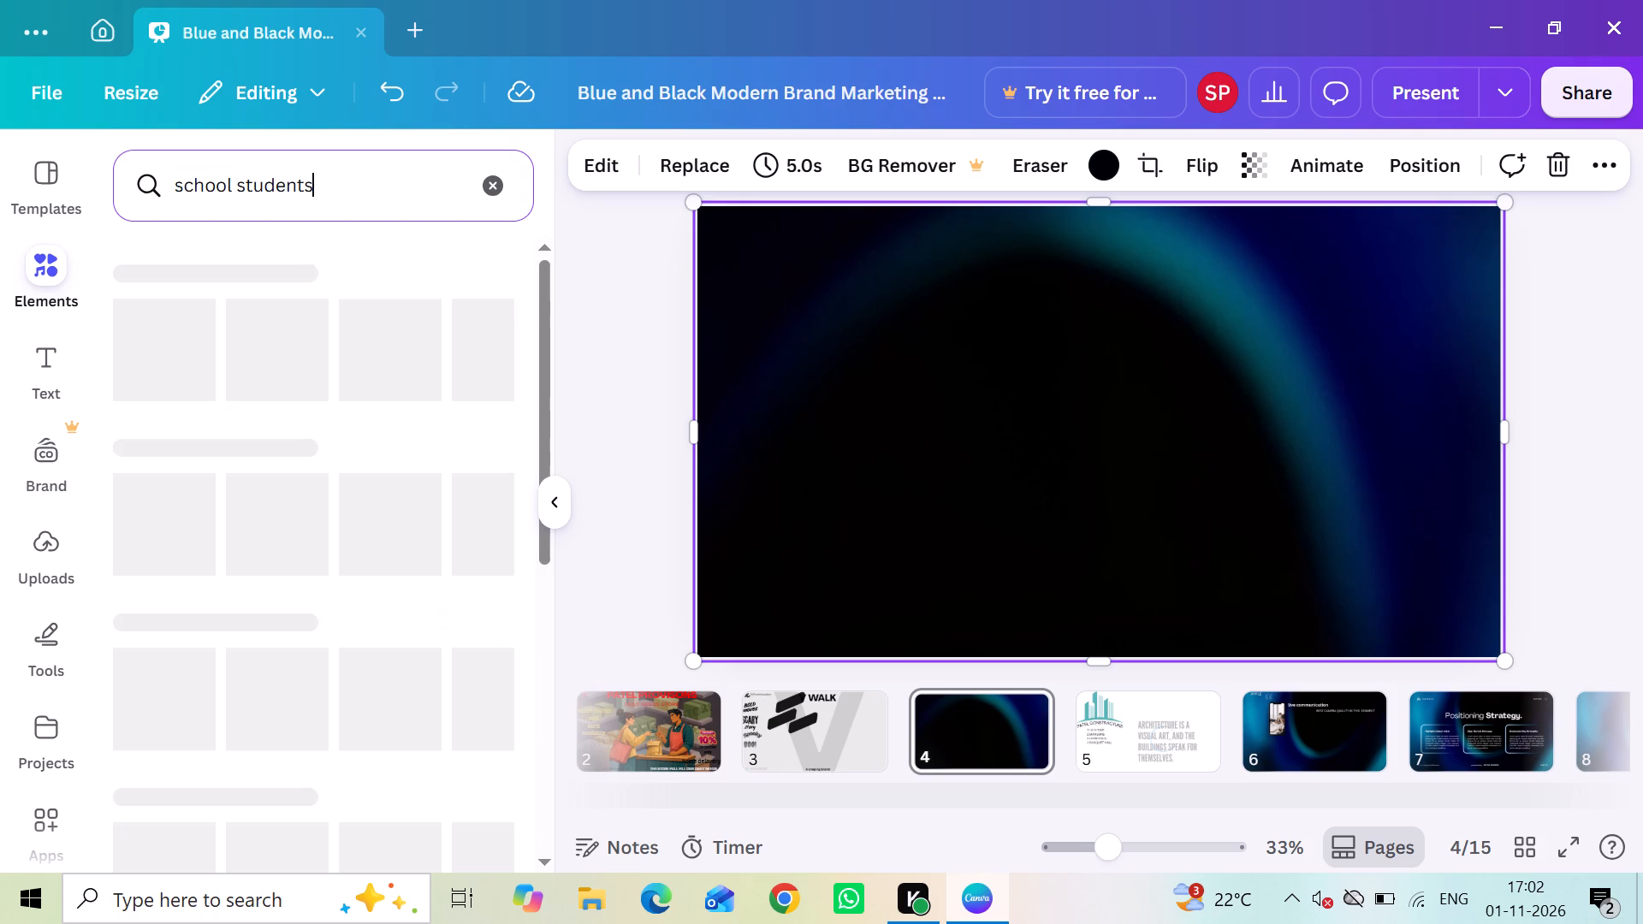
left_click(353, 187)
key("BackSpace")
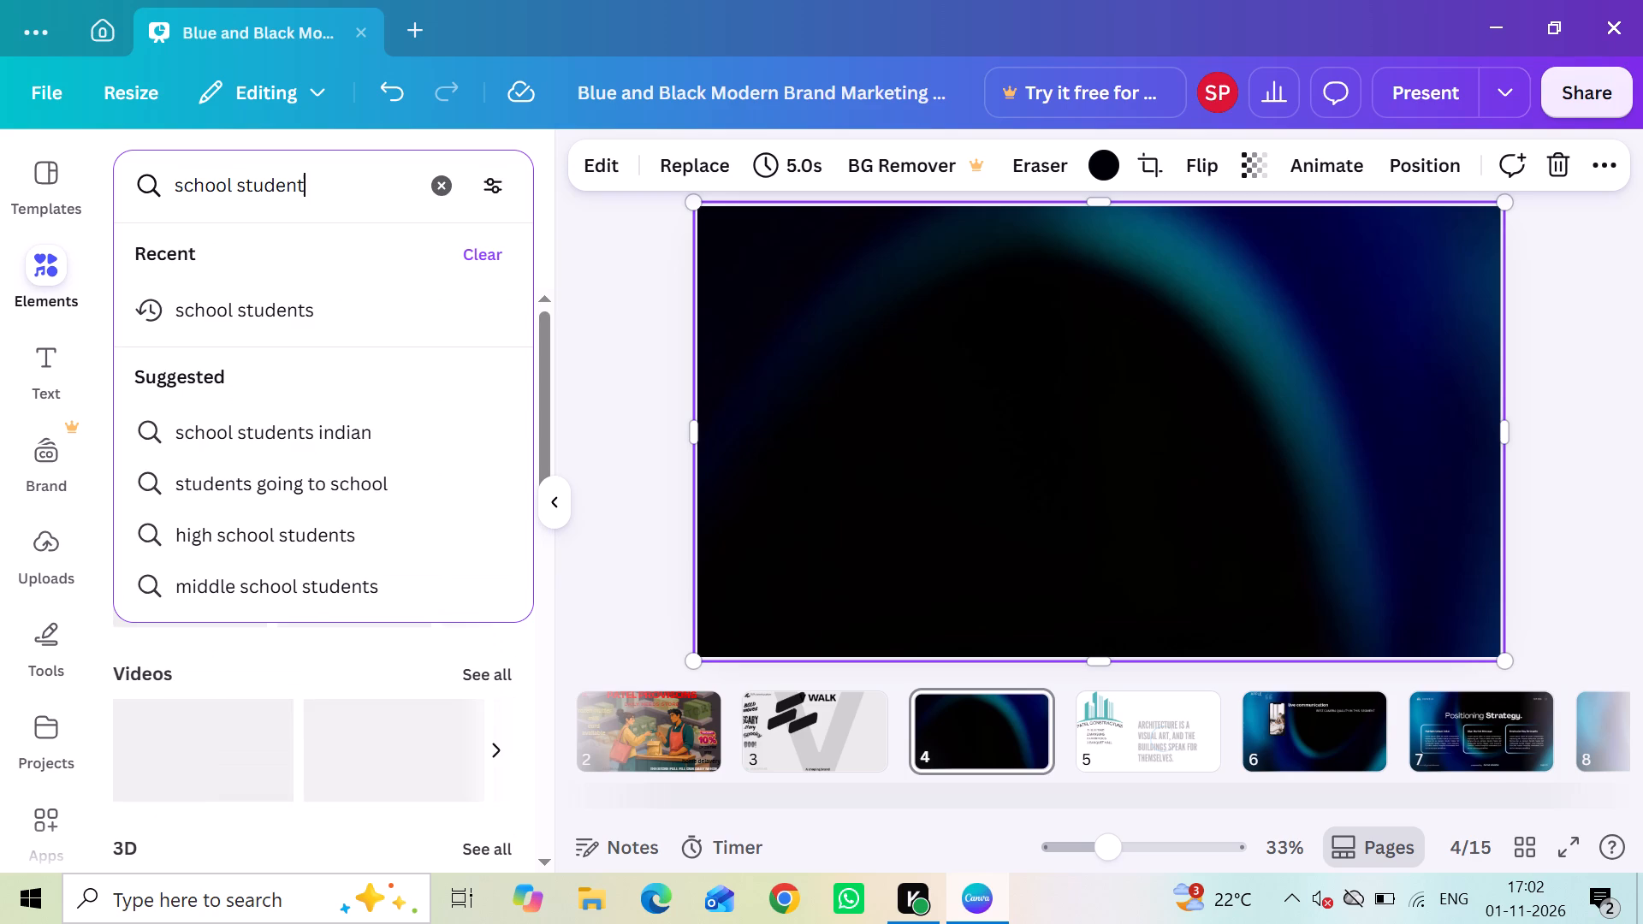
key("BackSpace")
key("BackSpace")
key("BackSpace")
key("BackSpace")
key("BackSpace")
key("BackSpace")
key("BackSpace")
key("BackSpace")
key("BackSpace")
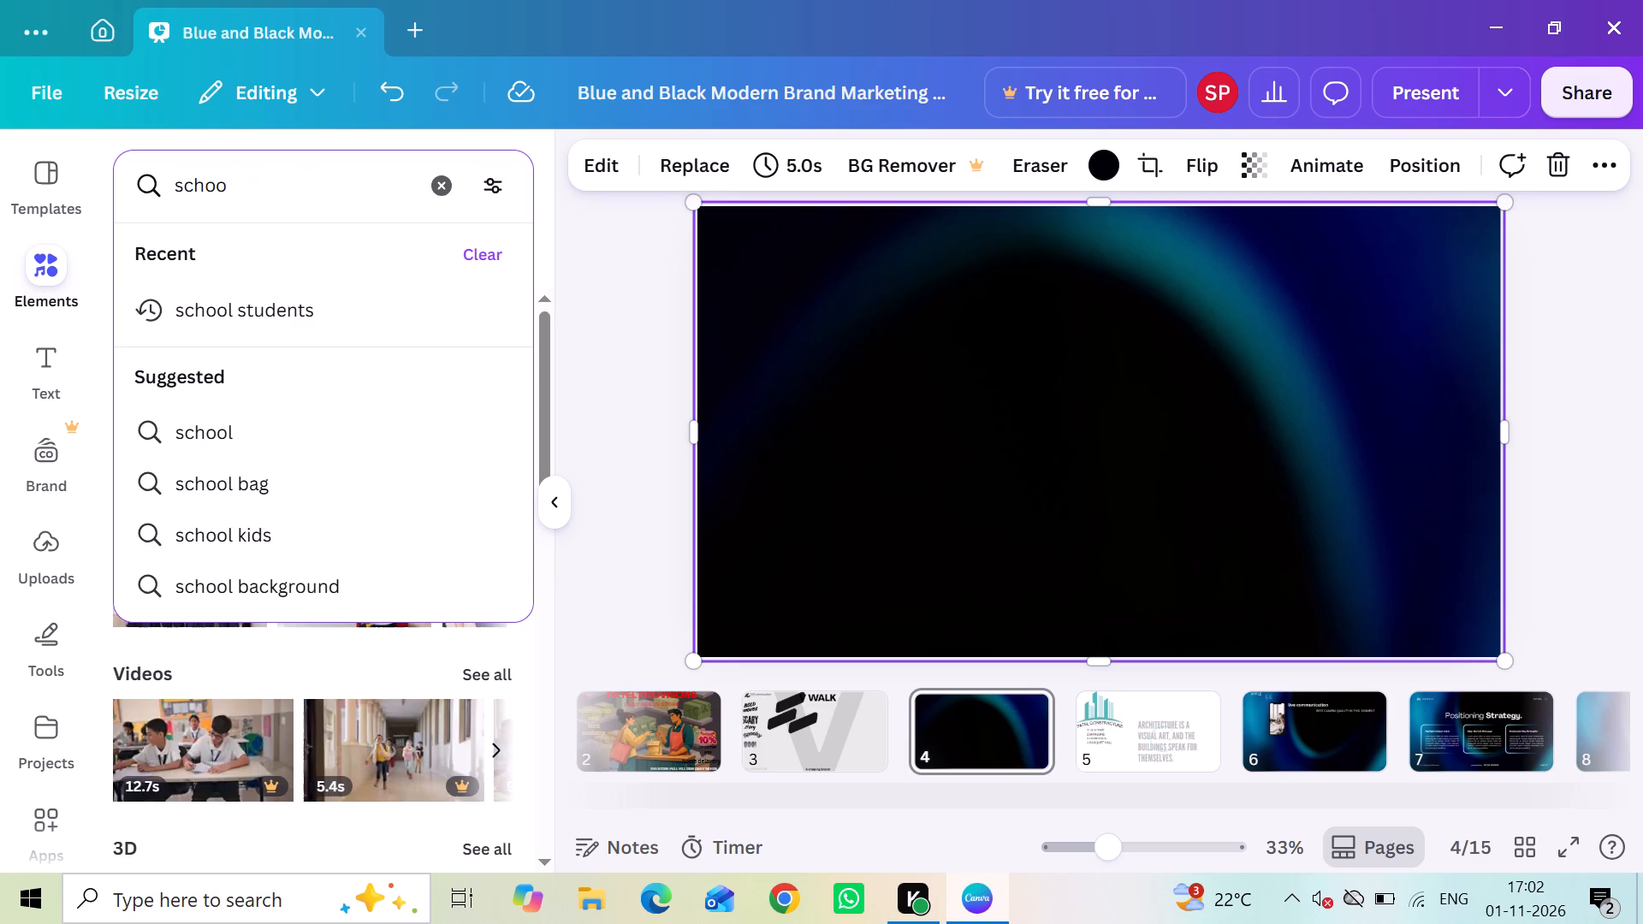
key("l")
left_click(298, 537)
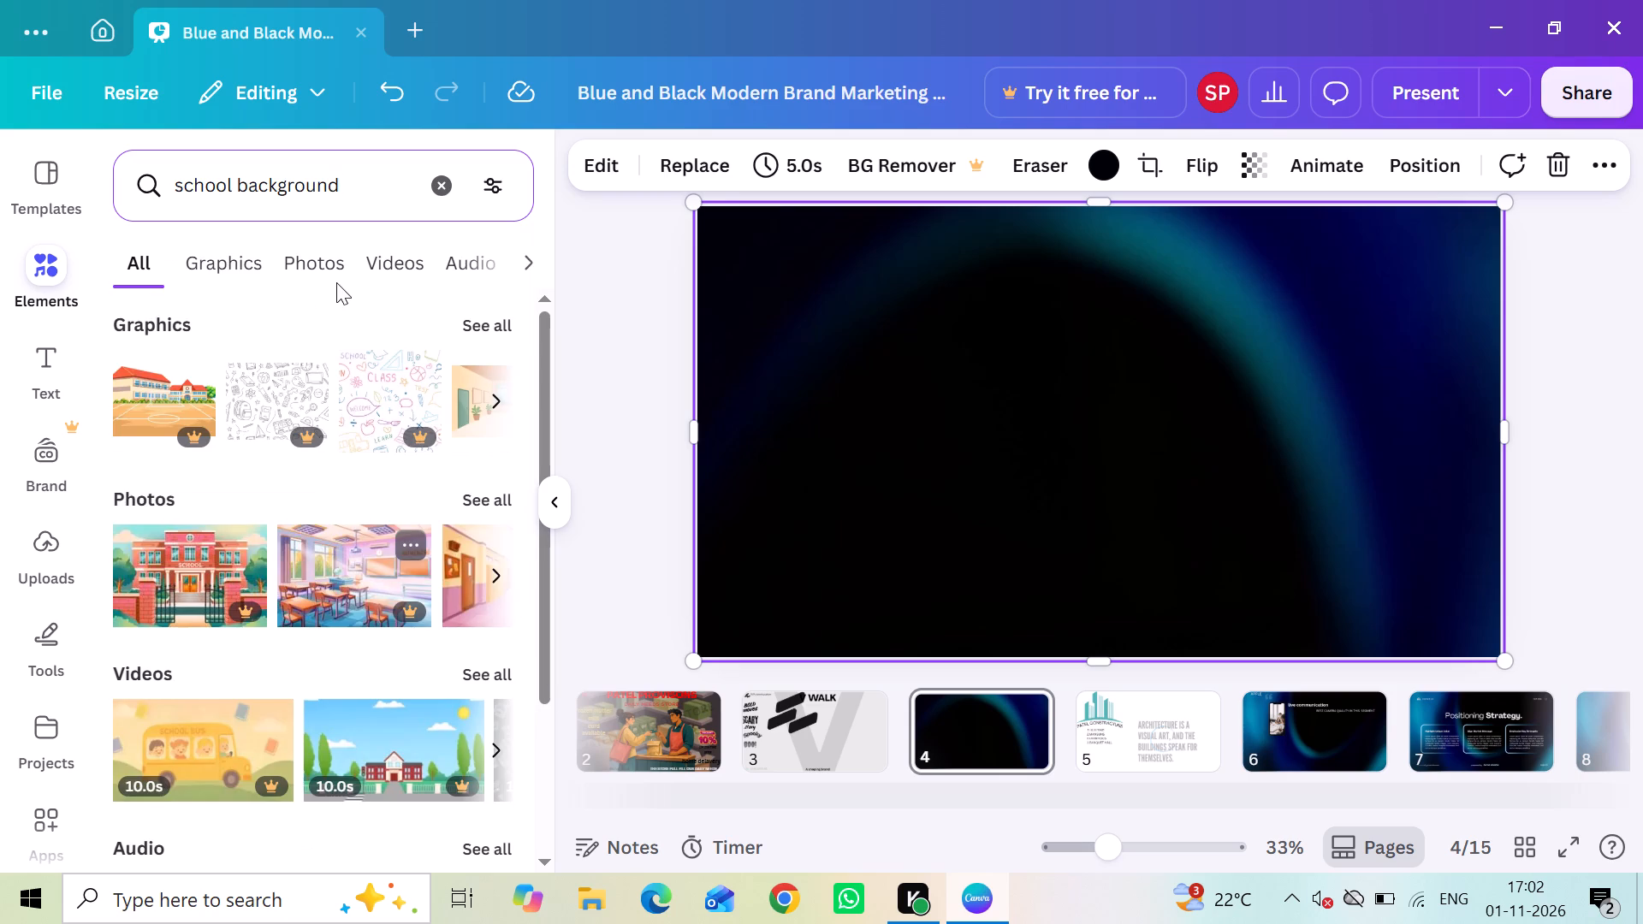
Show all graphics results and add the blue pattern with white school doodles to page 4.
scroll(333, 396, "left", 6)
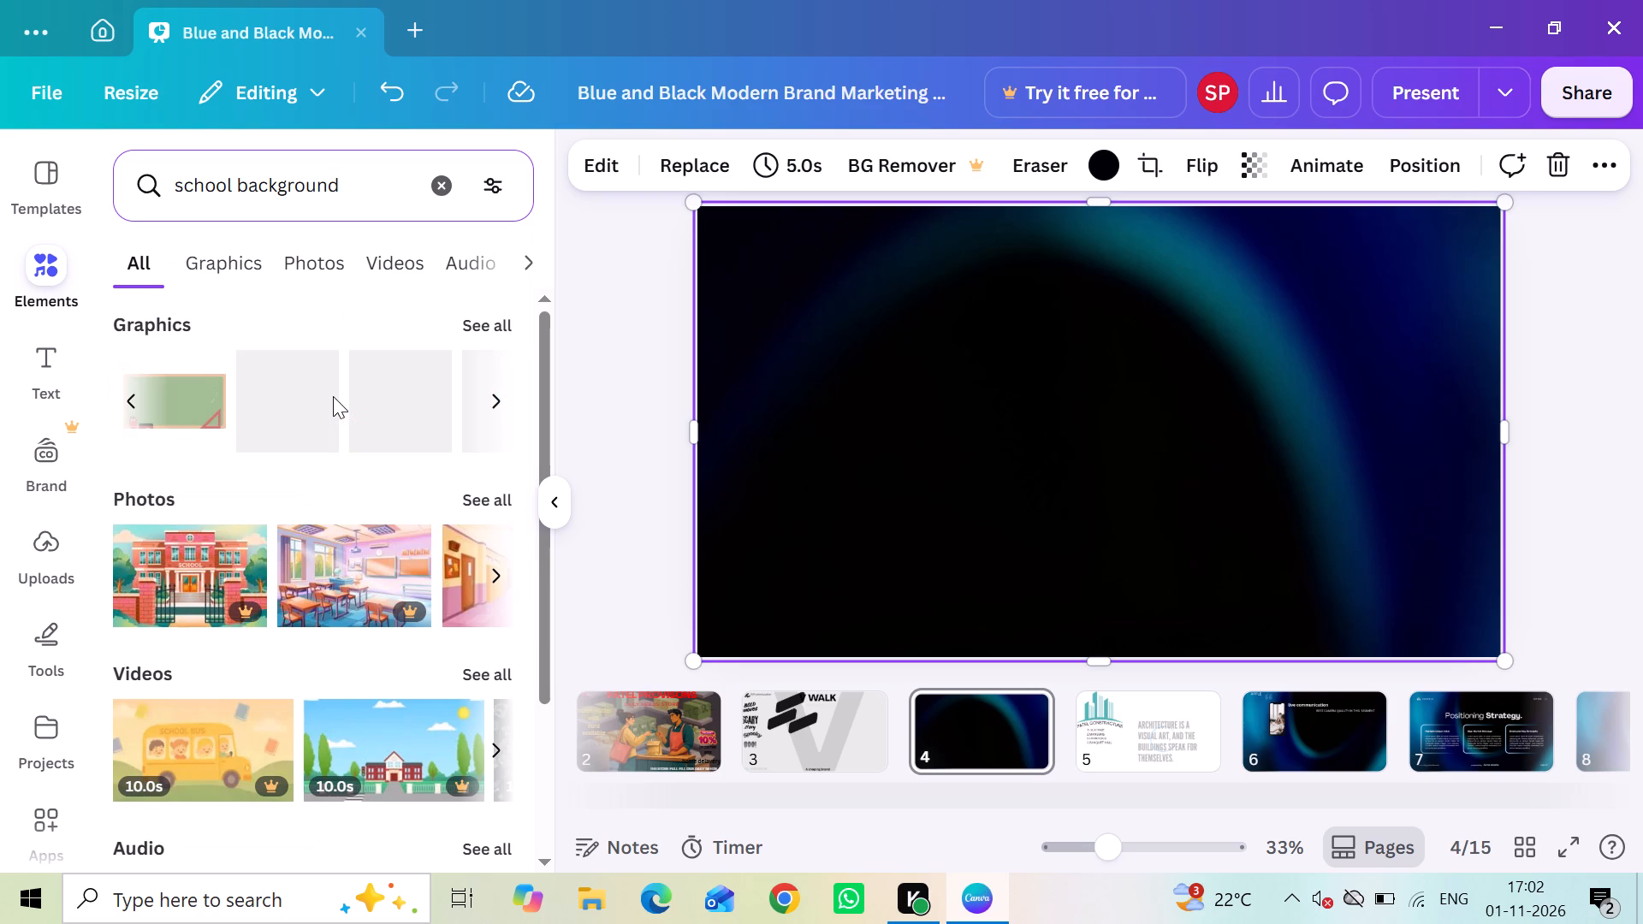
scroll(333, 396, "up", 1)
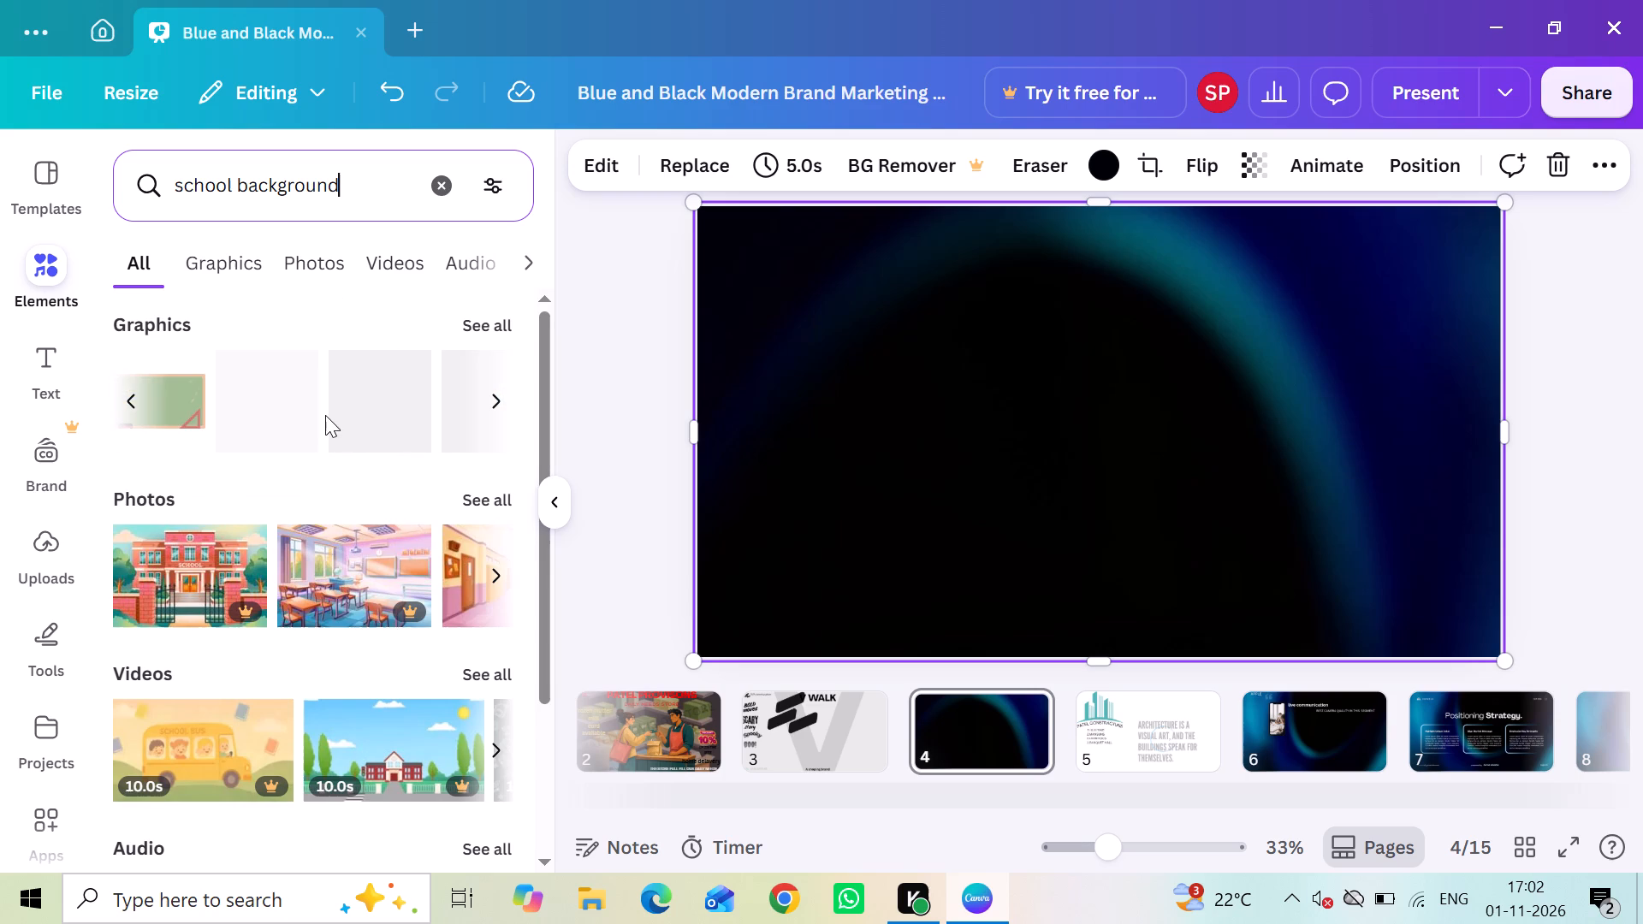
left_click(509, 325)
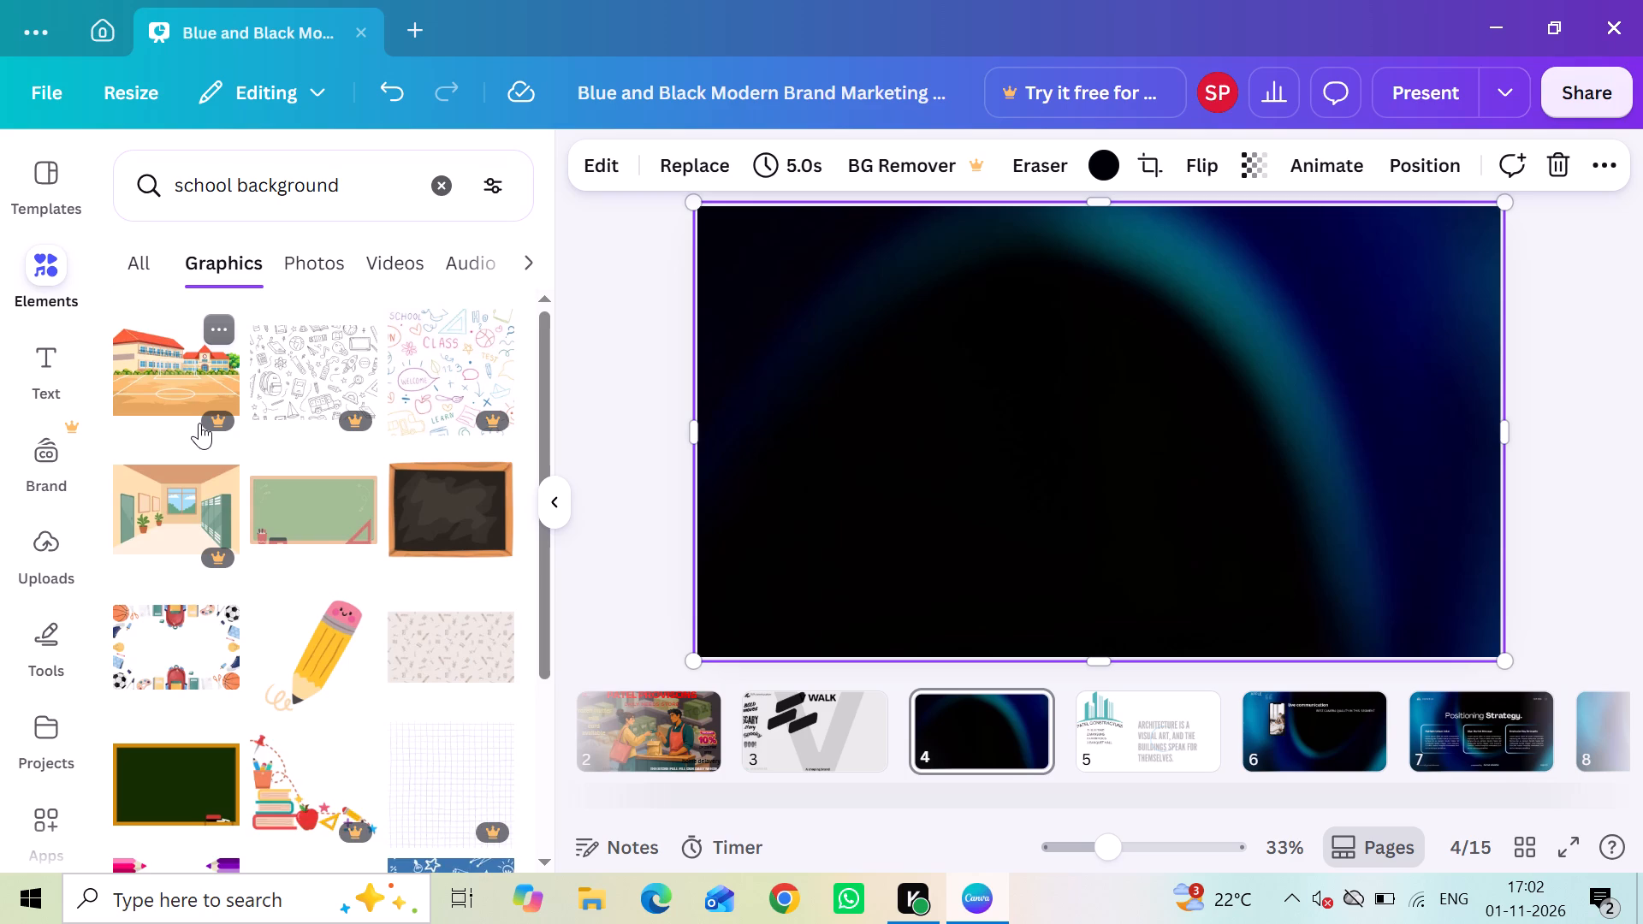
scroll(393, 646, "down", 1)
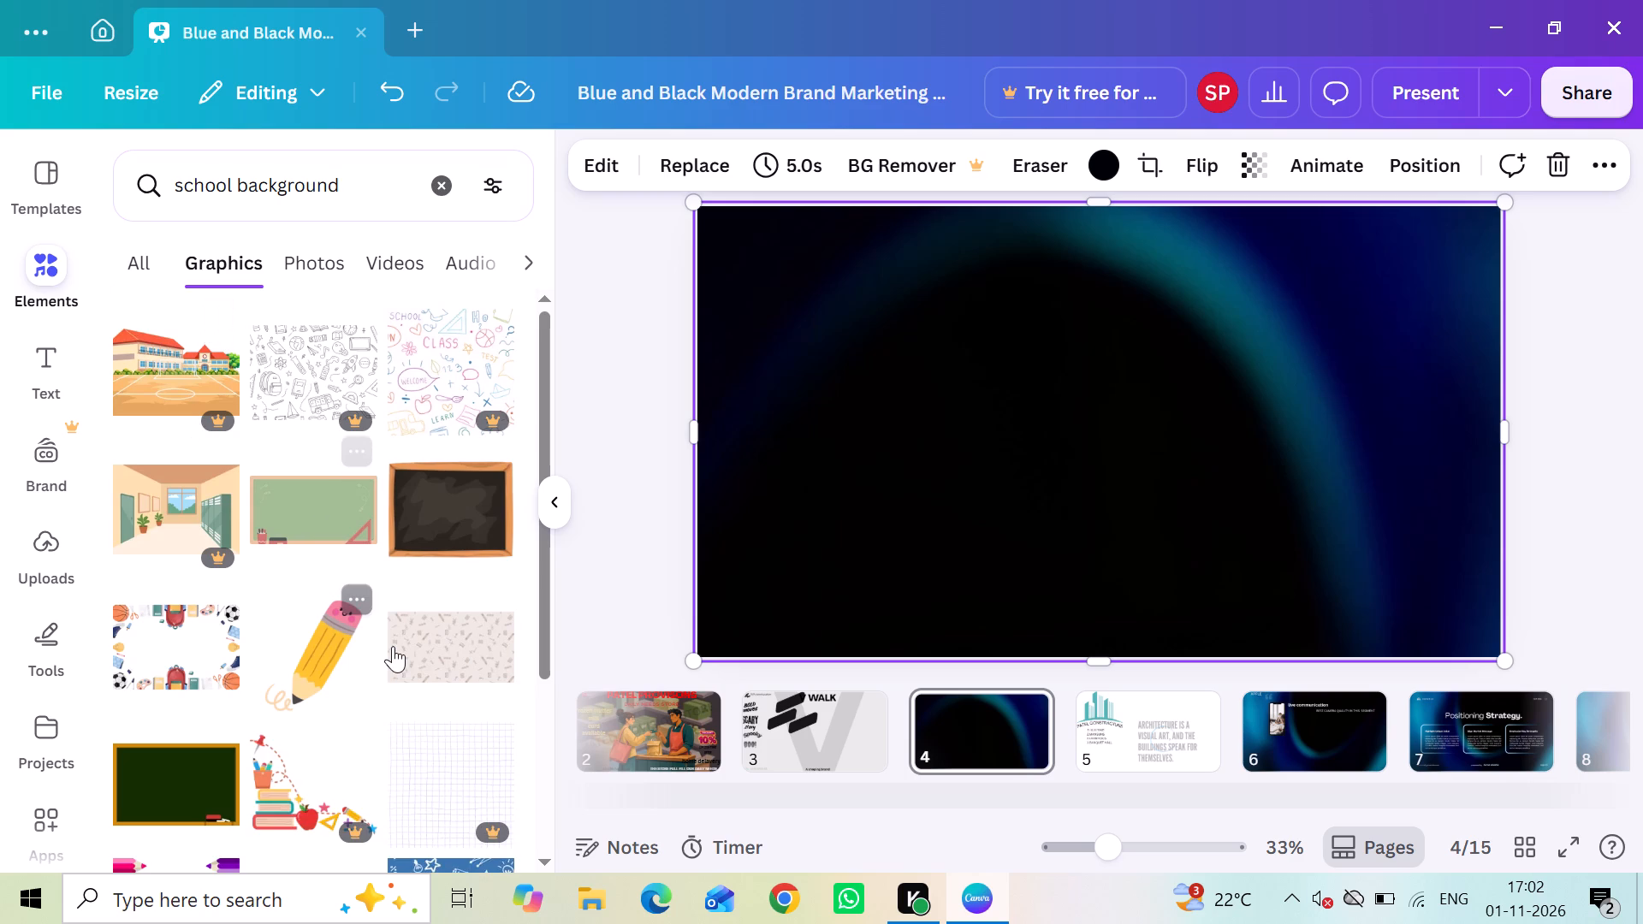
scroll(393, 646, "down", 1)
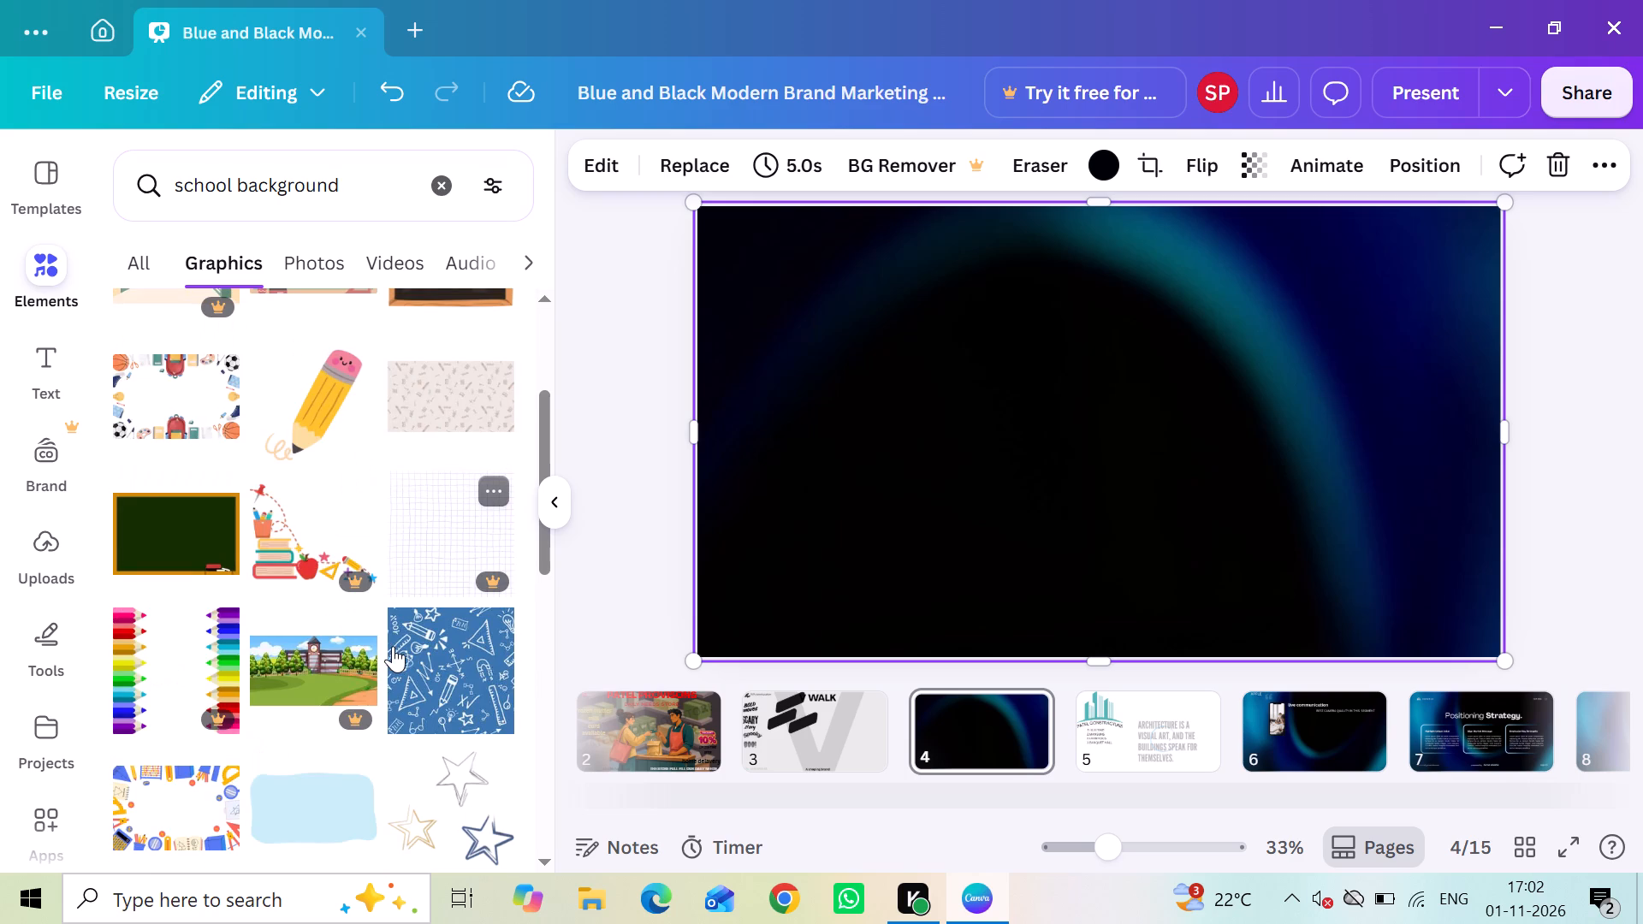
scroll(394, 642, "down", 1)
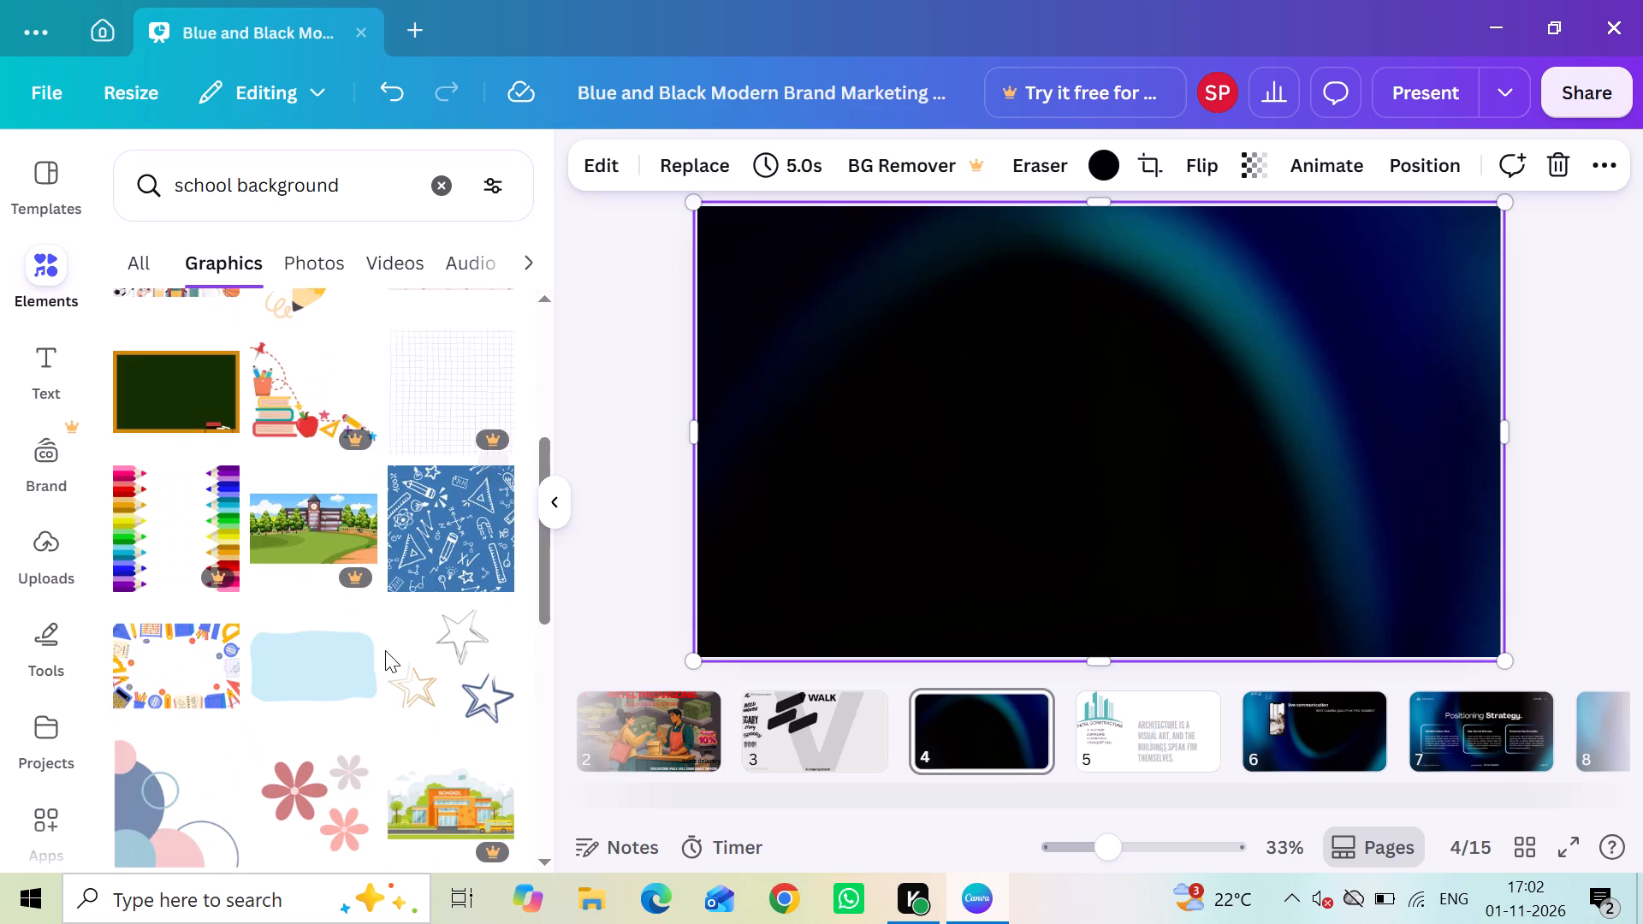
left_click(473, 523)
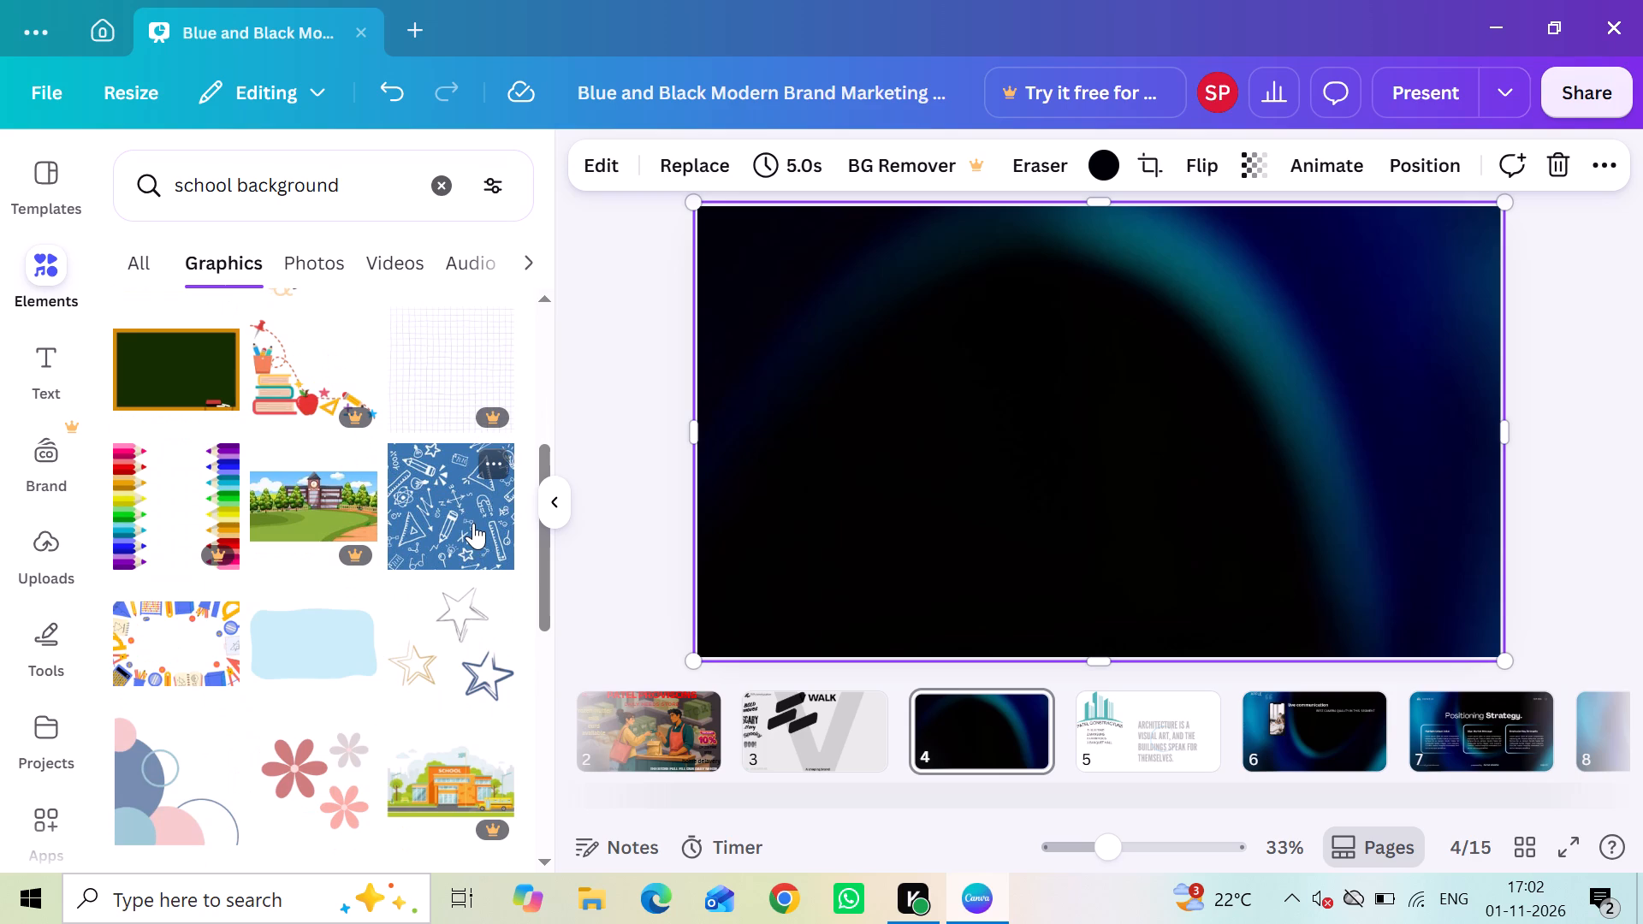
Replace the blue school-doodle pattern on page 4 with the purple school-supplies doodle graphic from the same results.
scroll(339, 625, "down", 3)
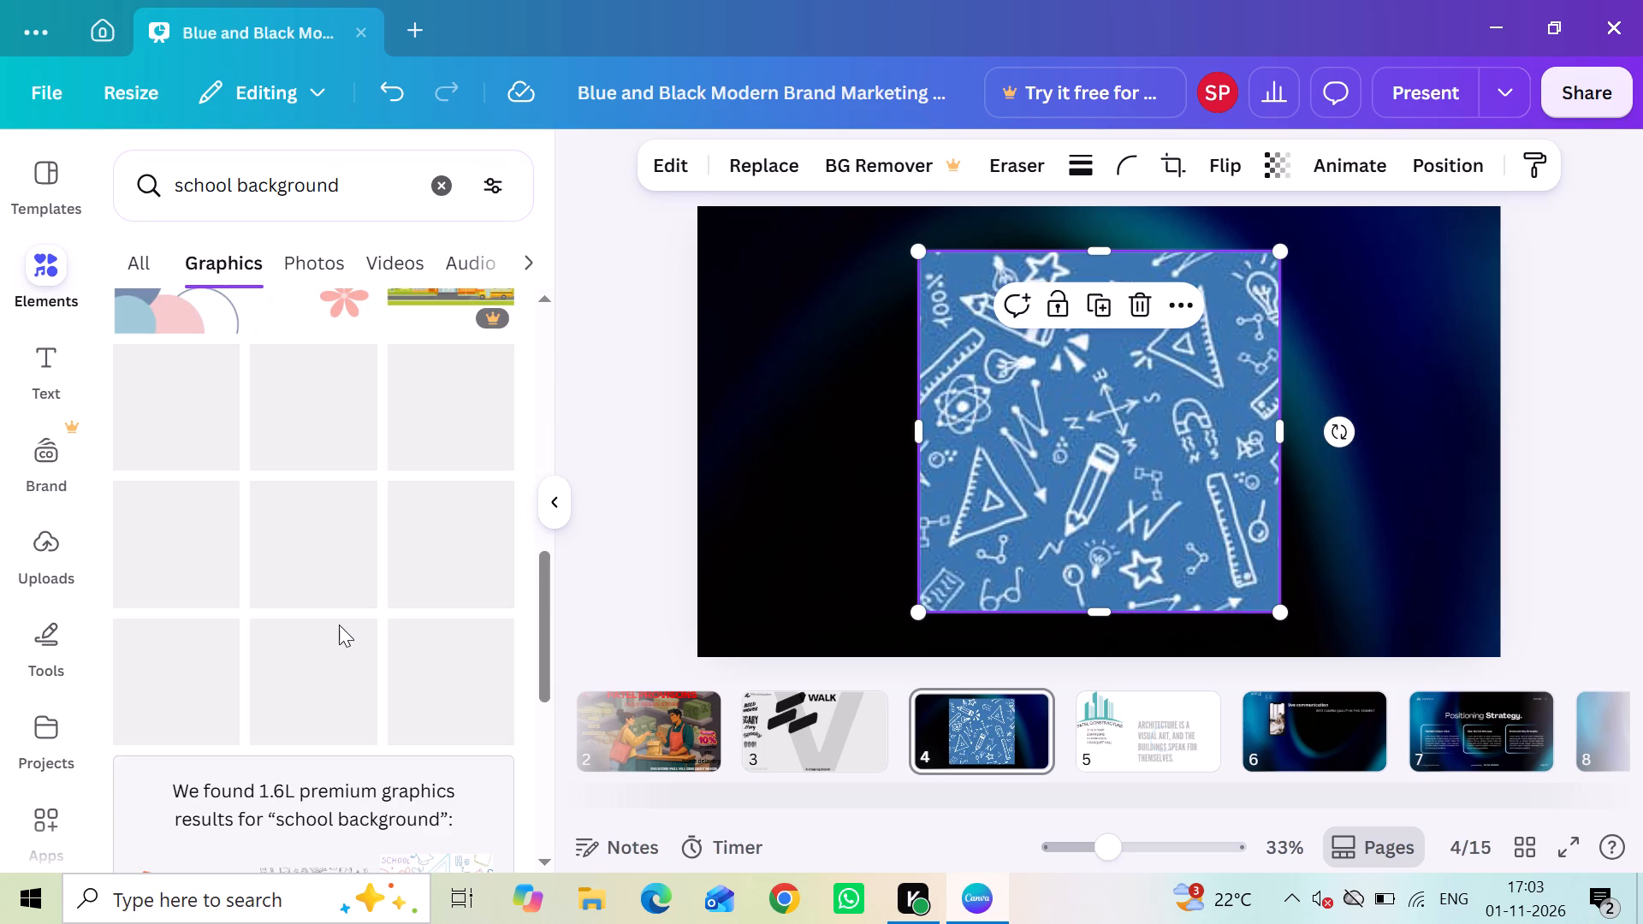
scroll(339, 625, "down", 2)
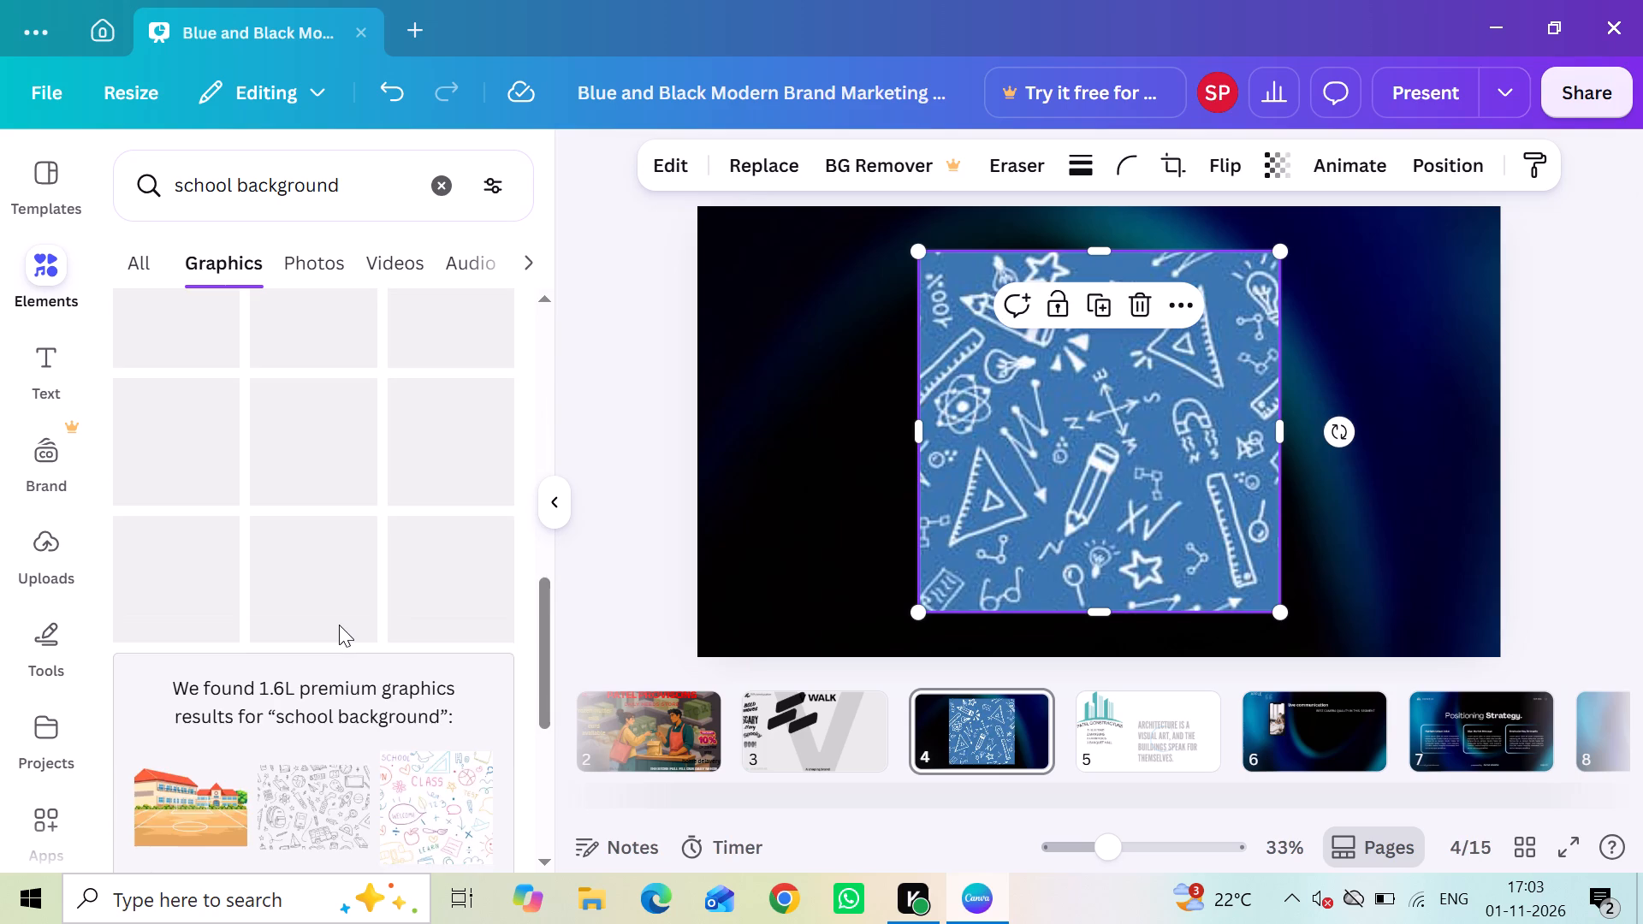
scroll(339, 625, "down", 5)
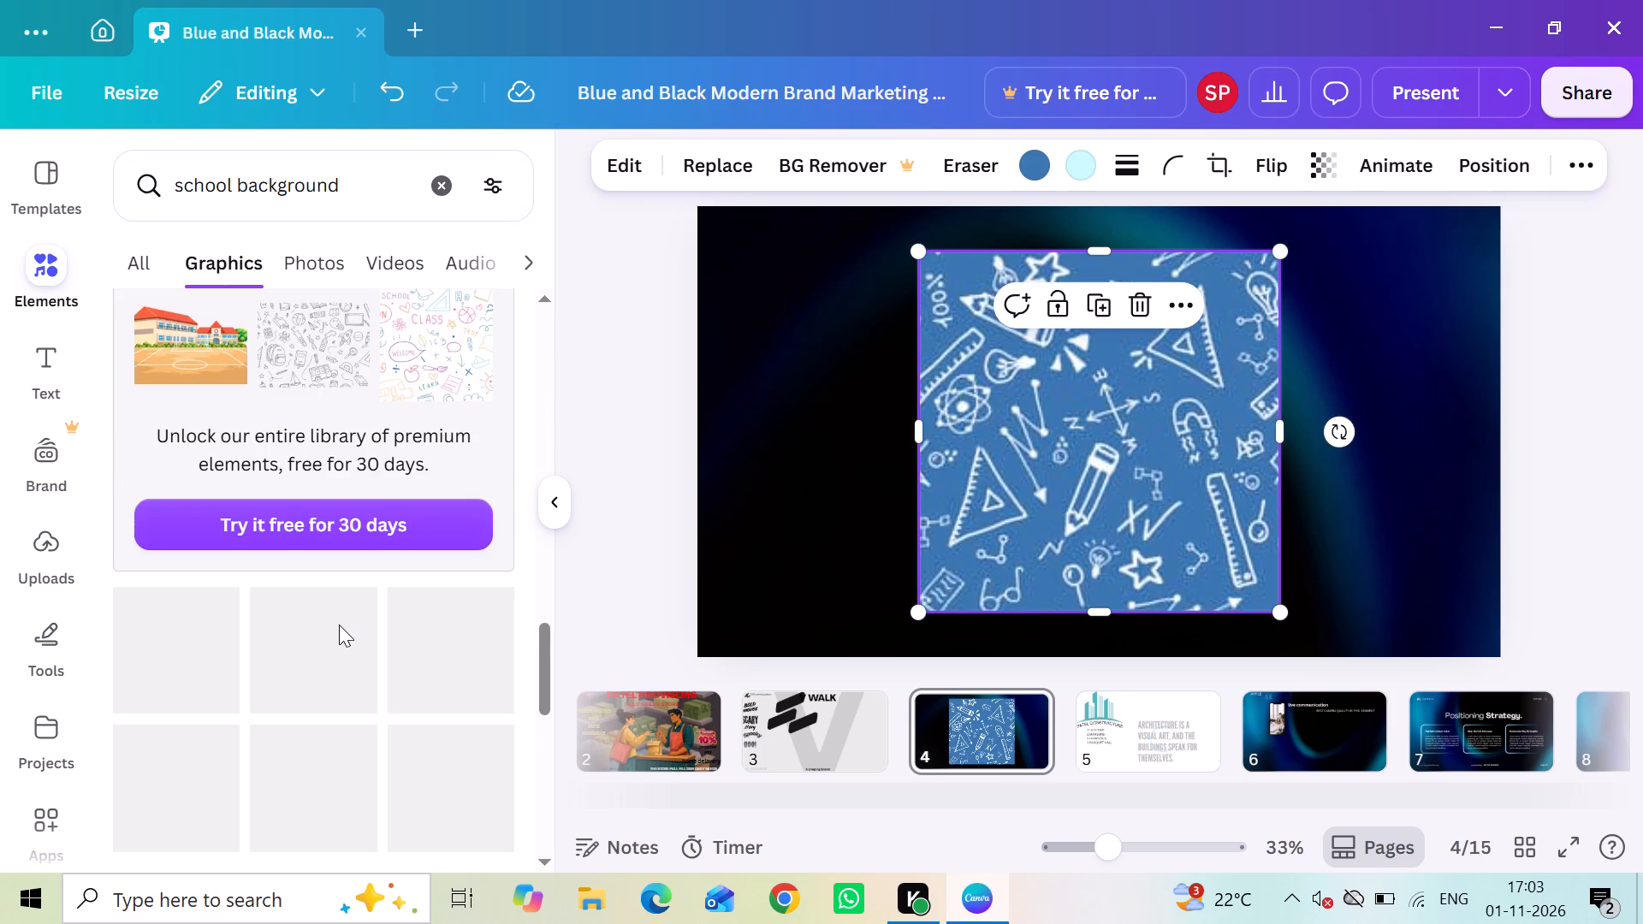
scroll(339, 625, "down", 1)
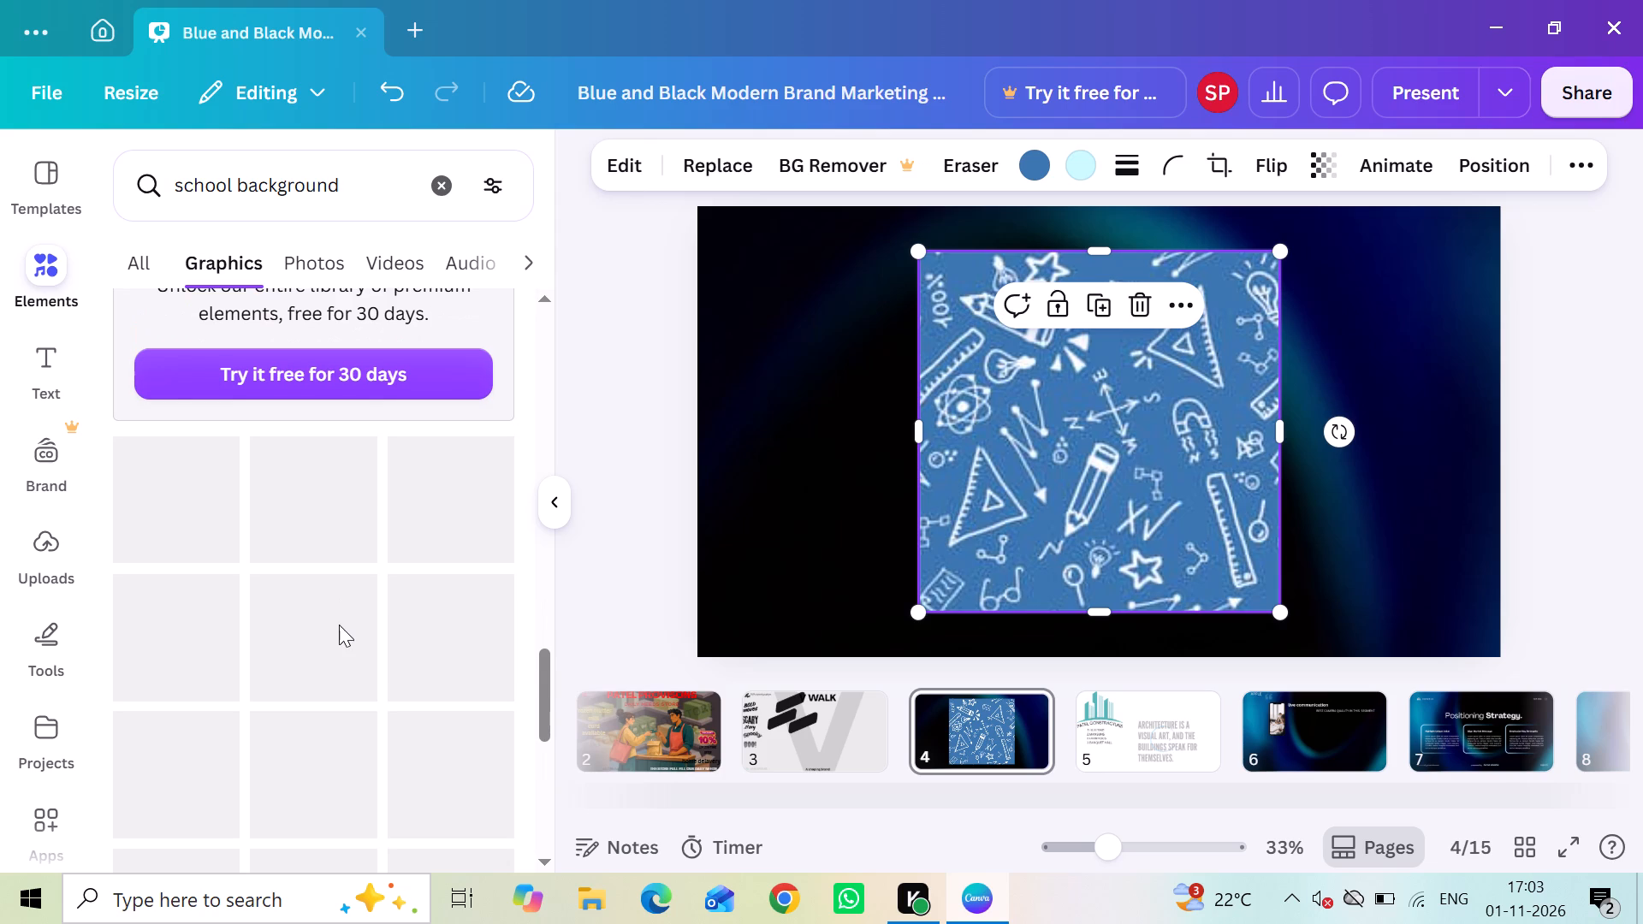
scroll(216, 669, "down", 2)
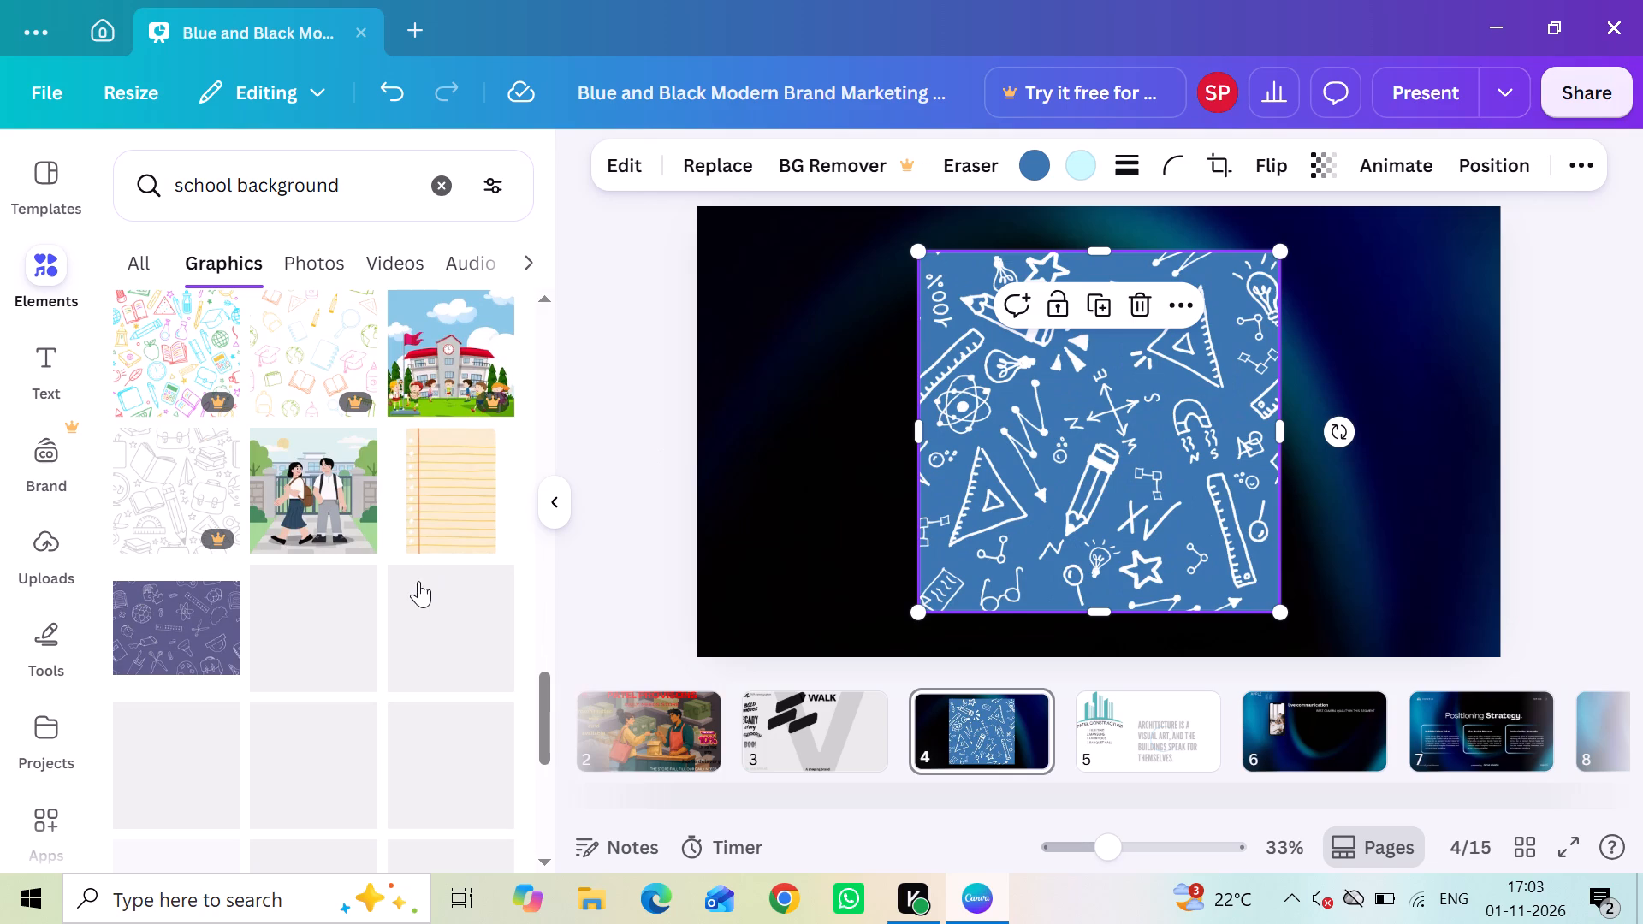
scroll(377, 616, "down", 1)
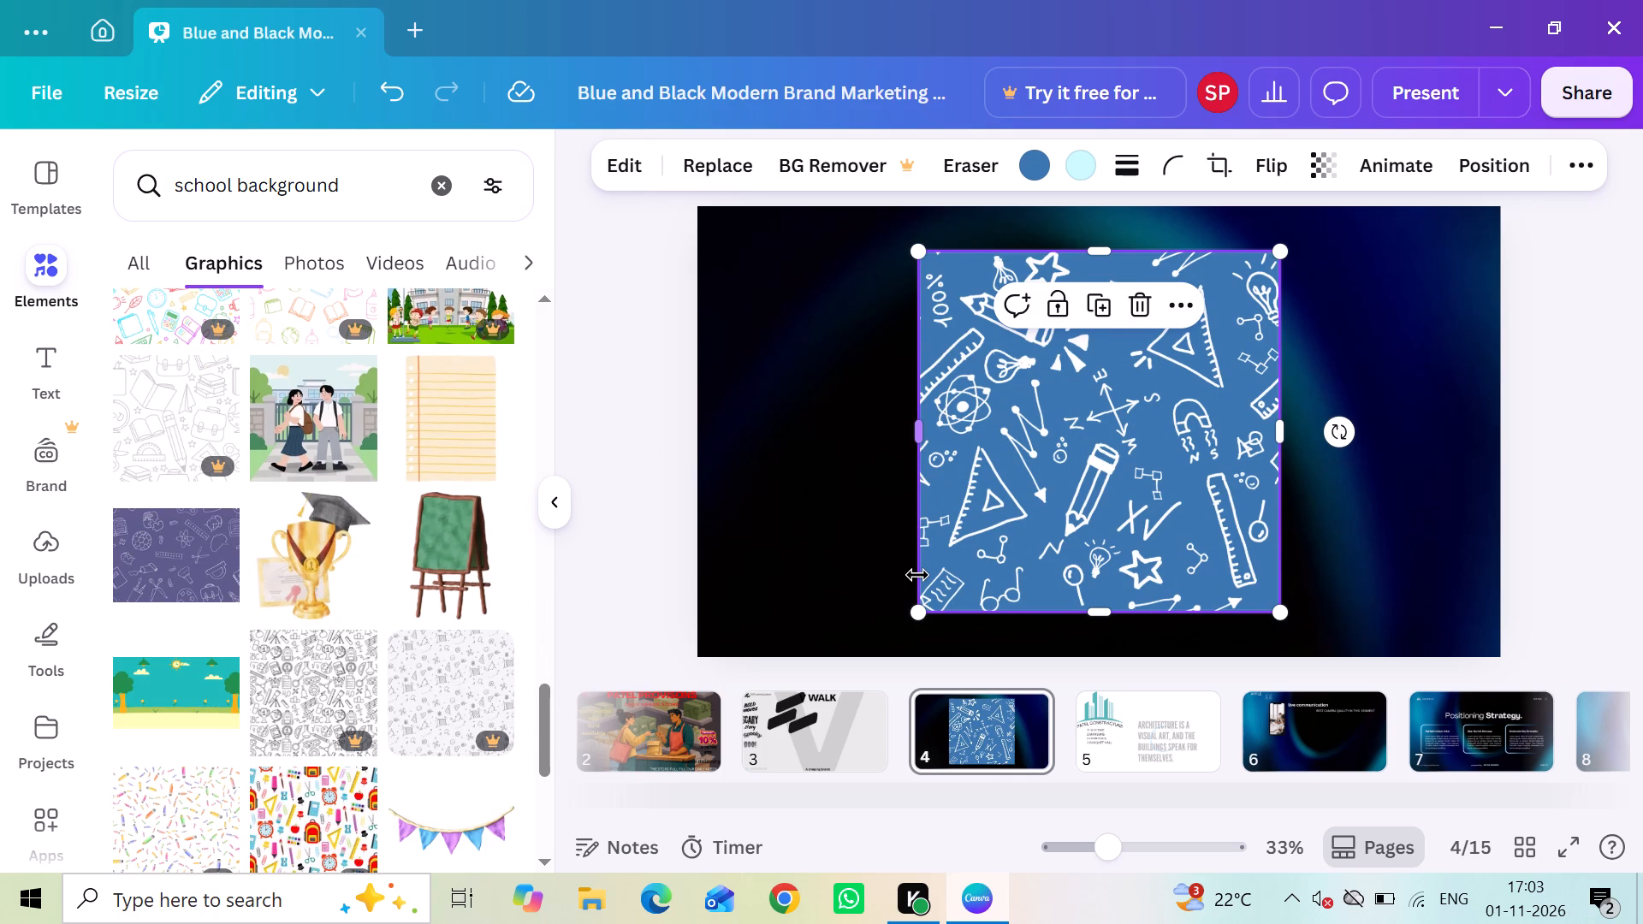
left_click(1139, 301)
left_click(204, 562)
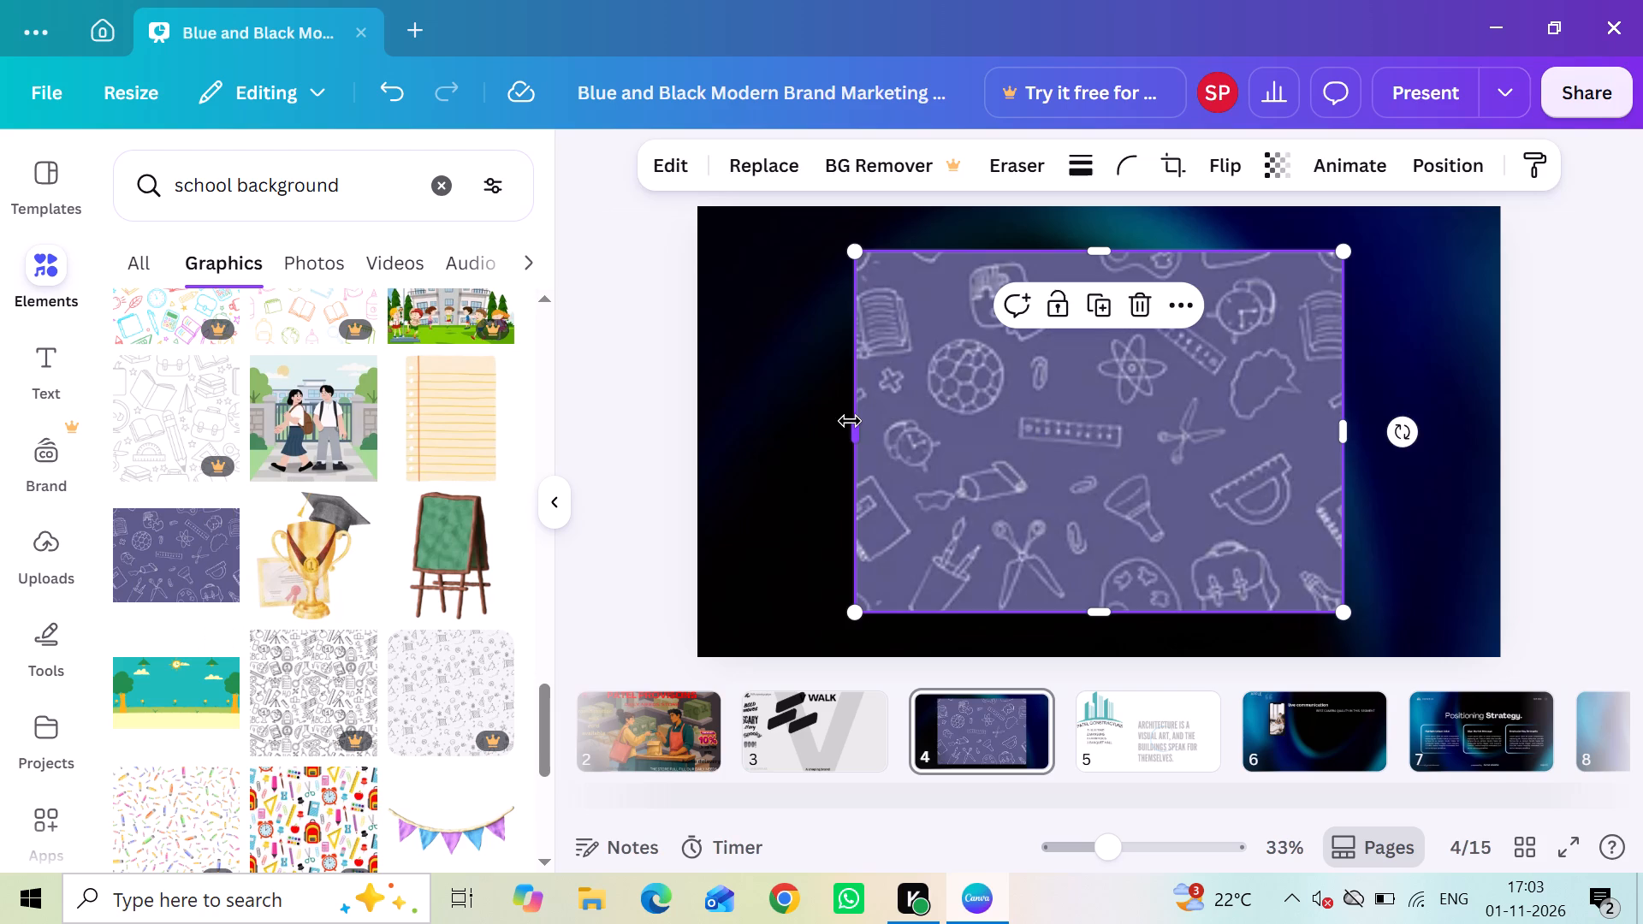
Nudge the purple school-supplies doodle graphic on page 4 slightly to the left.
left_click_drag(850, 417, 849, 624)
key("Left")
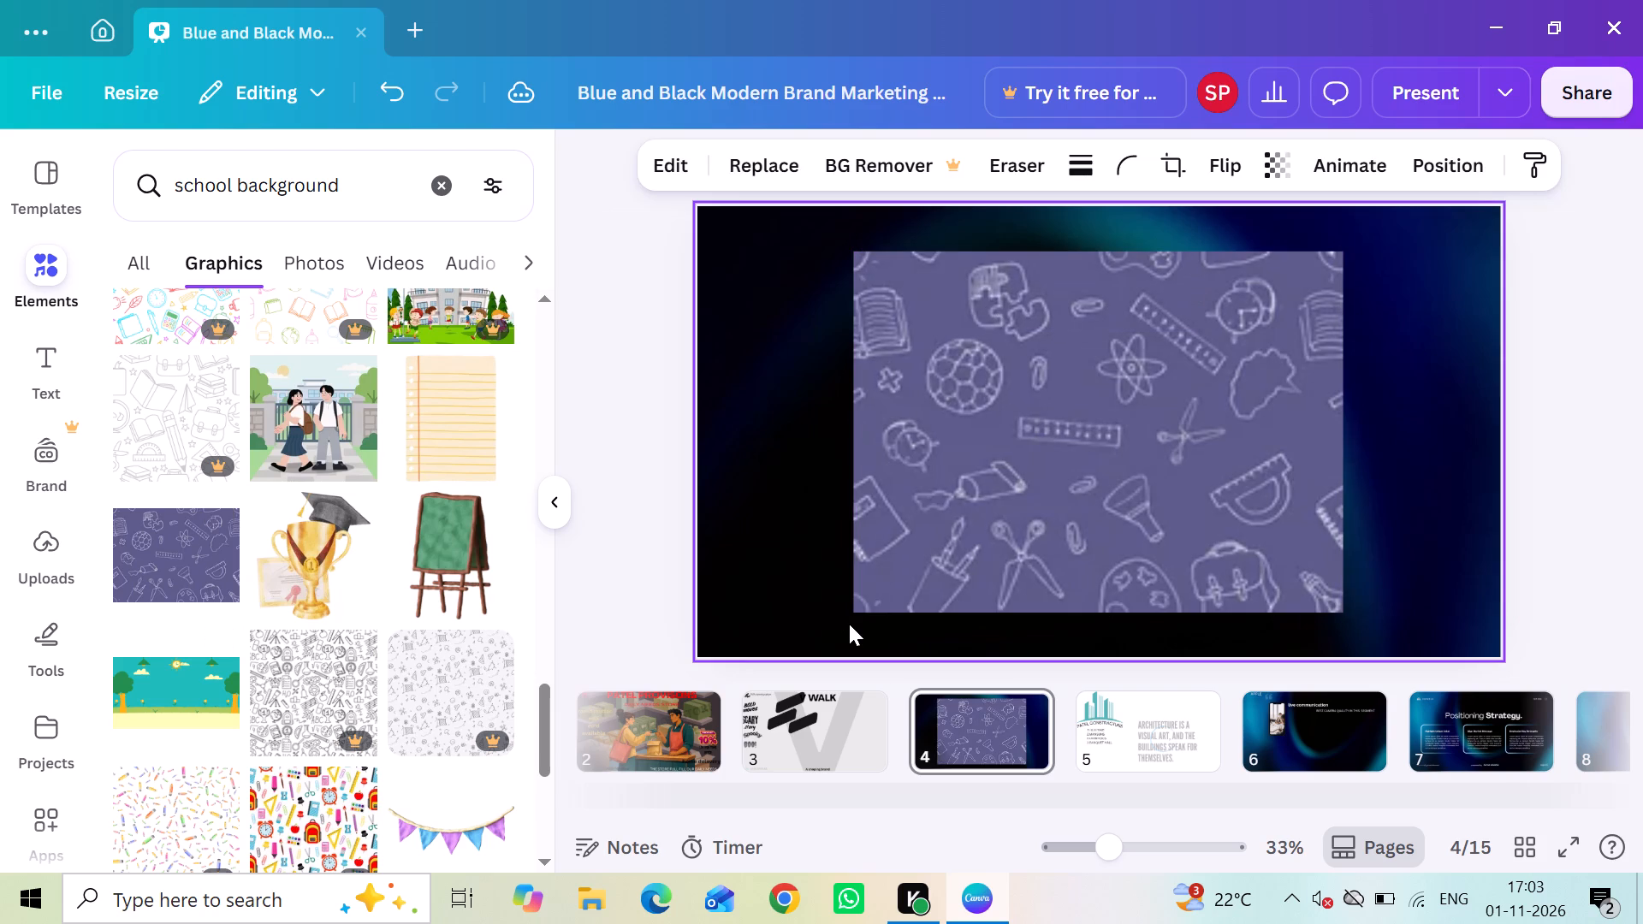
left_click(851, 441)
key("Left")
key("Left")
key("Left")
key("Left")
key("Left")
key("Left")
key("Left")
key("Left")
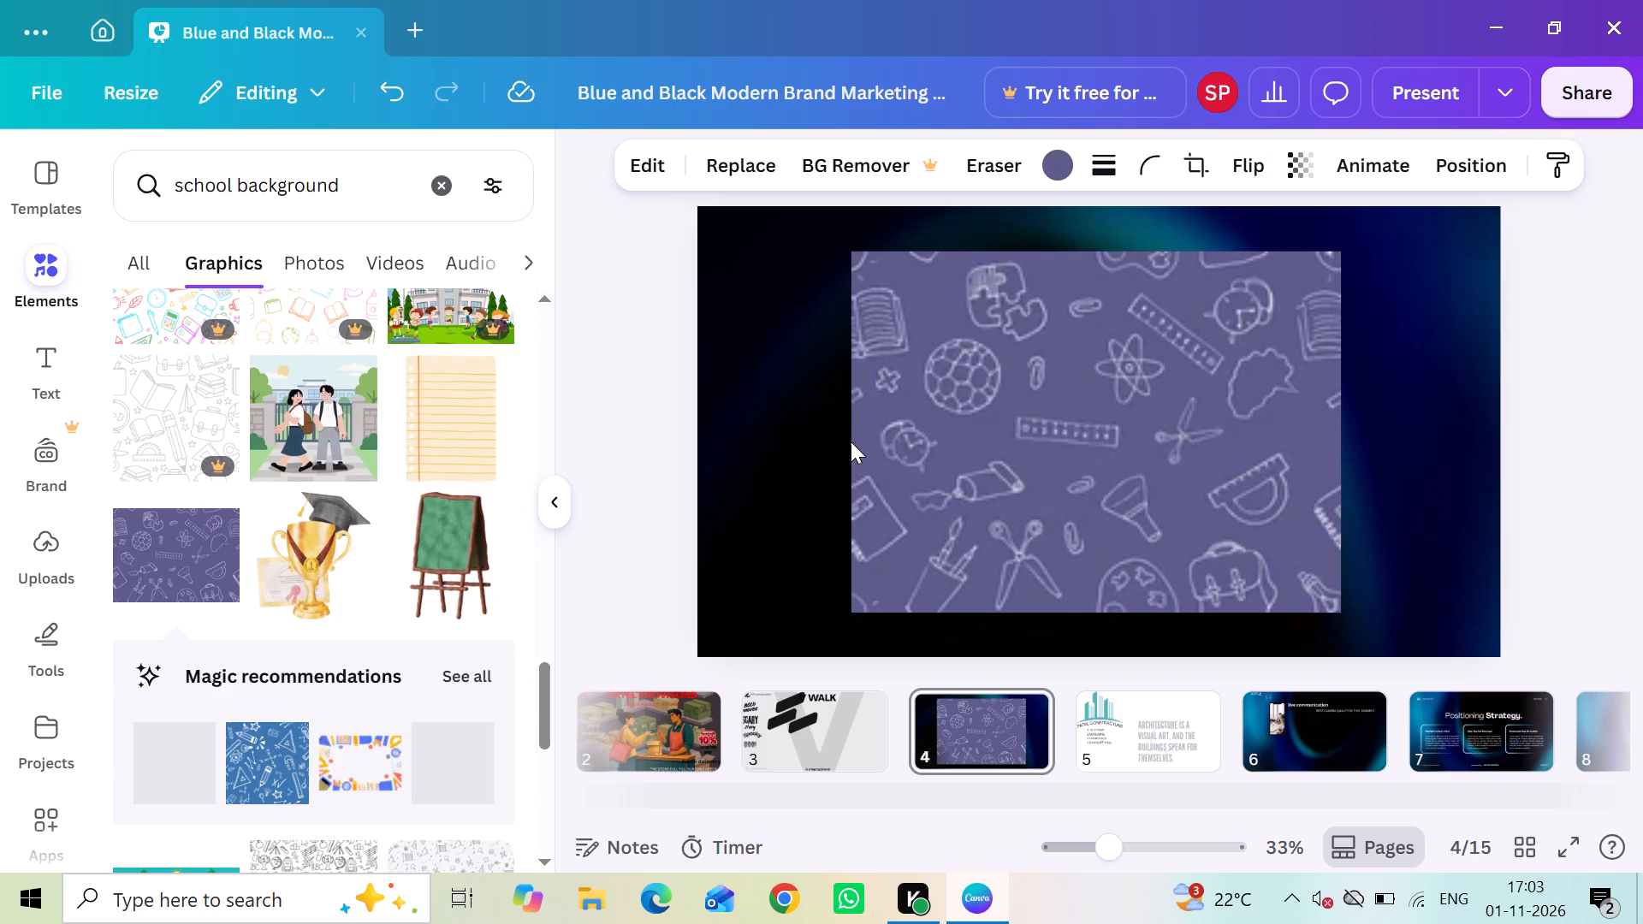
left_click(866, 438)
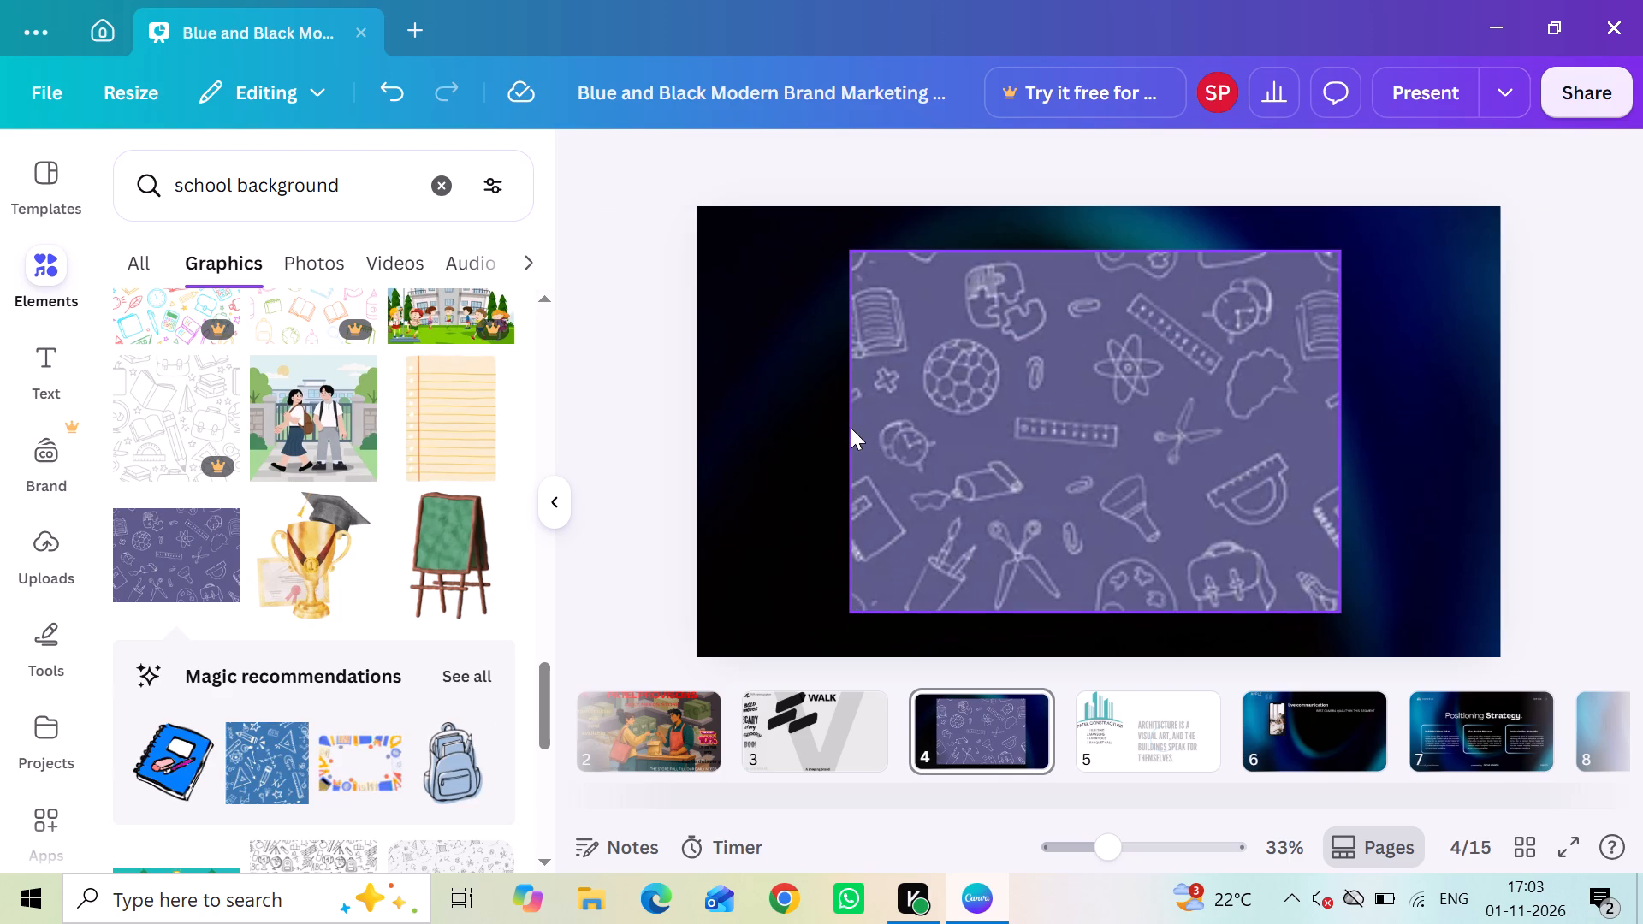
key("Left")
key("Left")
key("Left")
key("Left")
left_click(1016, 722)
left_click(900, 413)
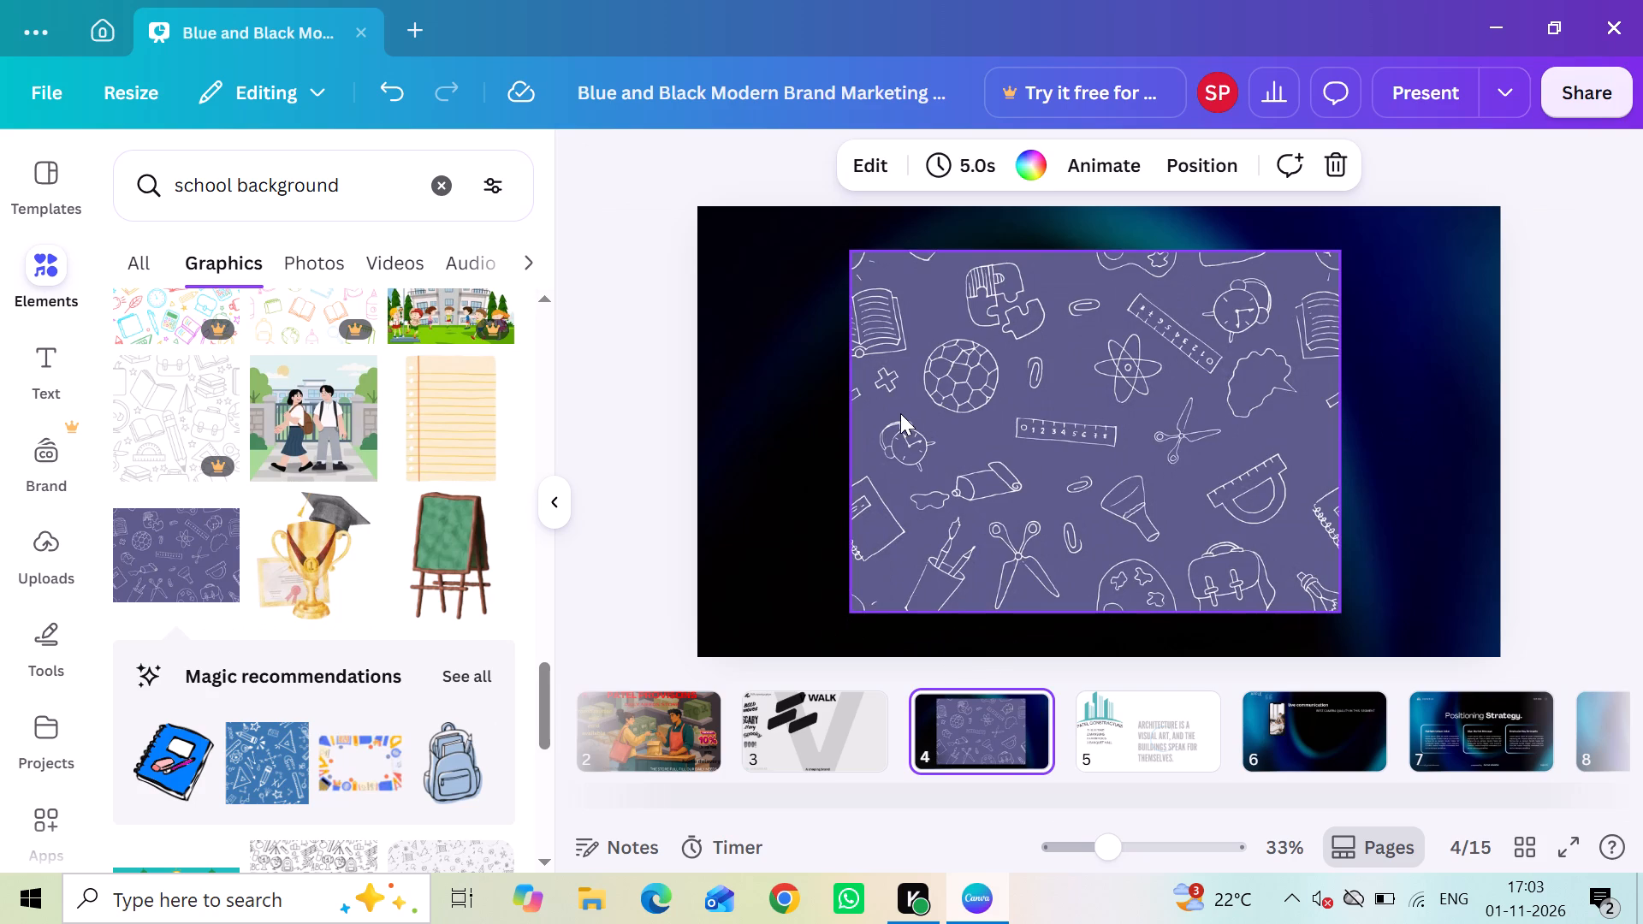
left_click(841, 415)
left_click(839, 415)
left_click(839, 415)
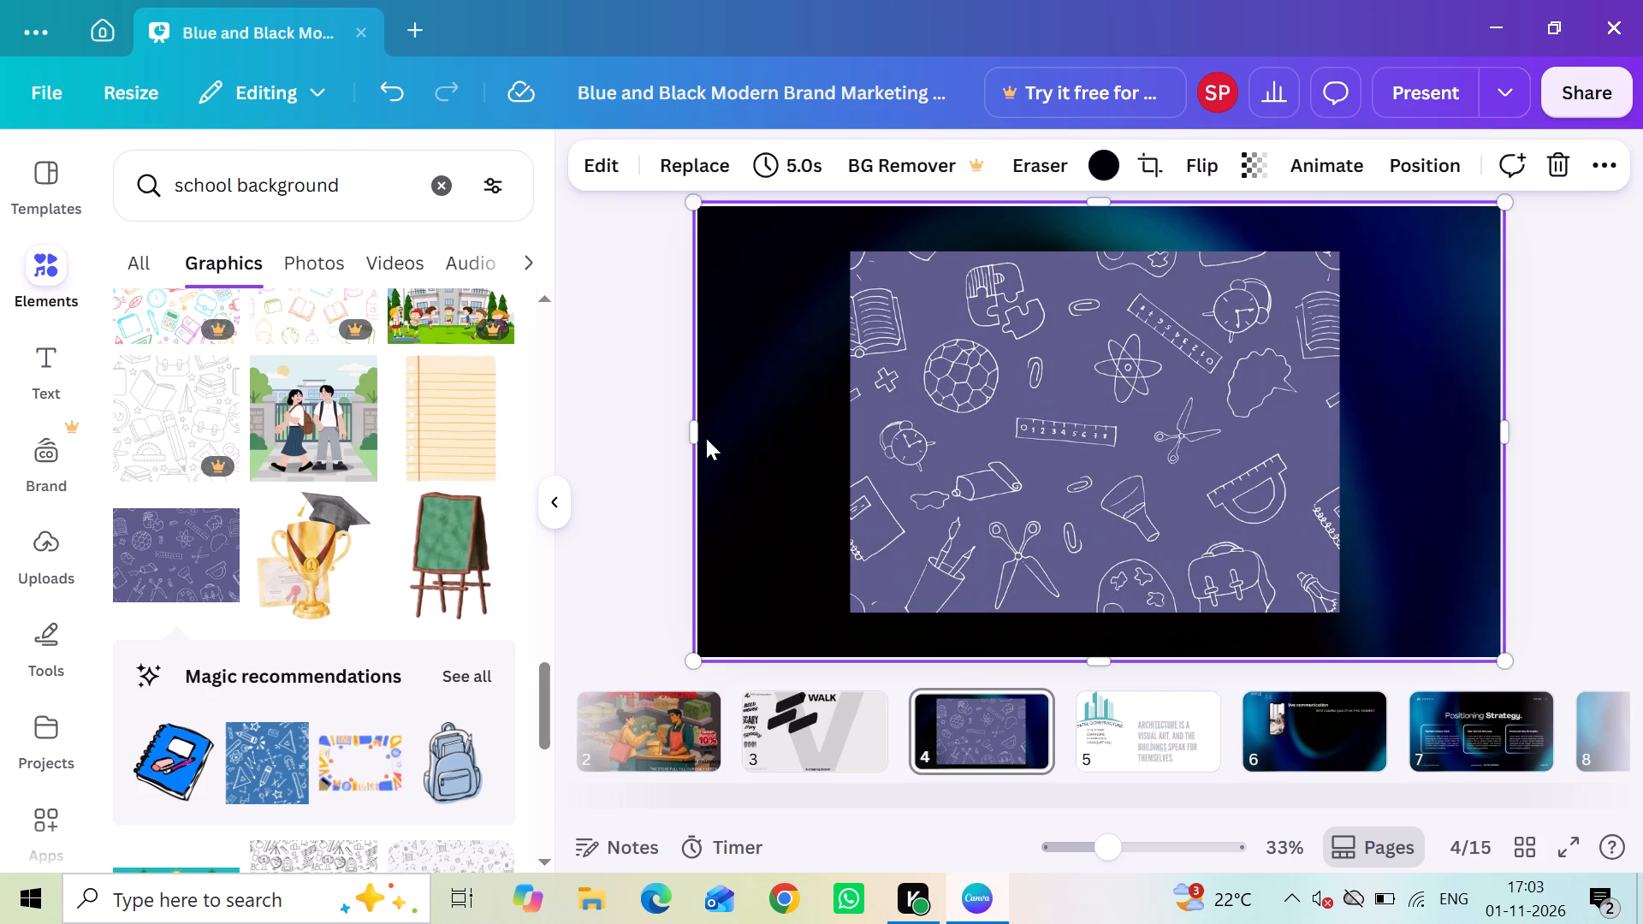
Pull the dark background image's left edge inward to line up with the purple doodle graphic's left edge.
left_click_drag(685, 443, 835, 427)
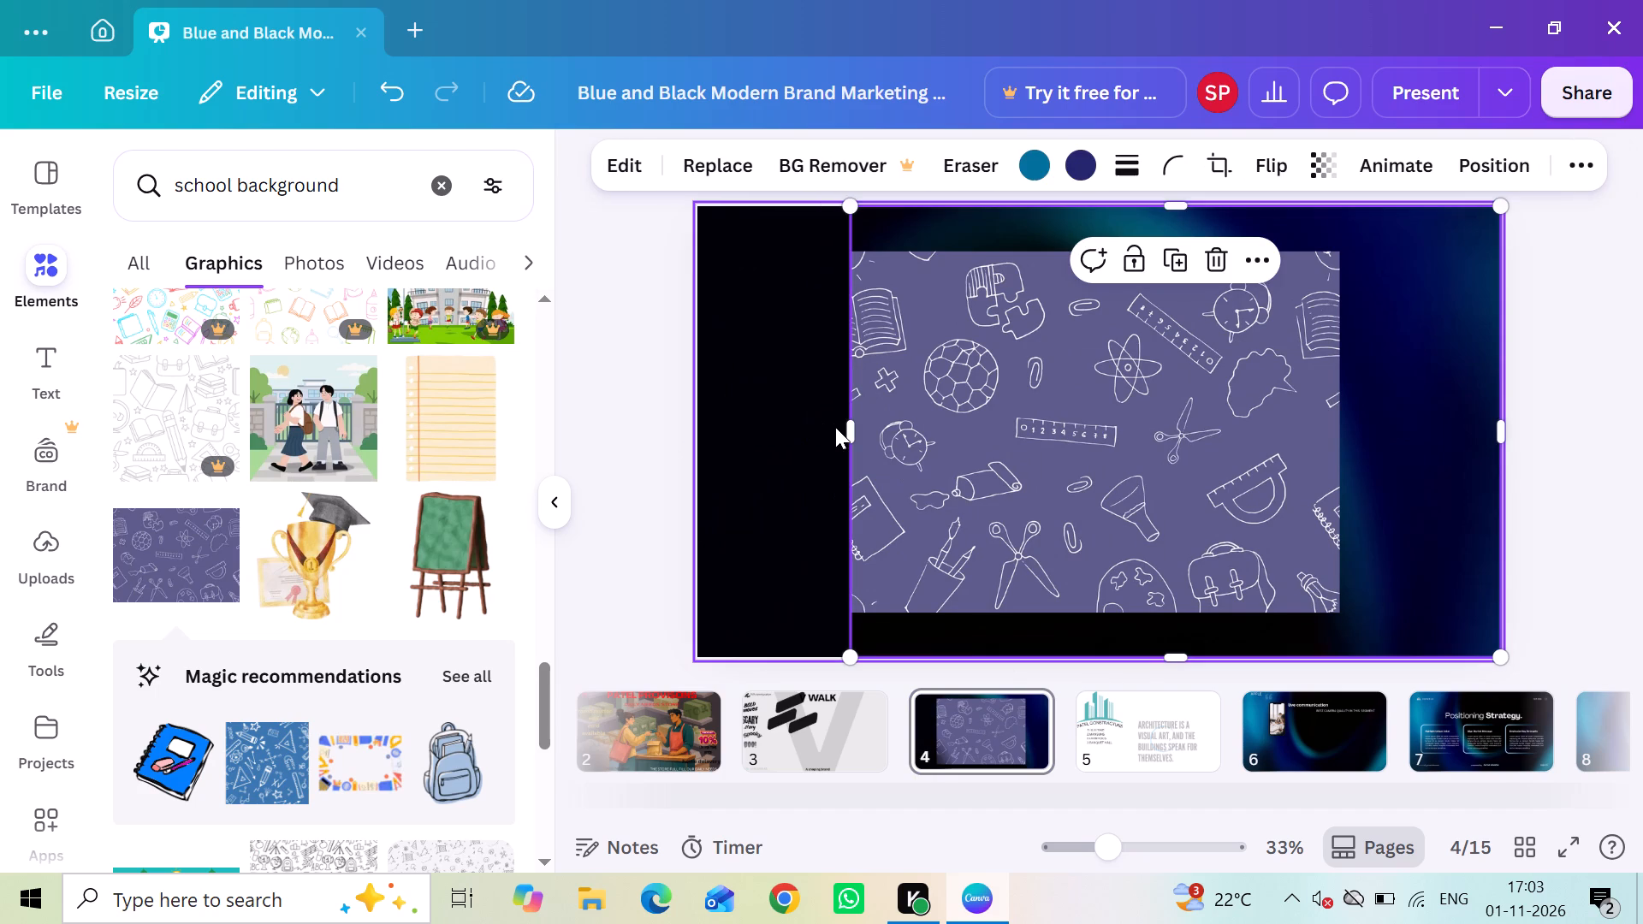
Select the dark background image and the purple doodle graphic together and stretch them to the page's left edge.
left_click(649, 396)
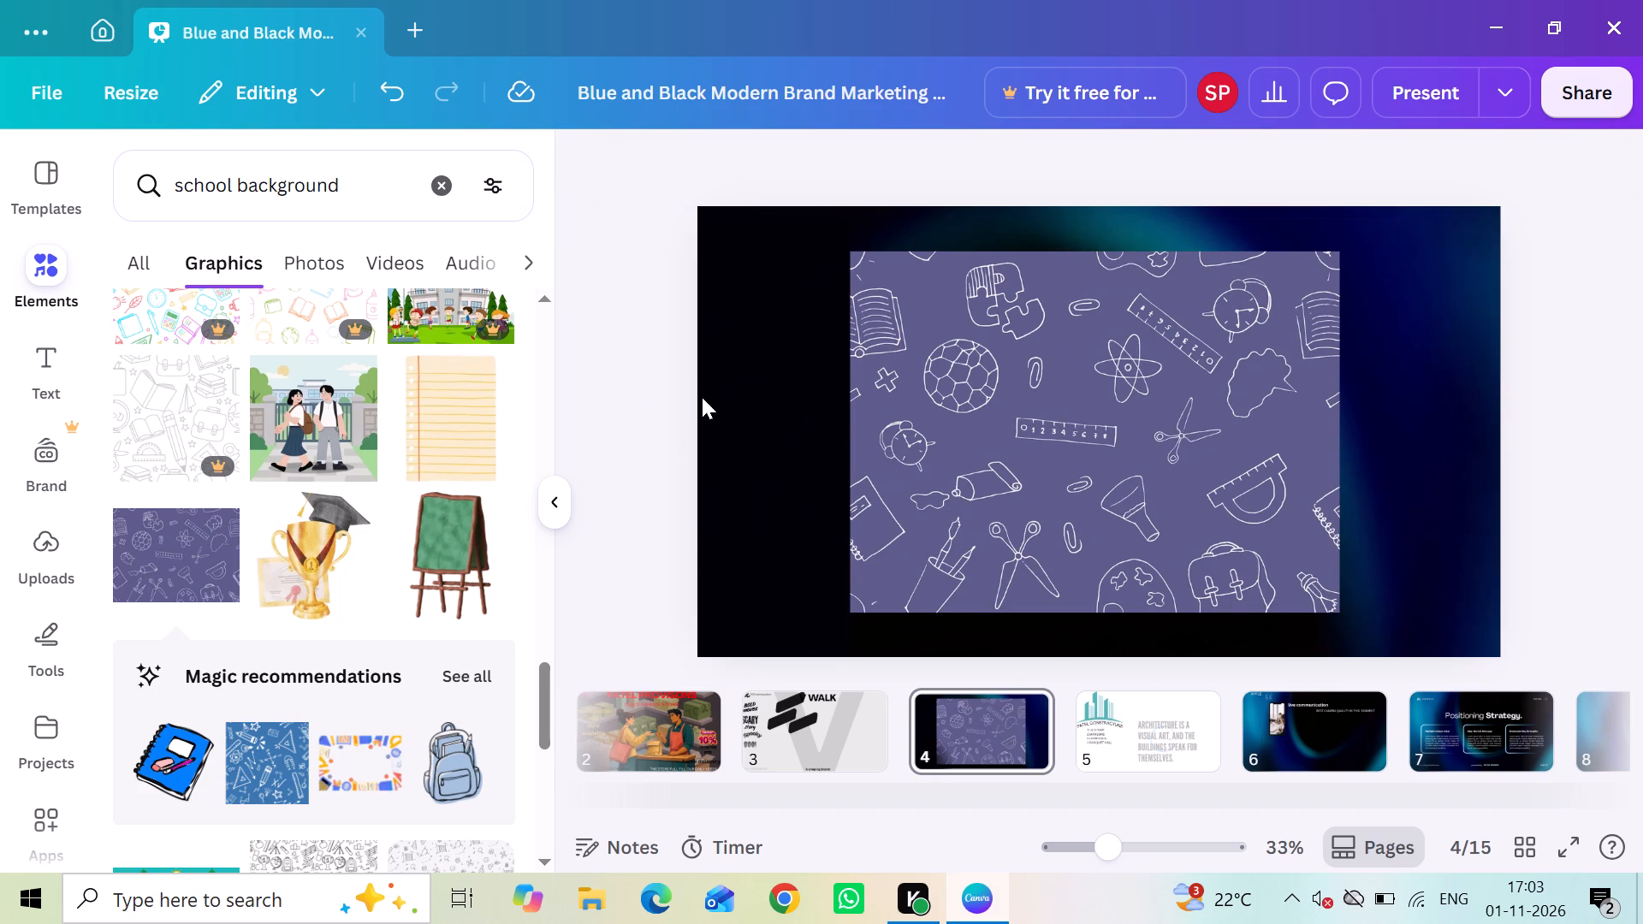
left_click_drag(839, 426, 865, 428)
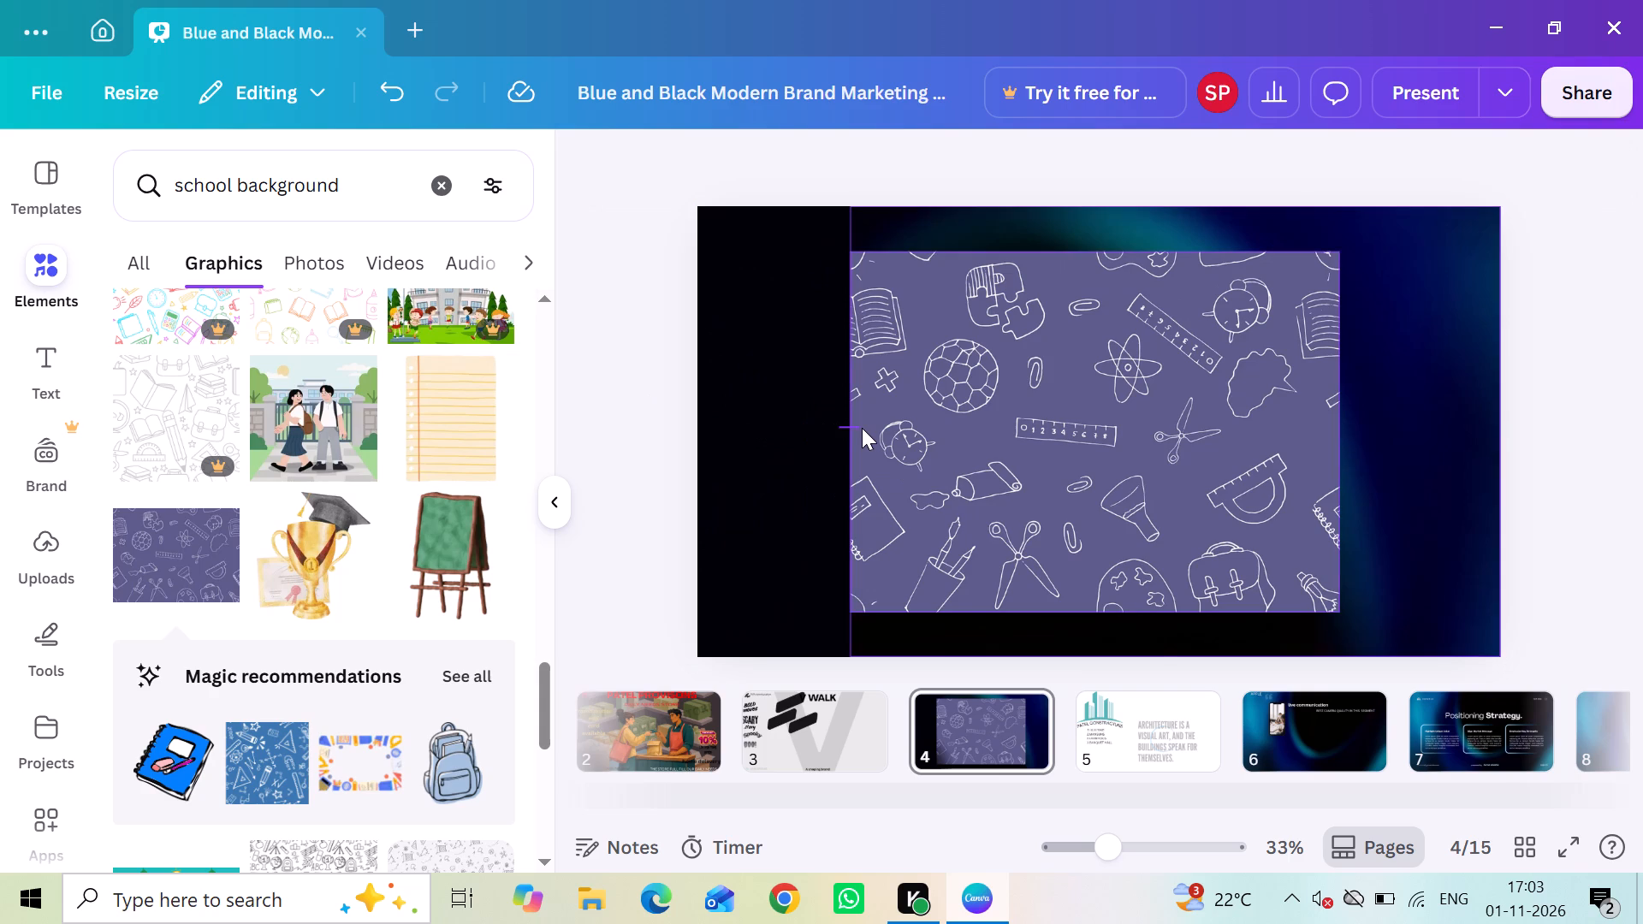
left_click_drag(850, 436, 861, 439)
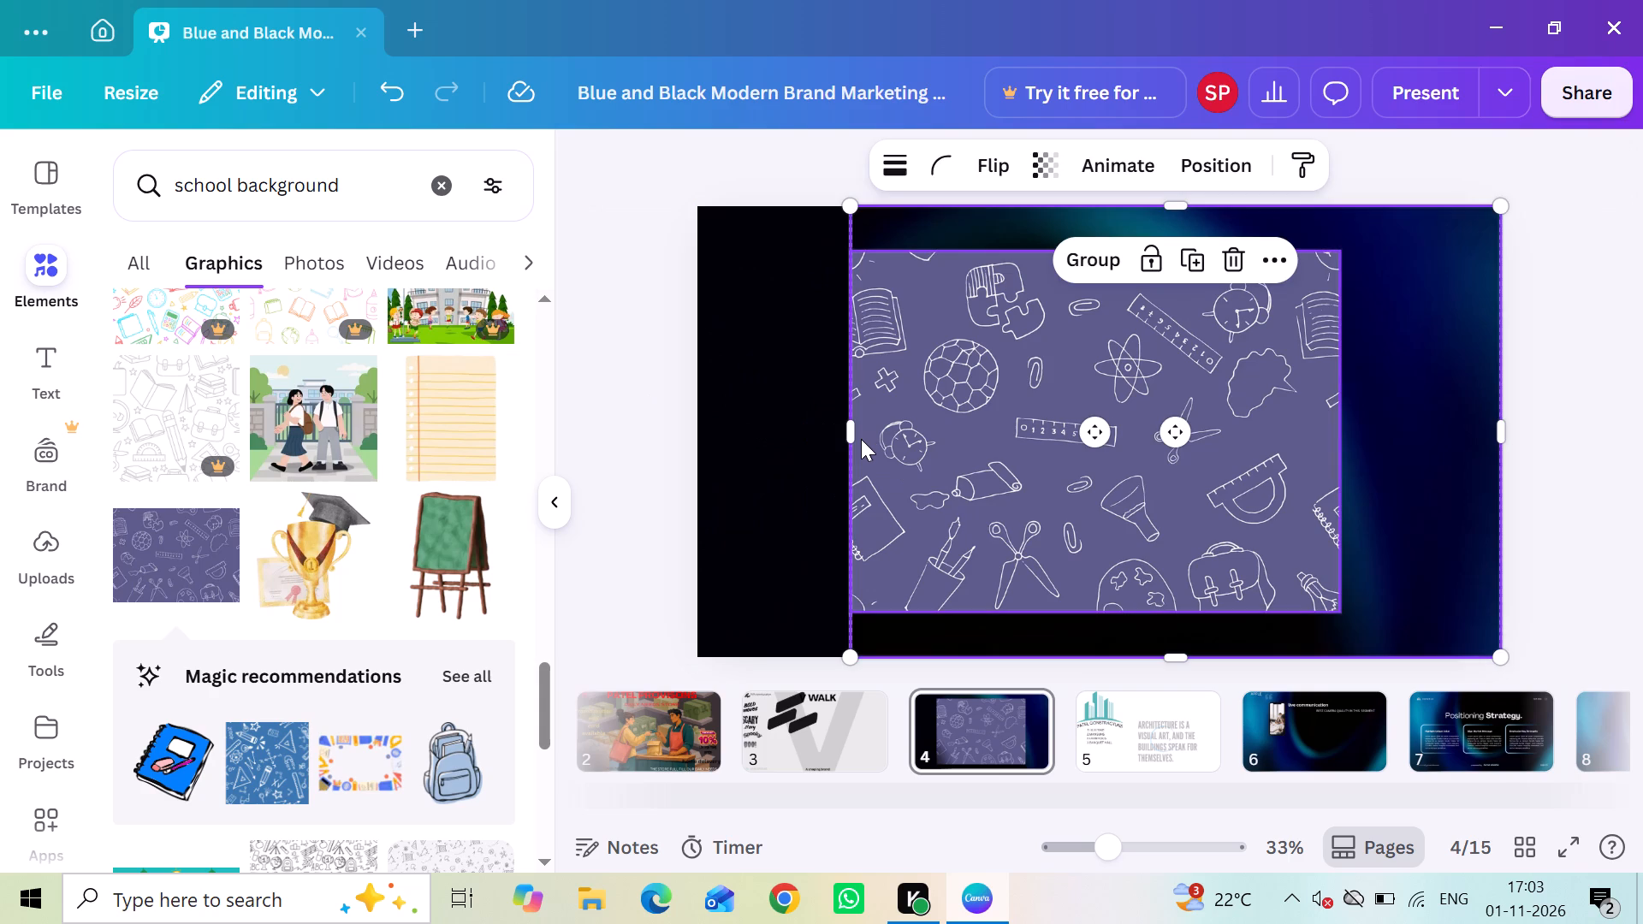
left_click_drag(861, 439, 697, 436)
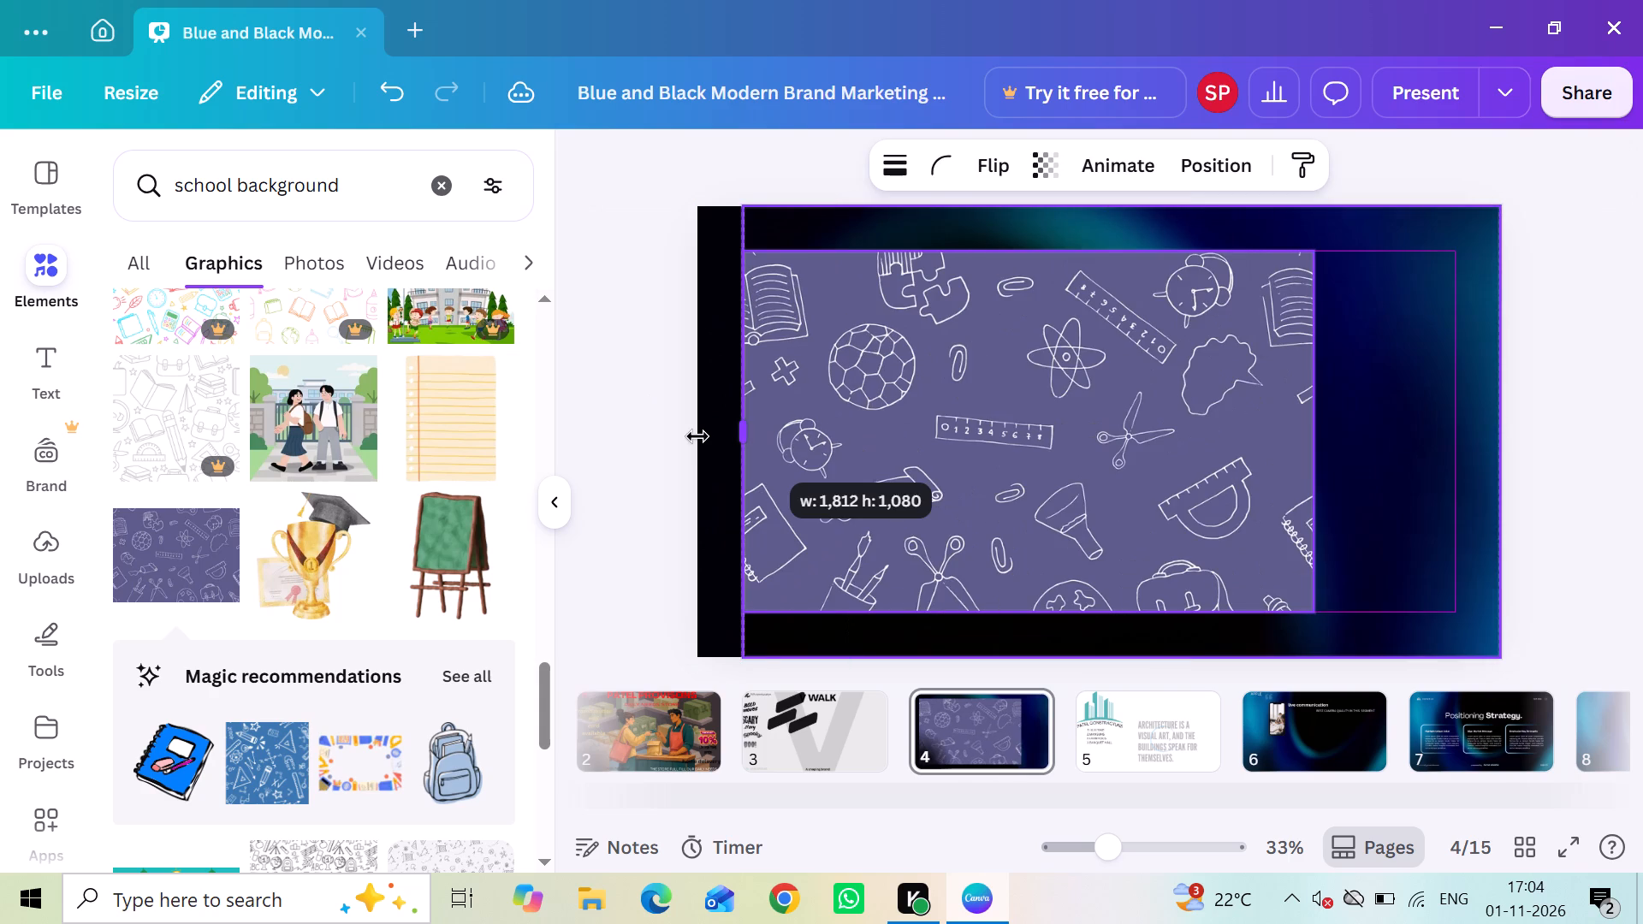
left_click_drag(697, 436, 697, 436)
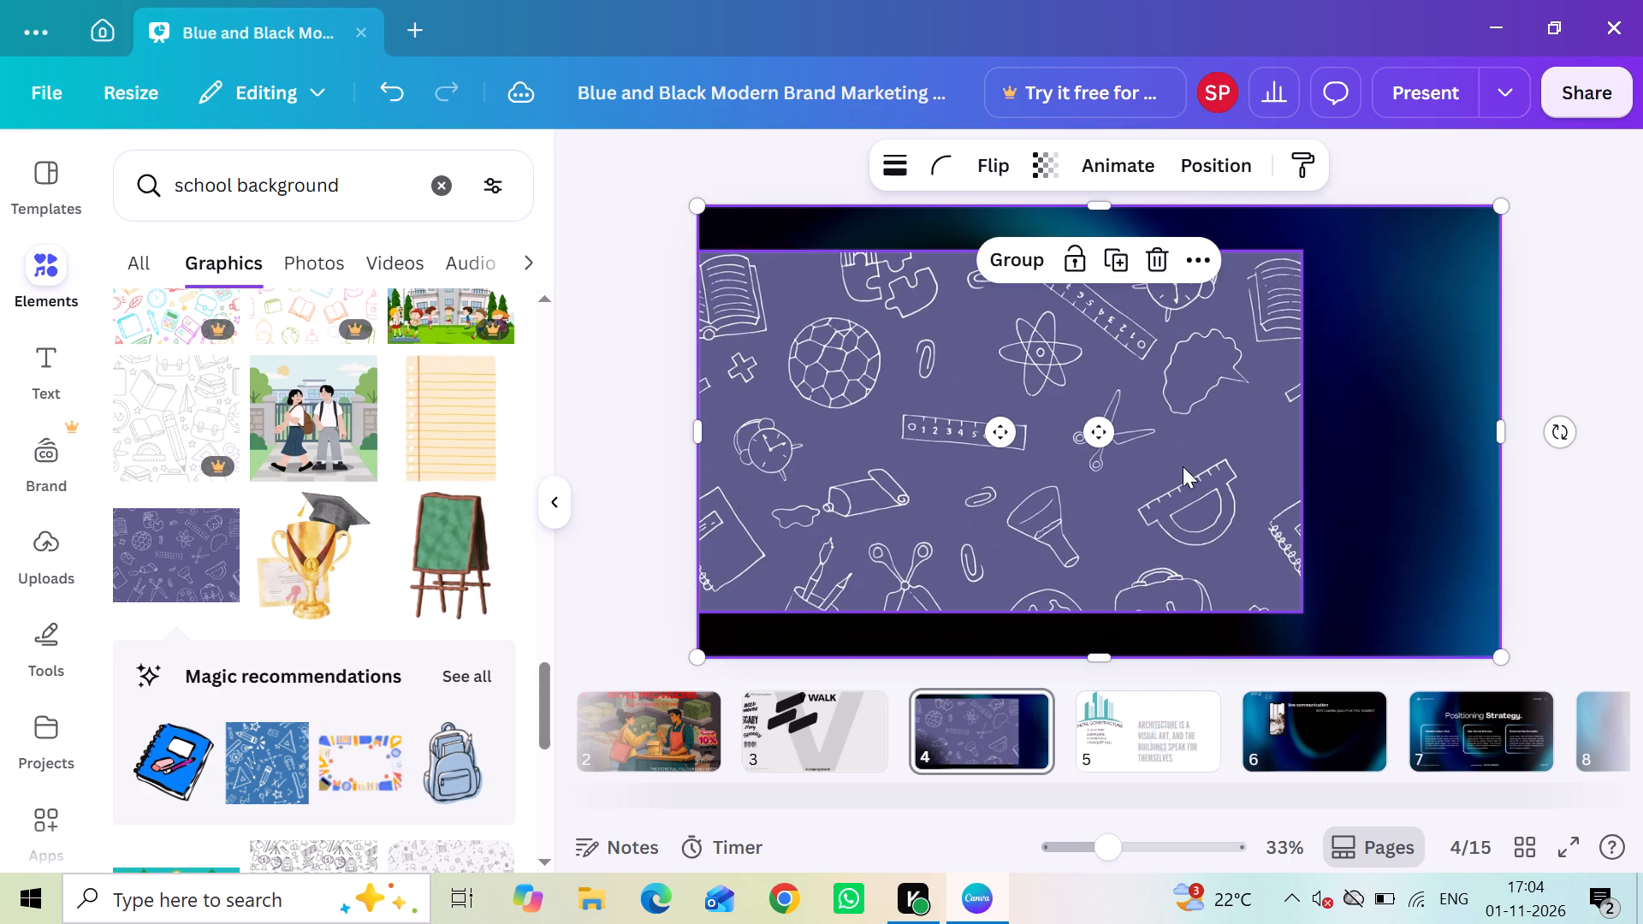
Extend the purple doodle graphic to the page's bottom and top edges, making it 1,080 high.
left_click(1298, 412)
left_click(1374, 406)
left_click(1284, 443)
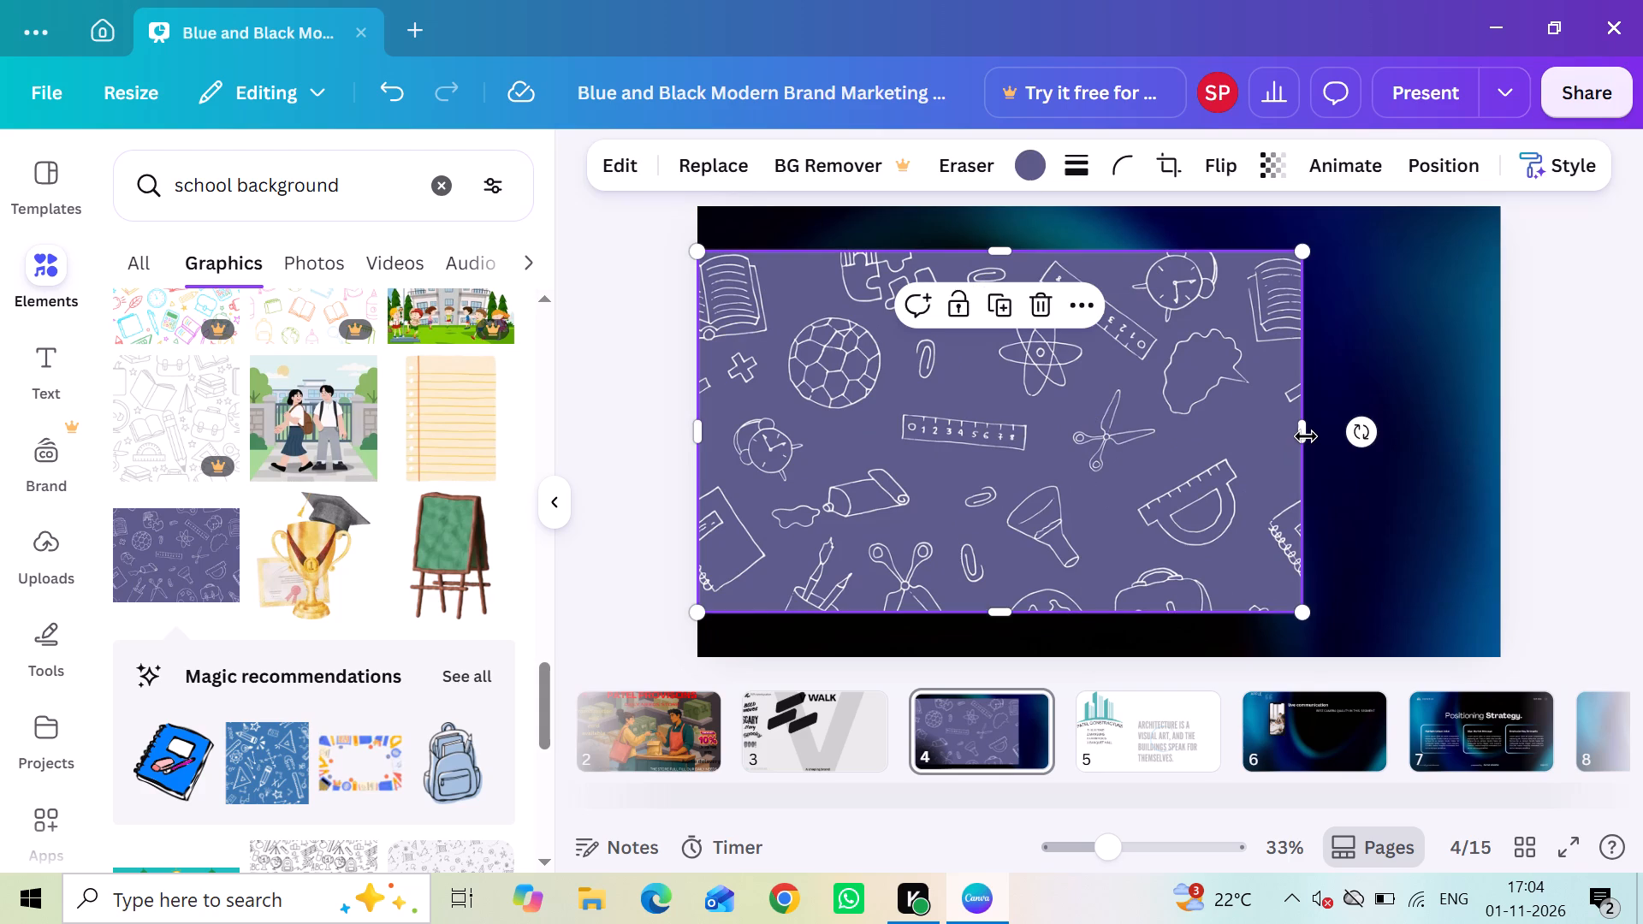
left_click_drag(1306, 436, 1310, 436)
left_click_drag(1310, 436, 1298, 441)
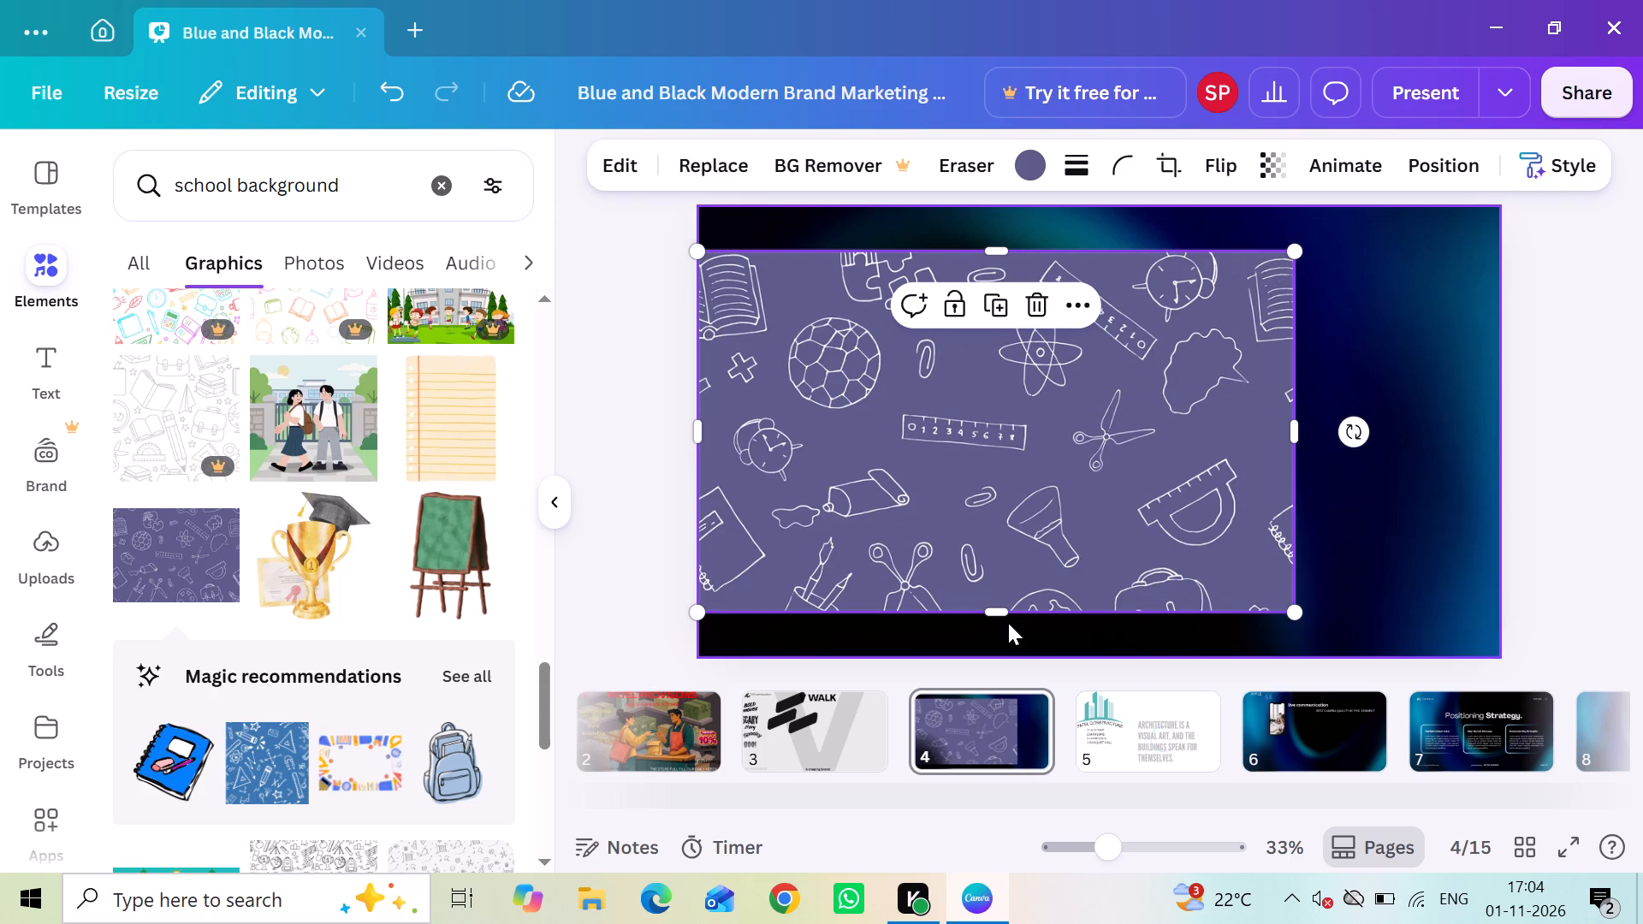
left_click_drag(1003, 621, 1003, 622)
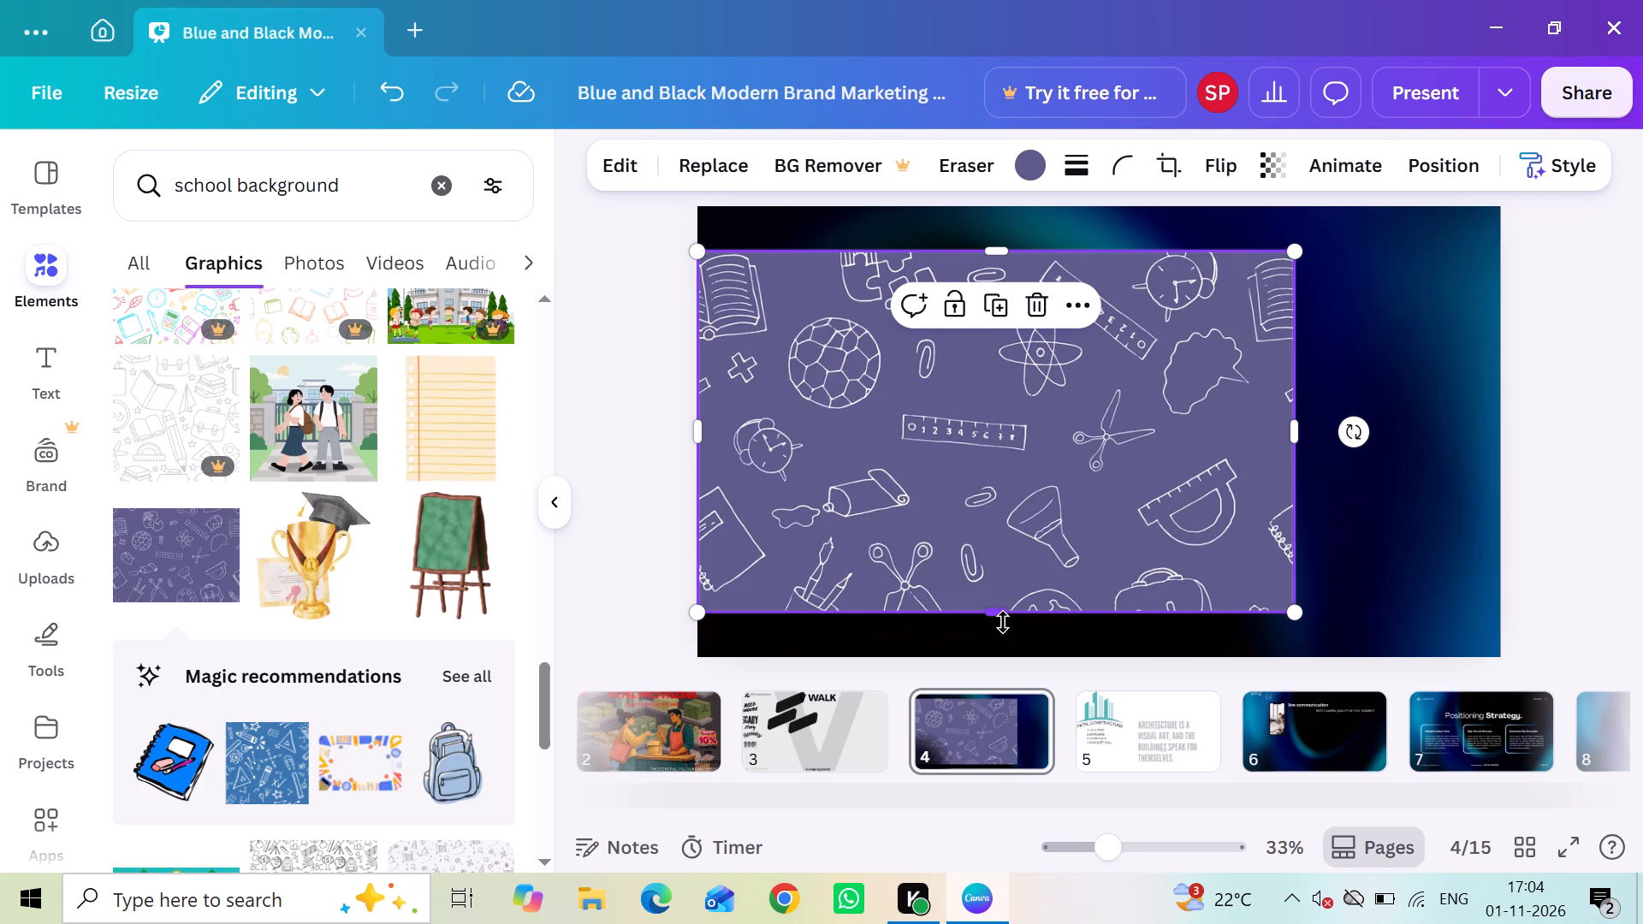
left_click_drag(1003, 622, 1007, 660)
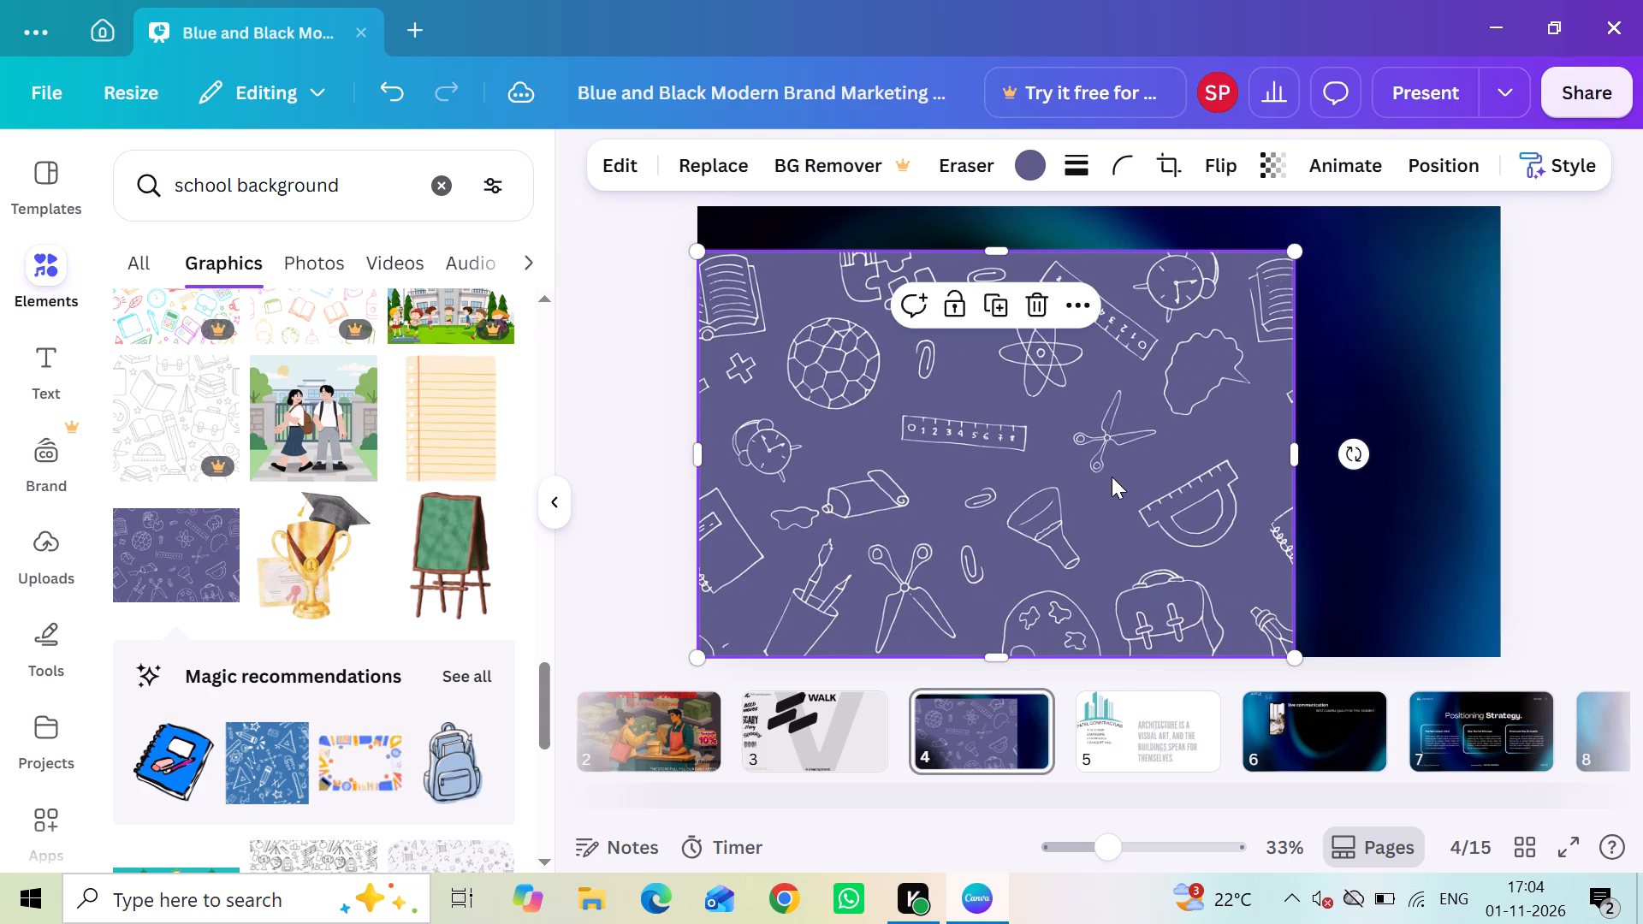
left_click_drag(1000, 254, 1005, 208)
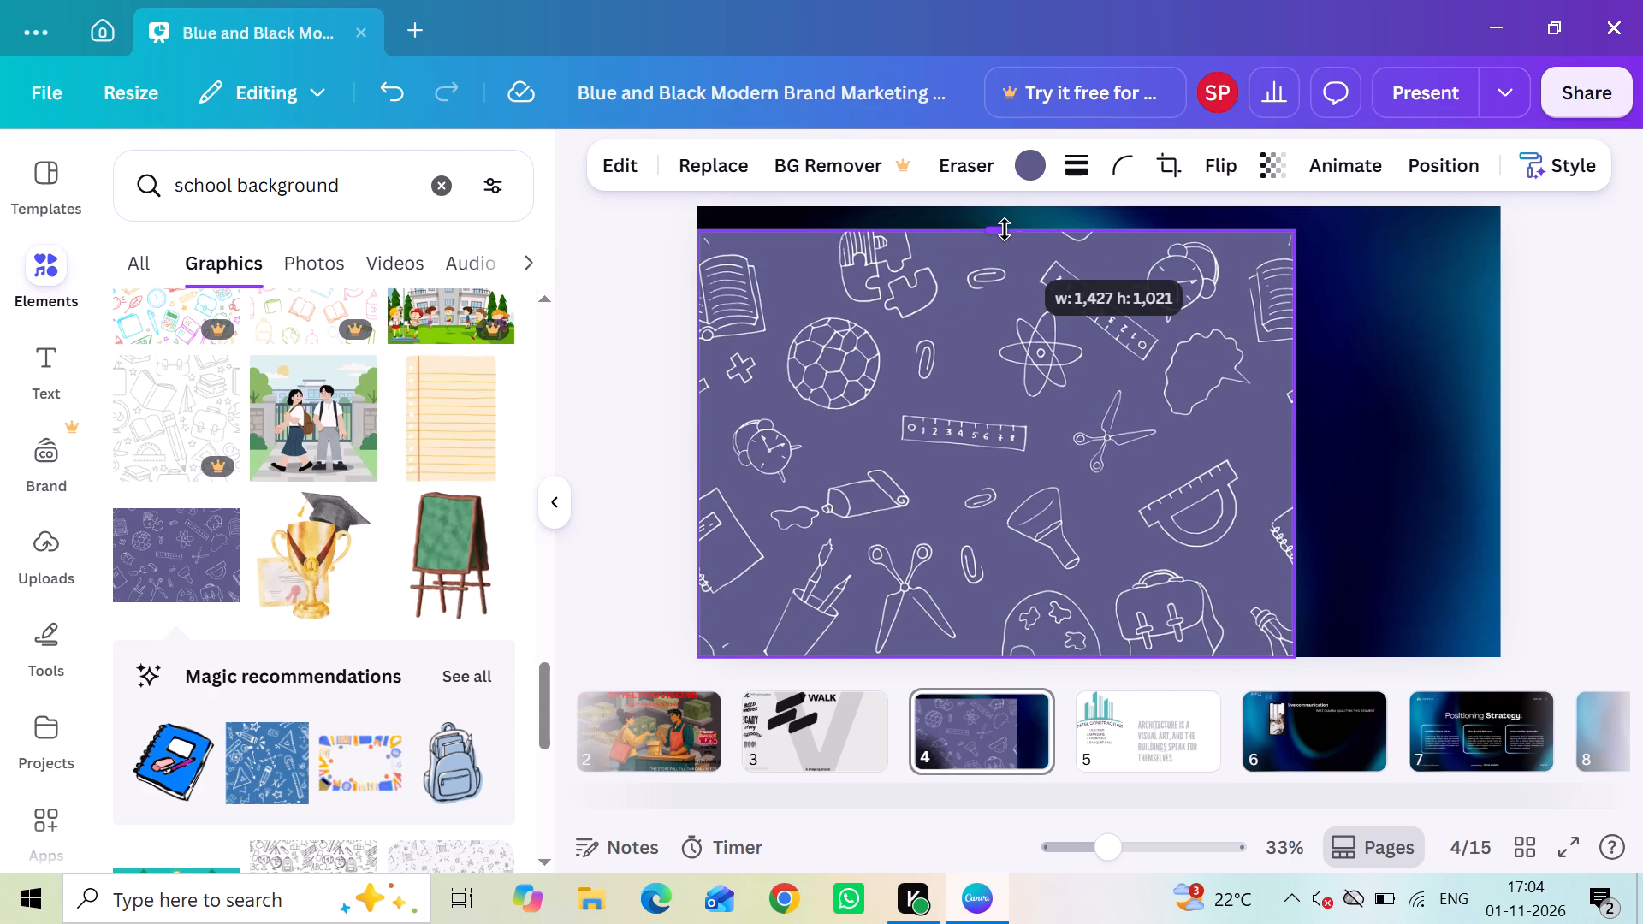
left_click(1005, 208)
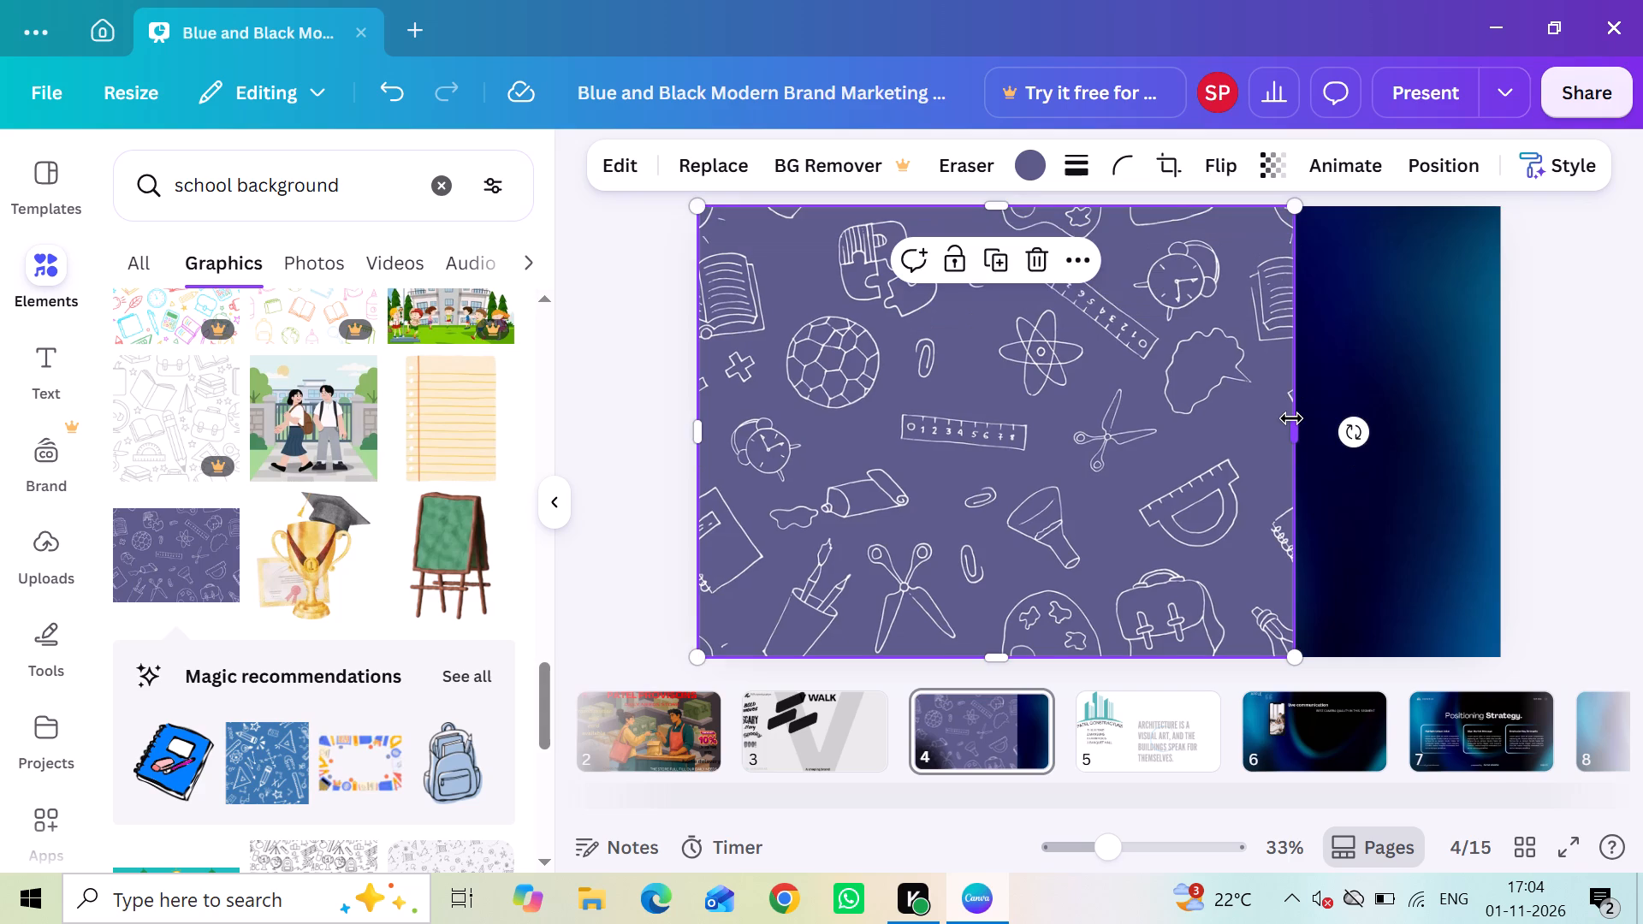
Widen and shift the purple doodle graphic so it covers page 4 from the left edge to past the right edge.
left_click_drag(1291, 418, 1373, 418)
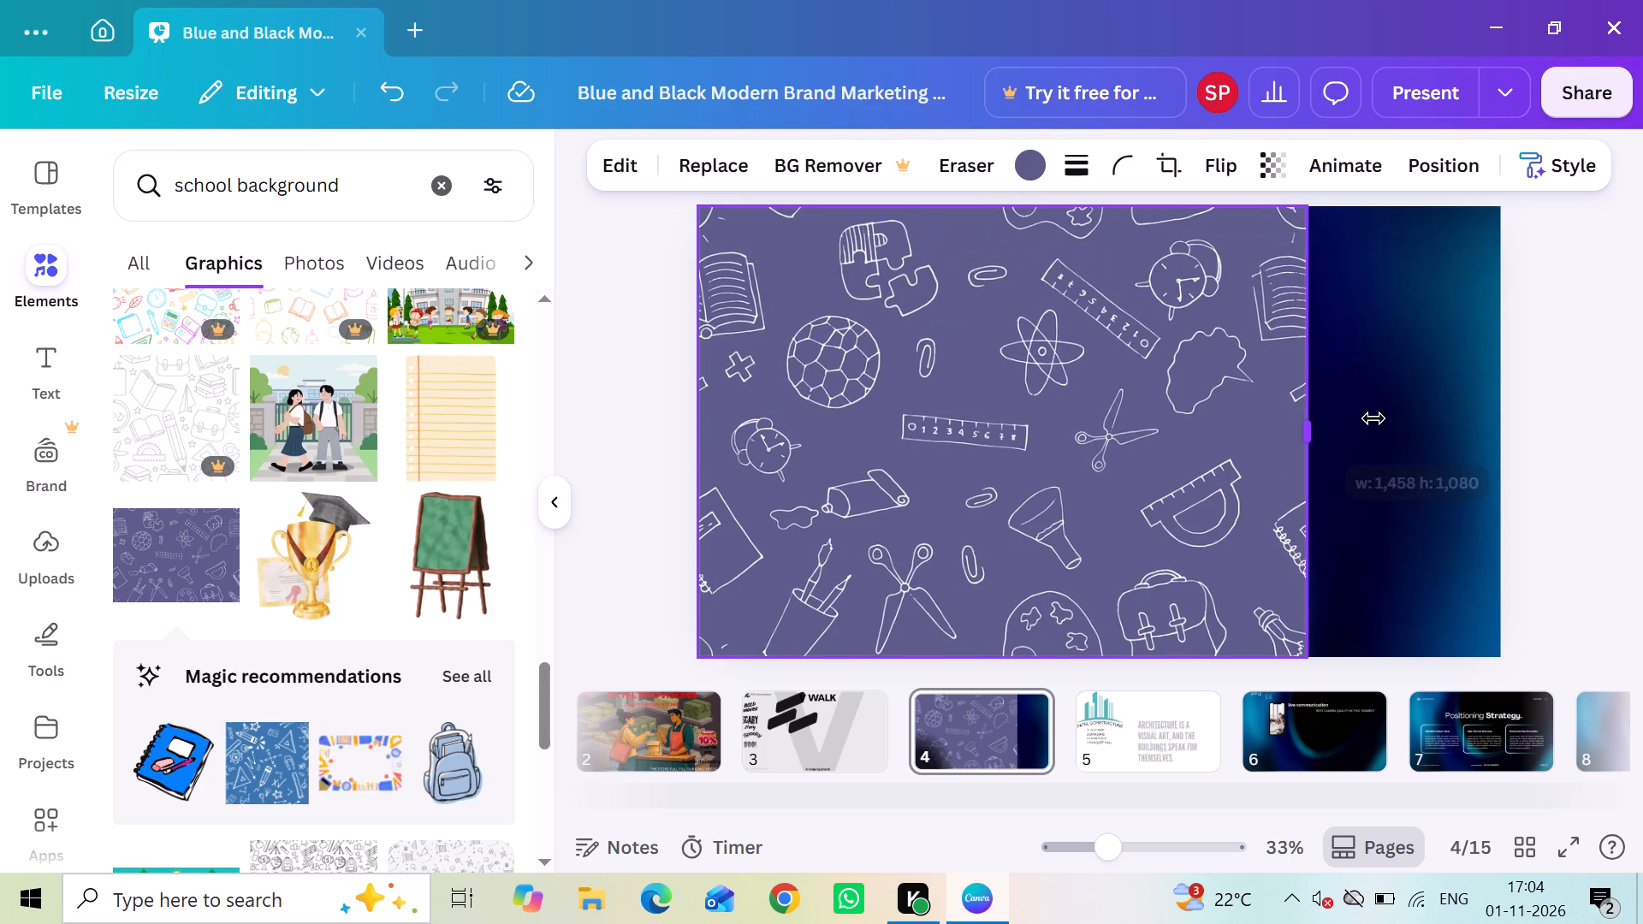
left_click_drag(1373, 418, 1489, 414)
left_click_drag(1375, 434, 1431, 433)
left_click(1357, 448)
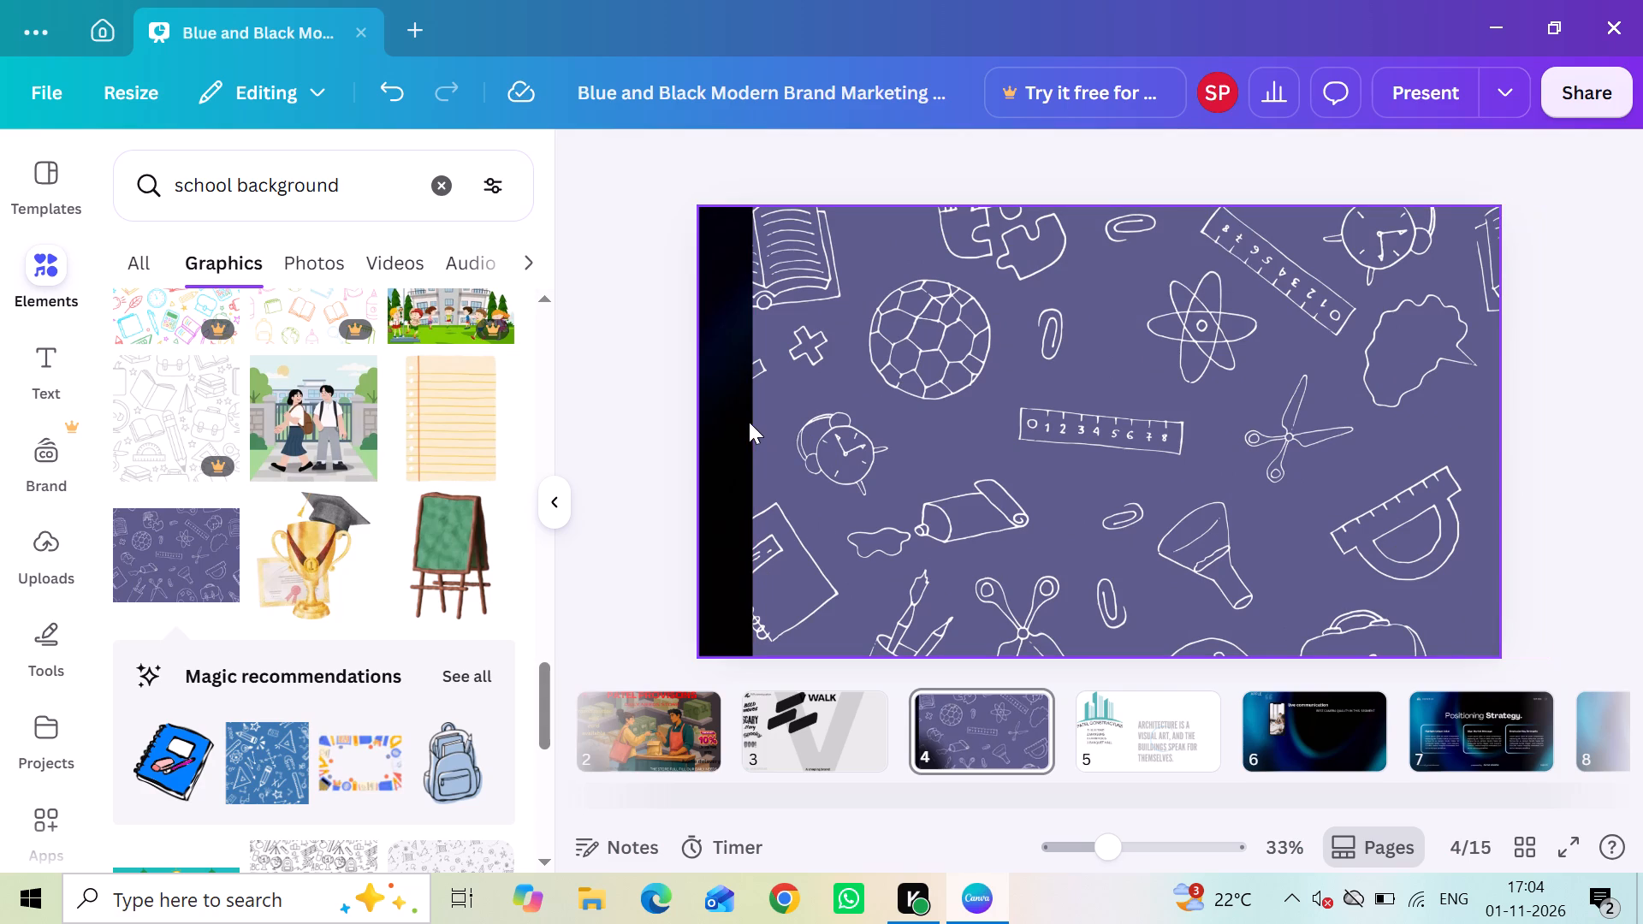
left_click(749, 422)
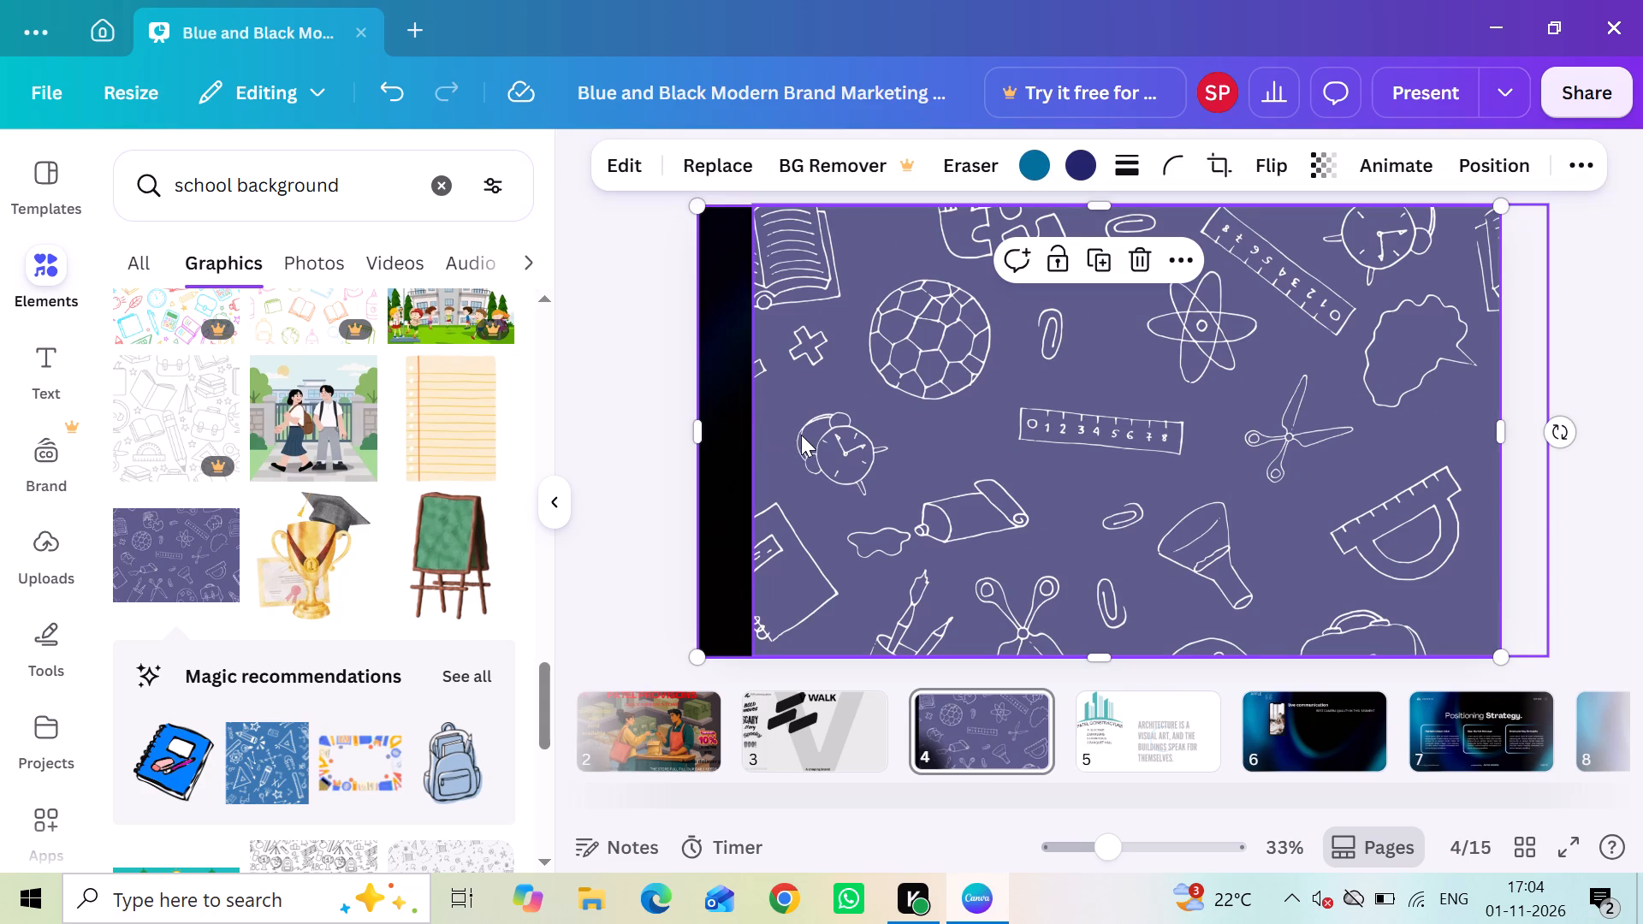
left_click(766, 435)
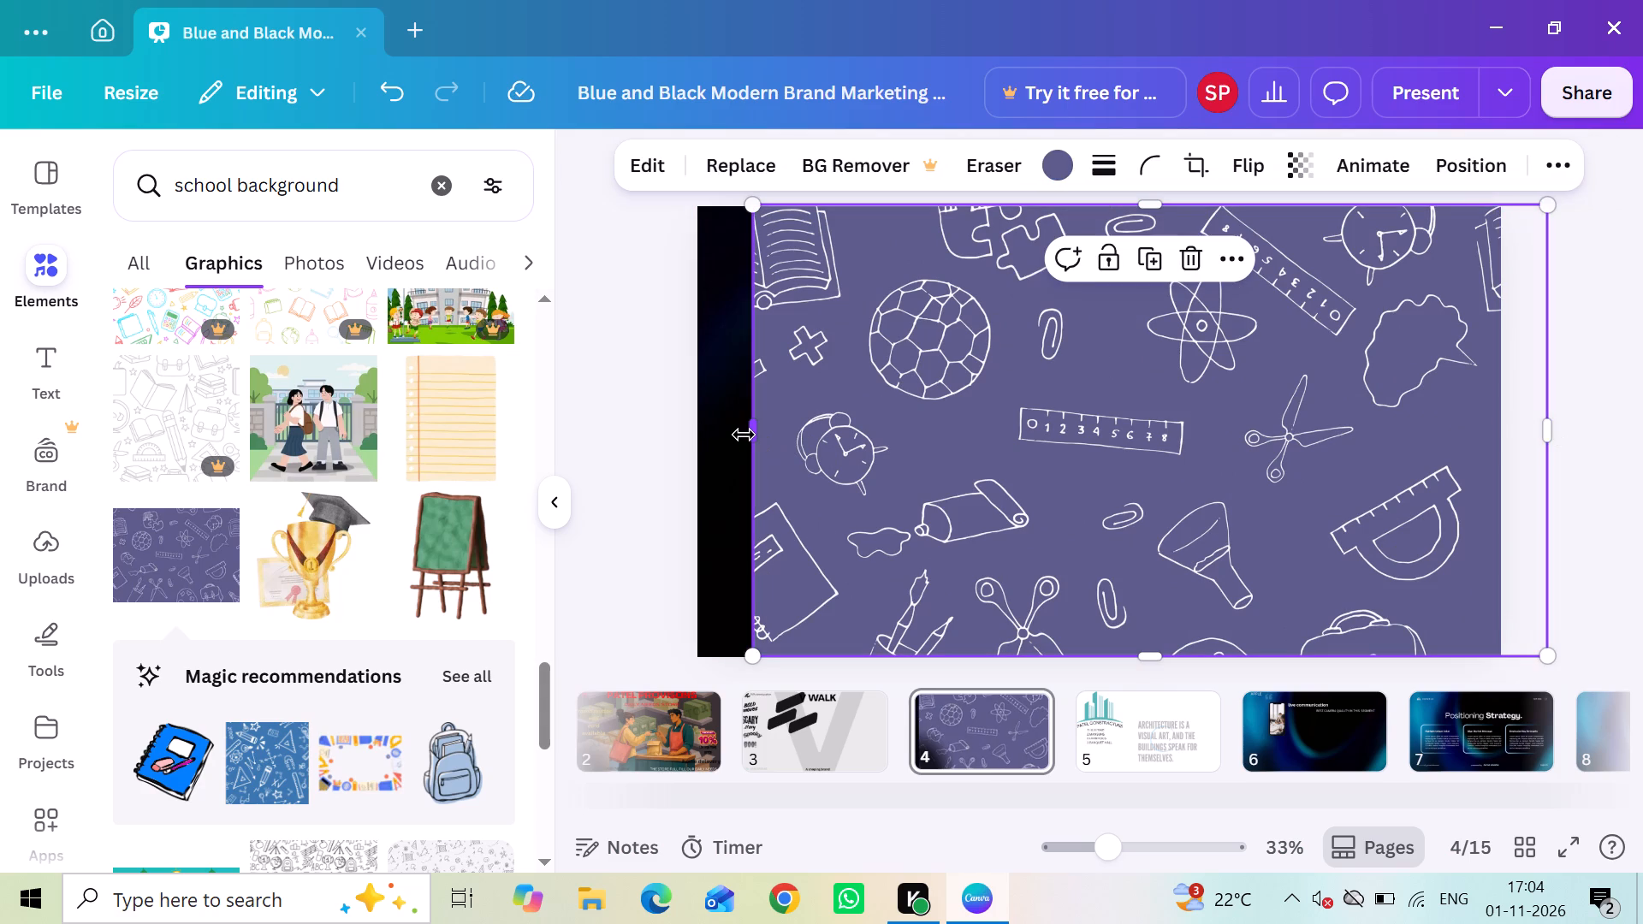
left_click_drag(744, 435, 681, 429)
left_click(661, 406)
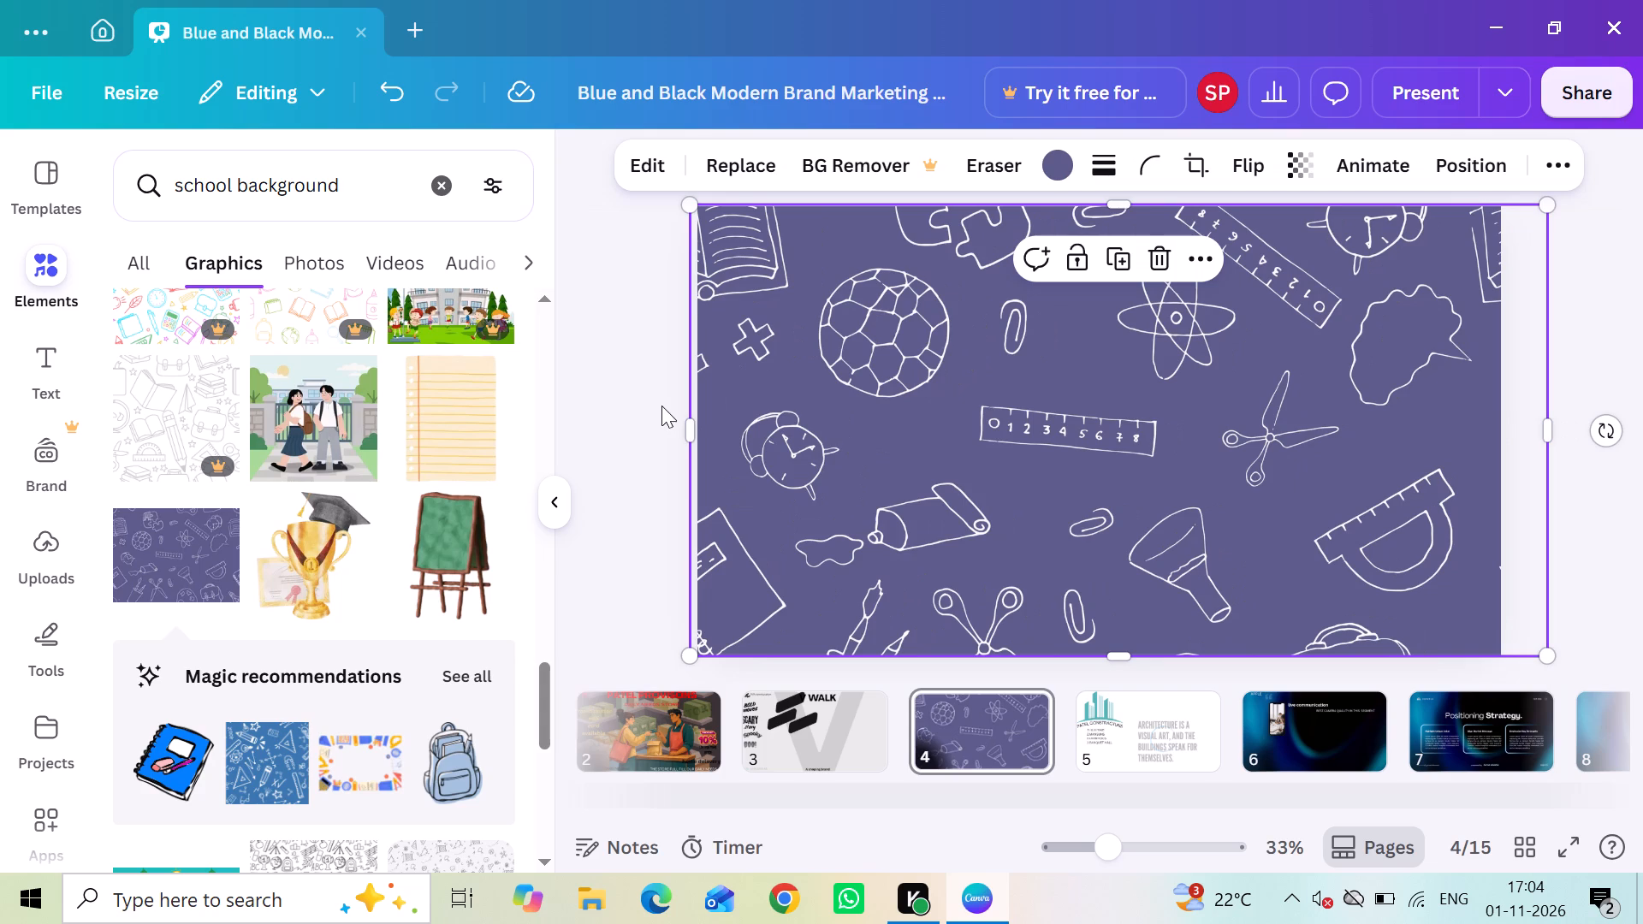
Set the purple doodle graphic's transparency to 31.
left_click(1309, 154)
left_click(1227, 262)
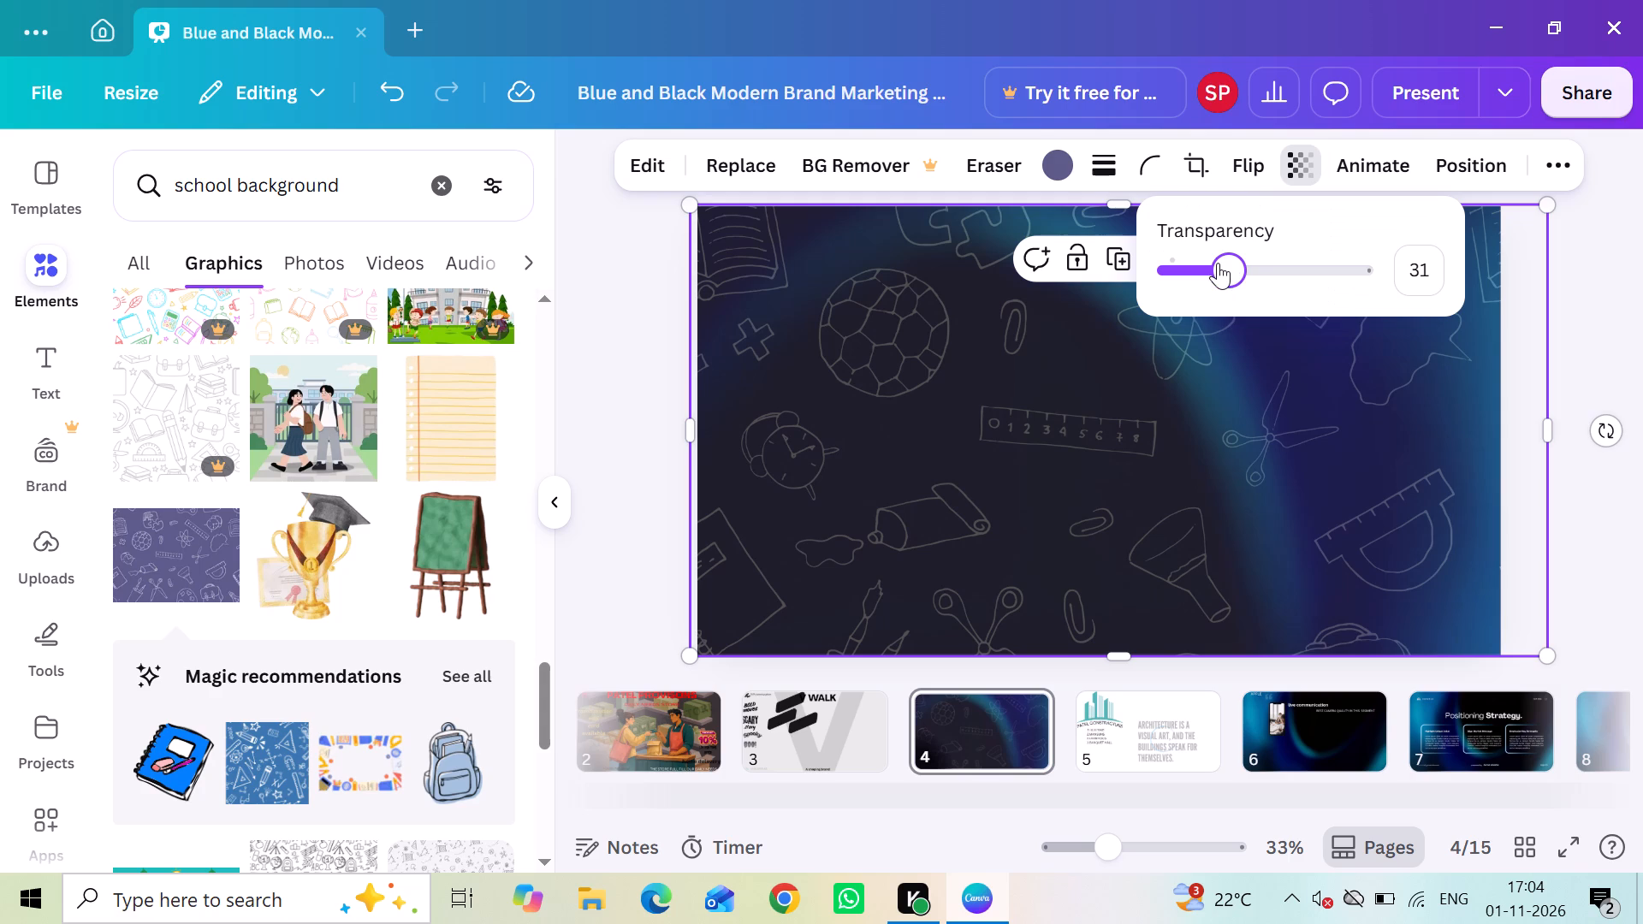
left_click(632, 287)
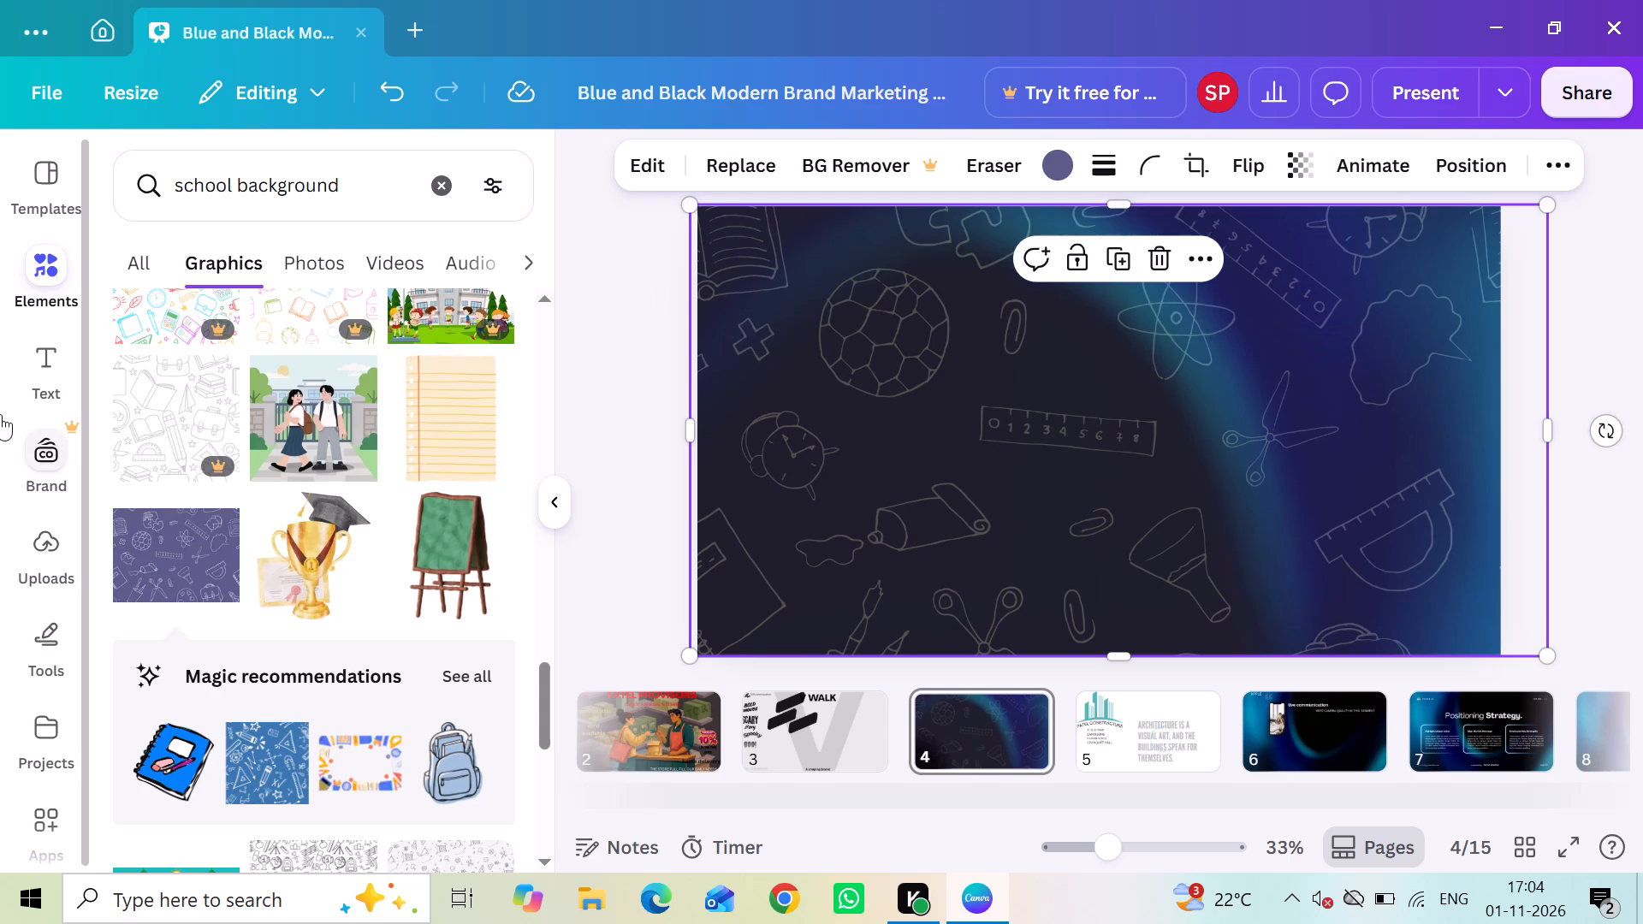
Add a heading text reading "ROYAL PUBLIC SCHOOL" to page 4.
left_click(47, 383)
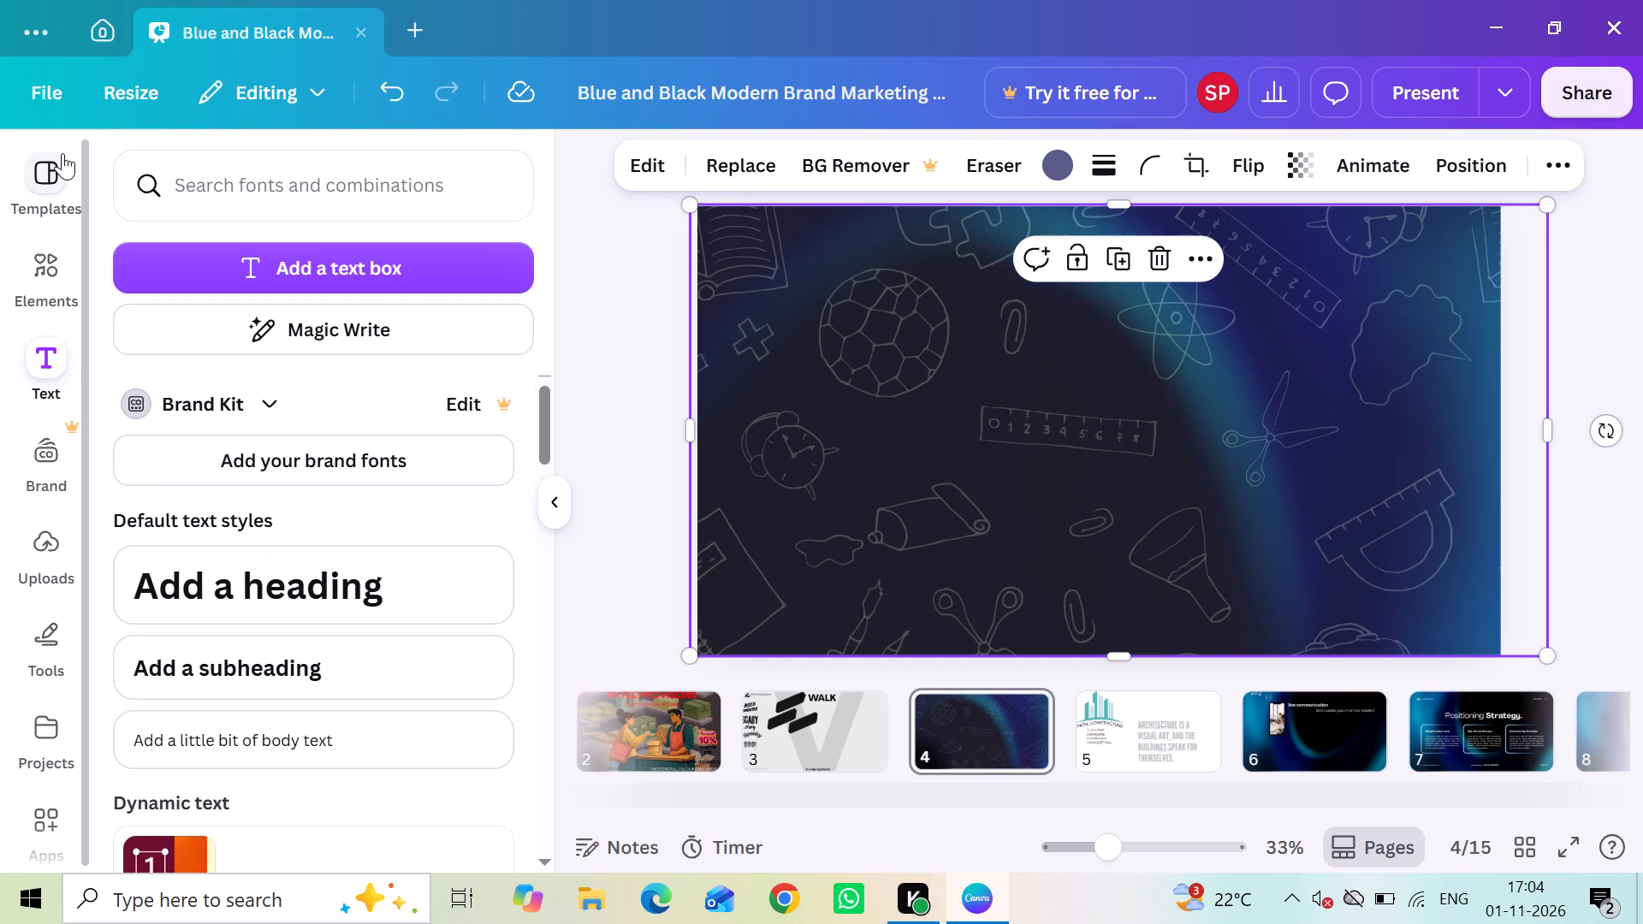
left_click(260, 577)
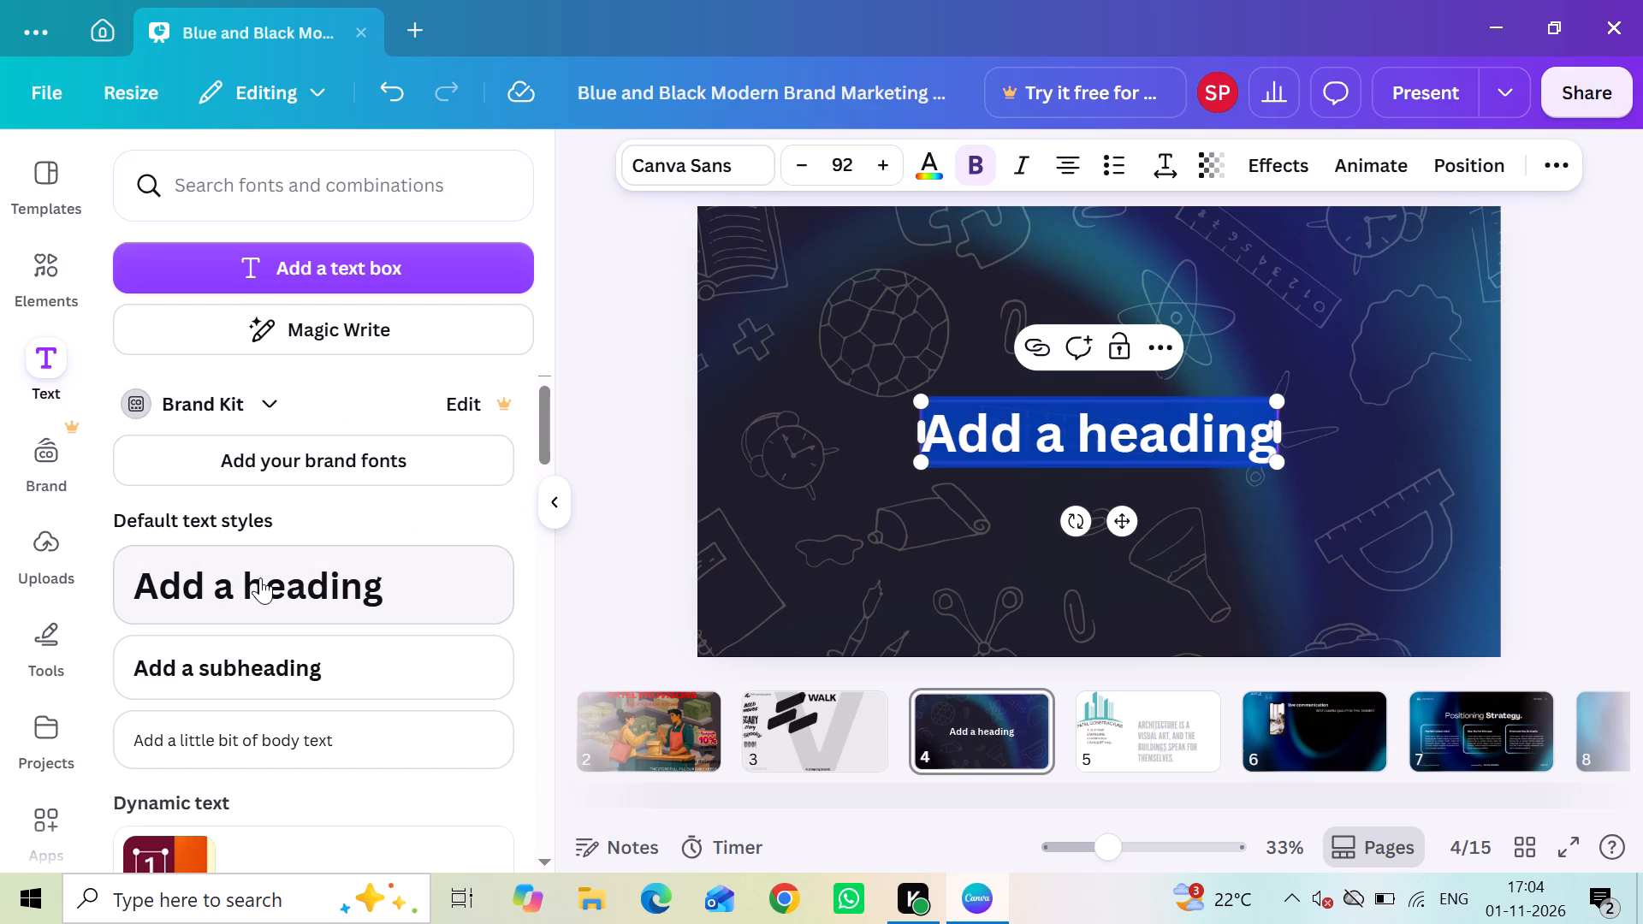
key("r")
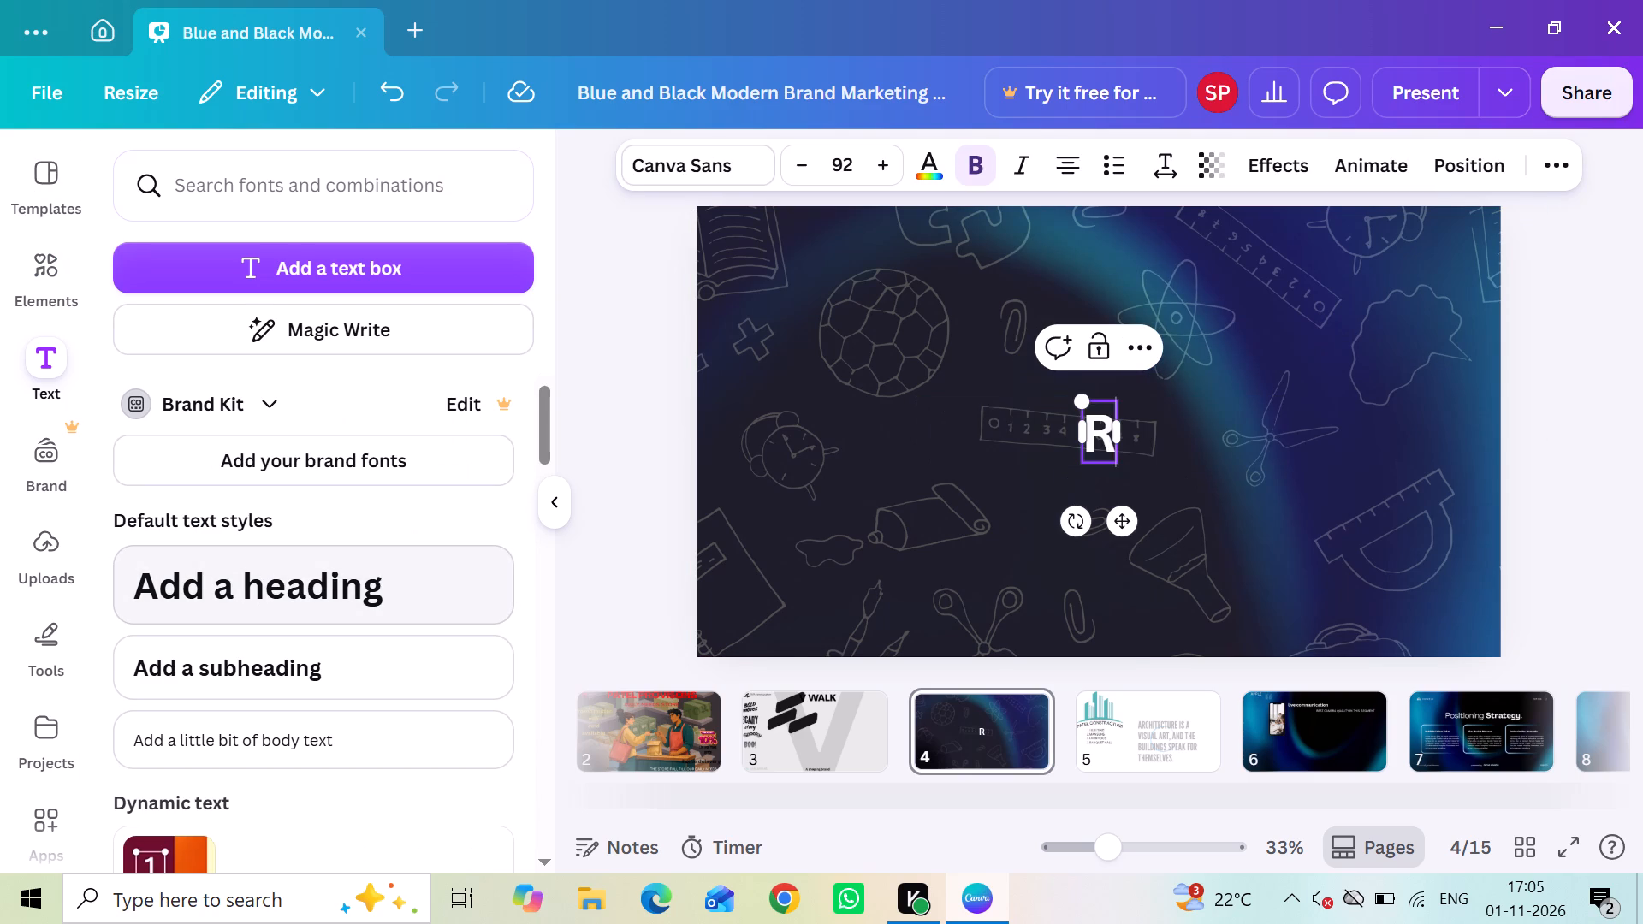
key("o")
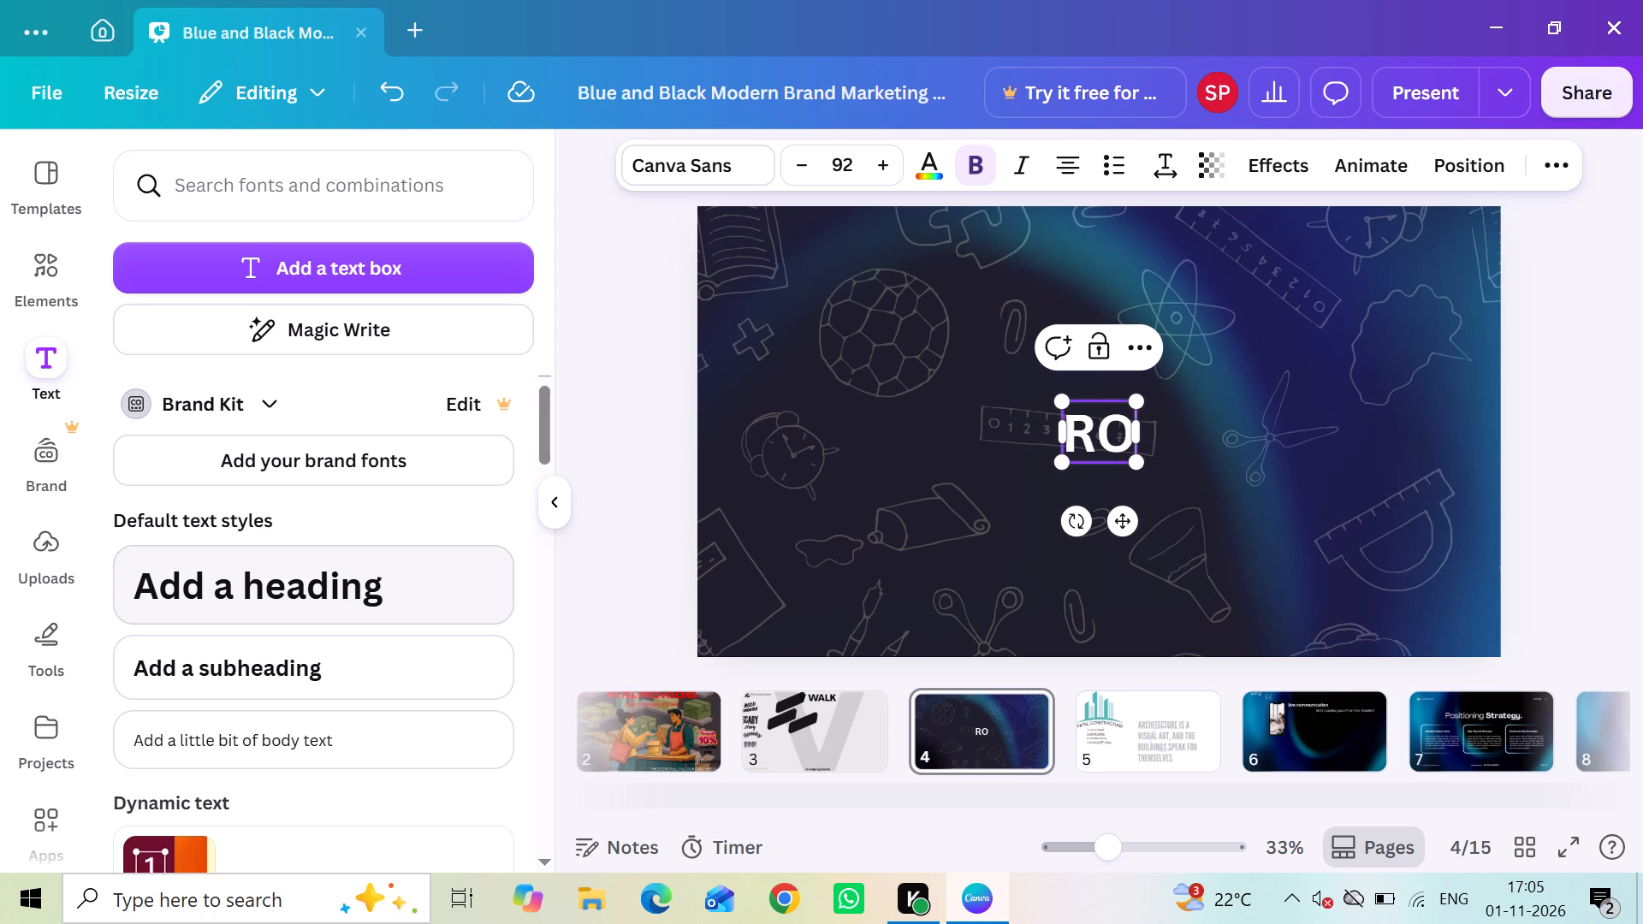
type("YAL PUBLI")
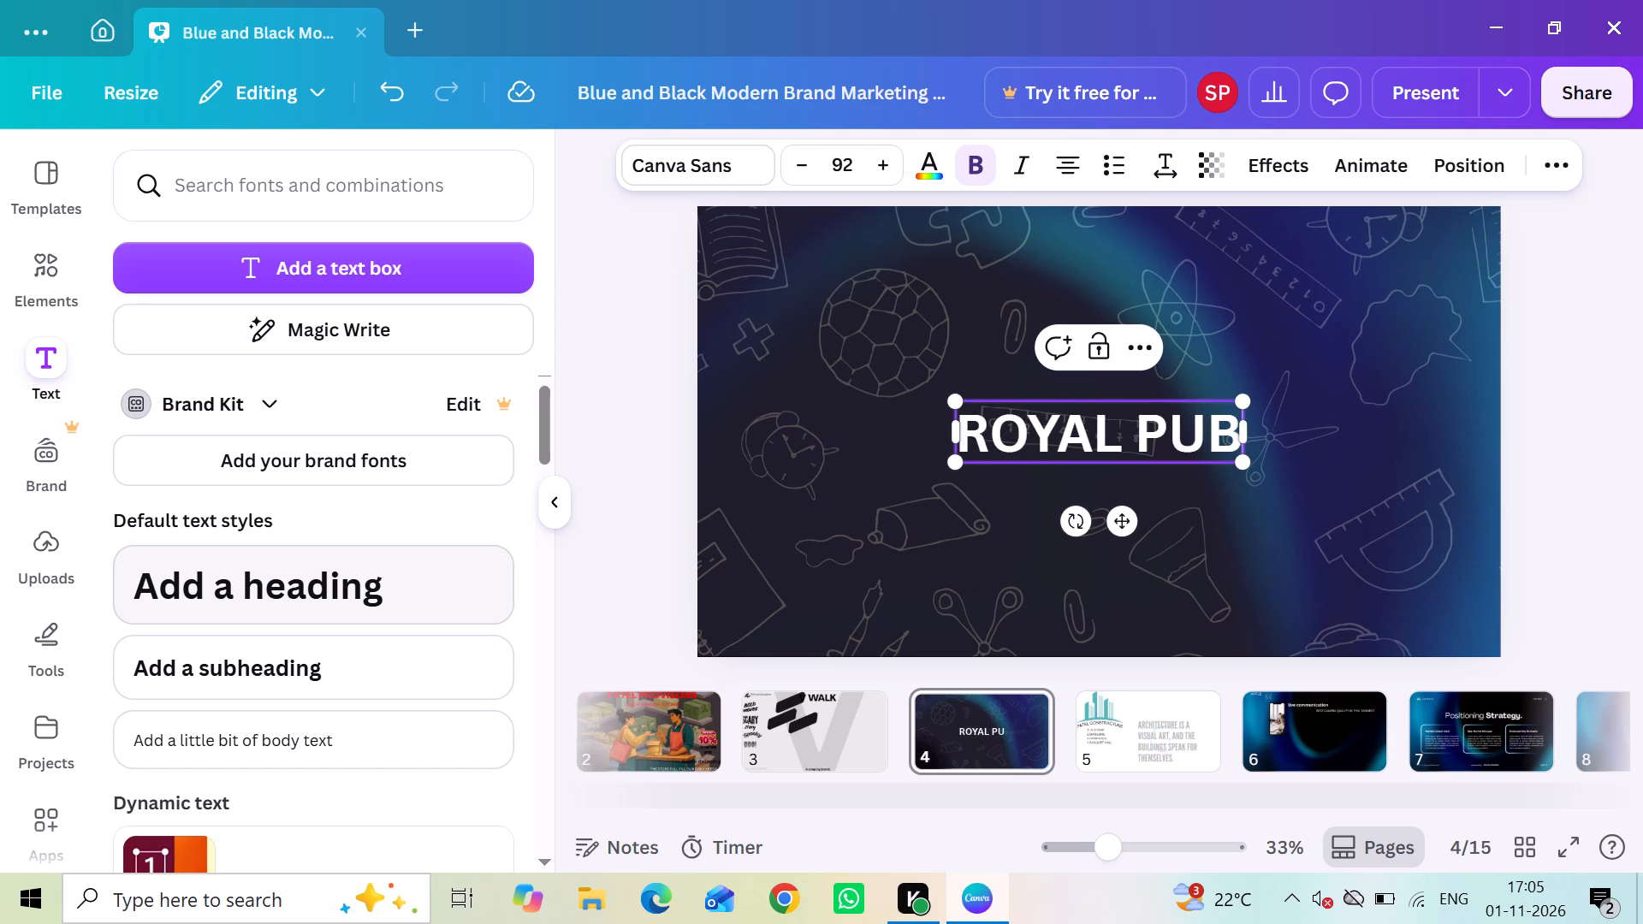
type("C")
key("space")
key("s")
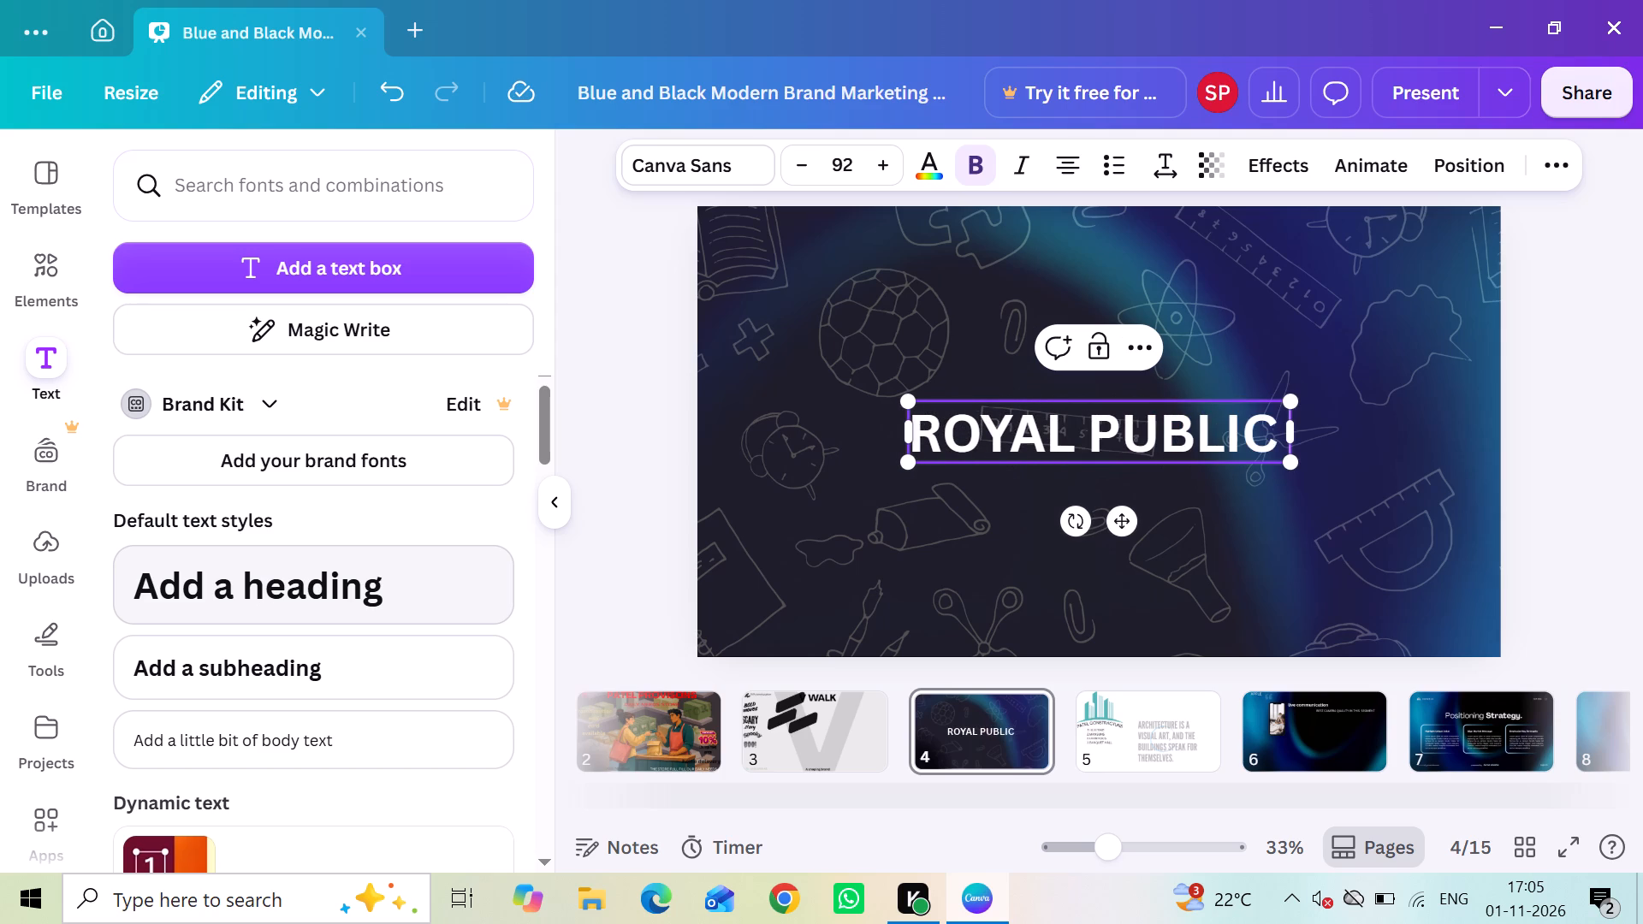
type("CH")
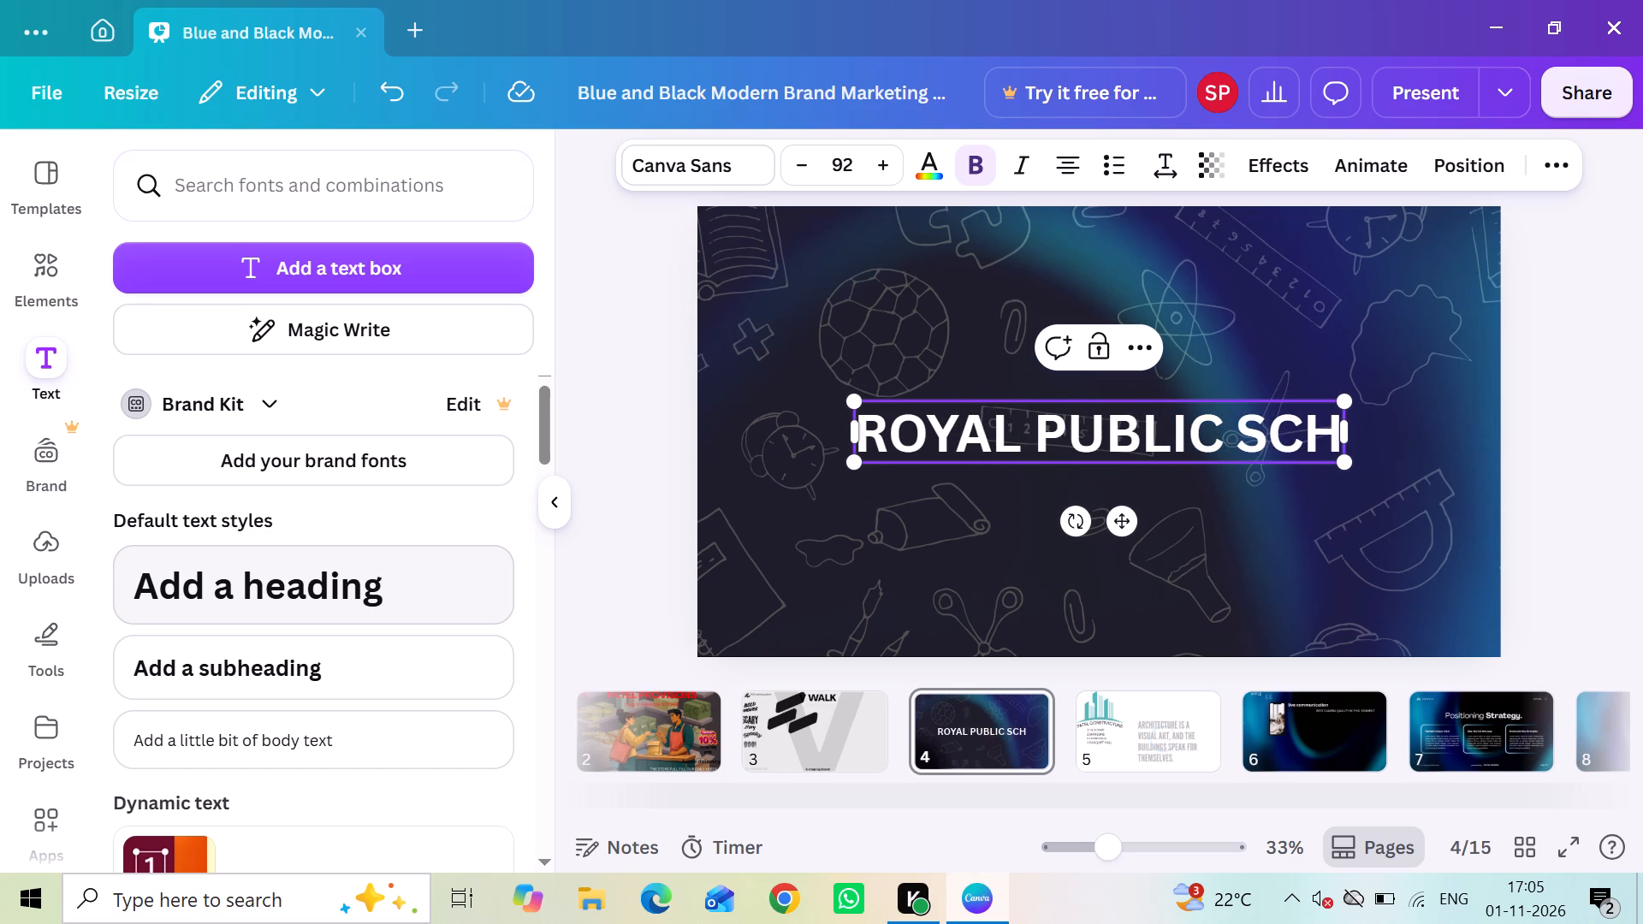
type("OOL")
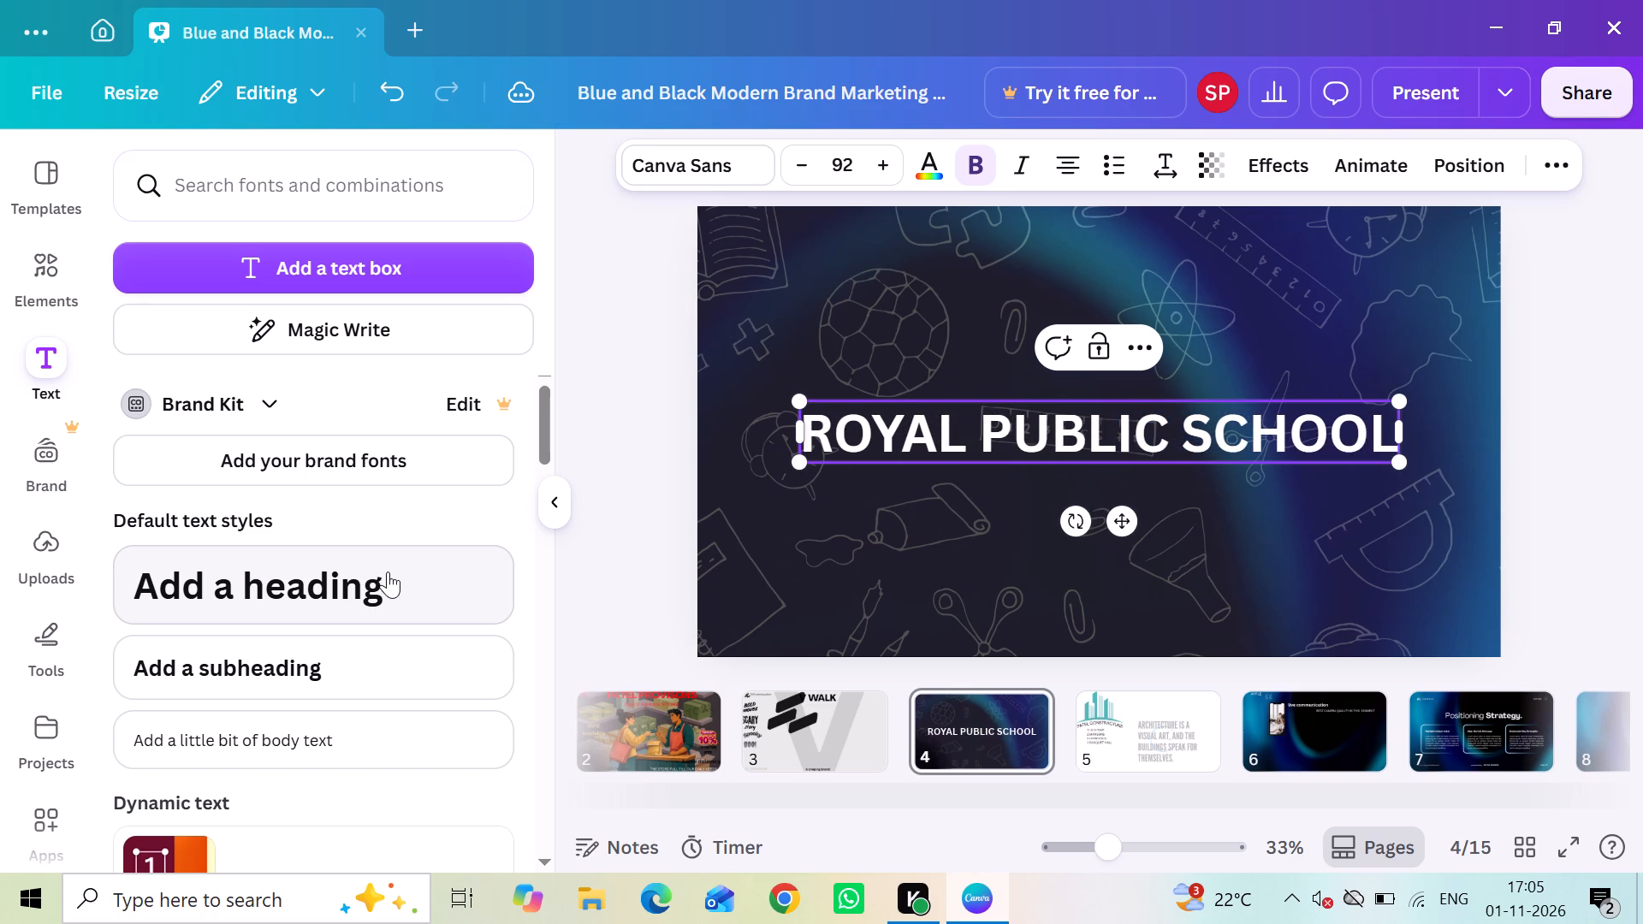
left_click(572, 343)
Move the "ROYAL PUBLIC SCHOOL" heading up to the page's top edge, centred horizontally.
left_click_drag(982, 441, 982, 400)
left_click_drag(982, 400, 985, 383)
left_click(626, 307)
left_click_drag(842, 432, 870, 345)
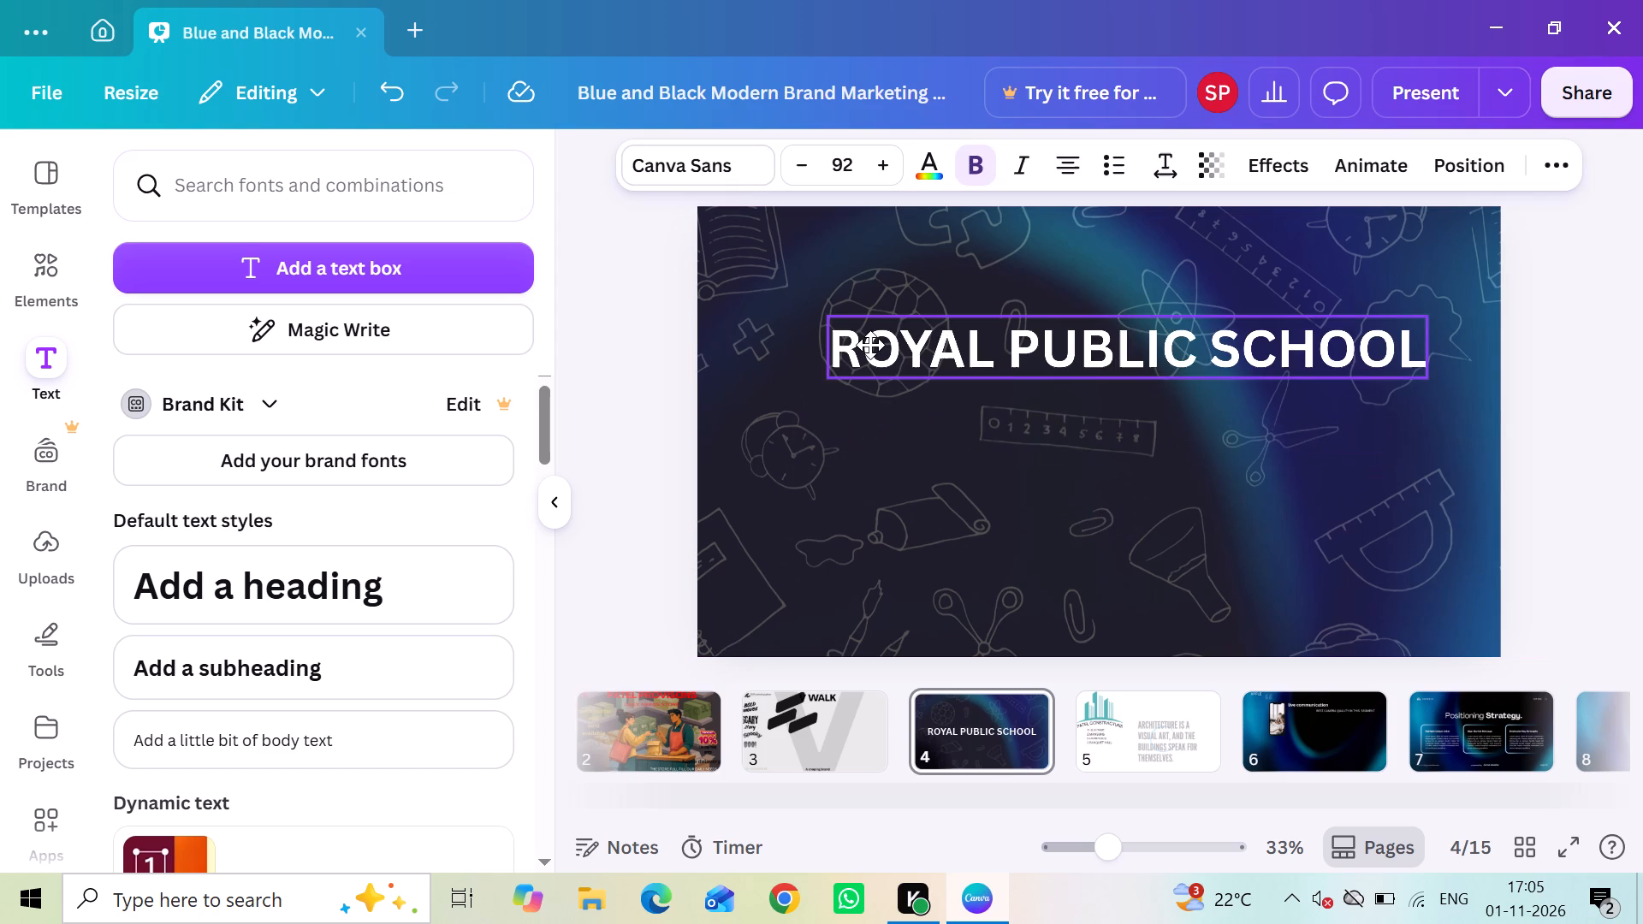
left_click_drag(870, 345, 849, 237)
left_click(632, 228)
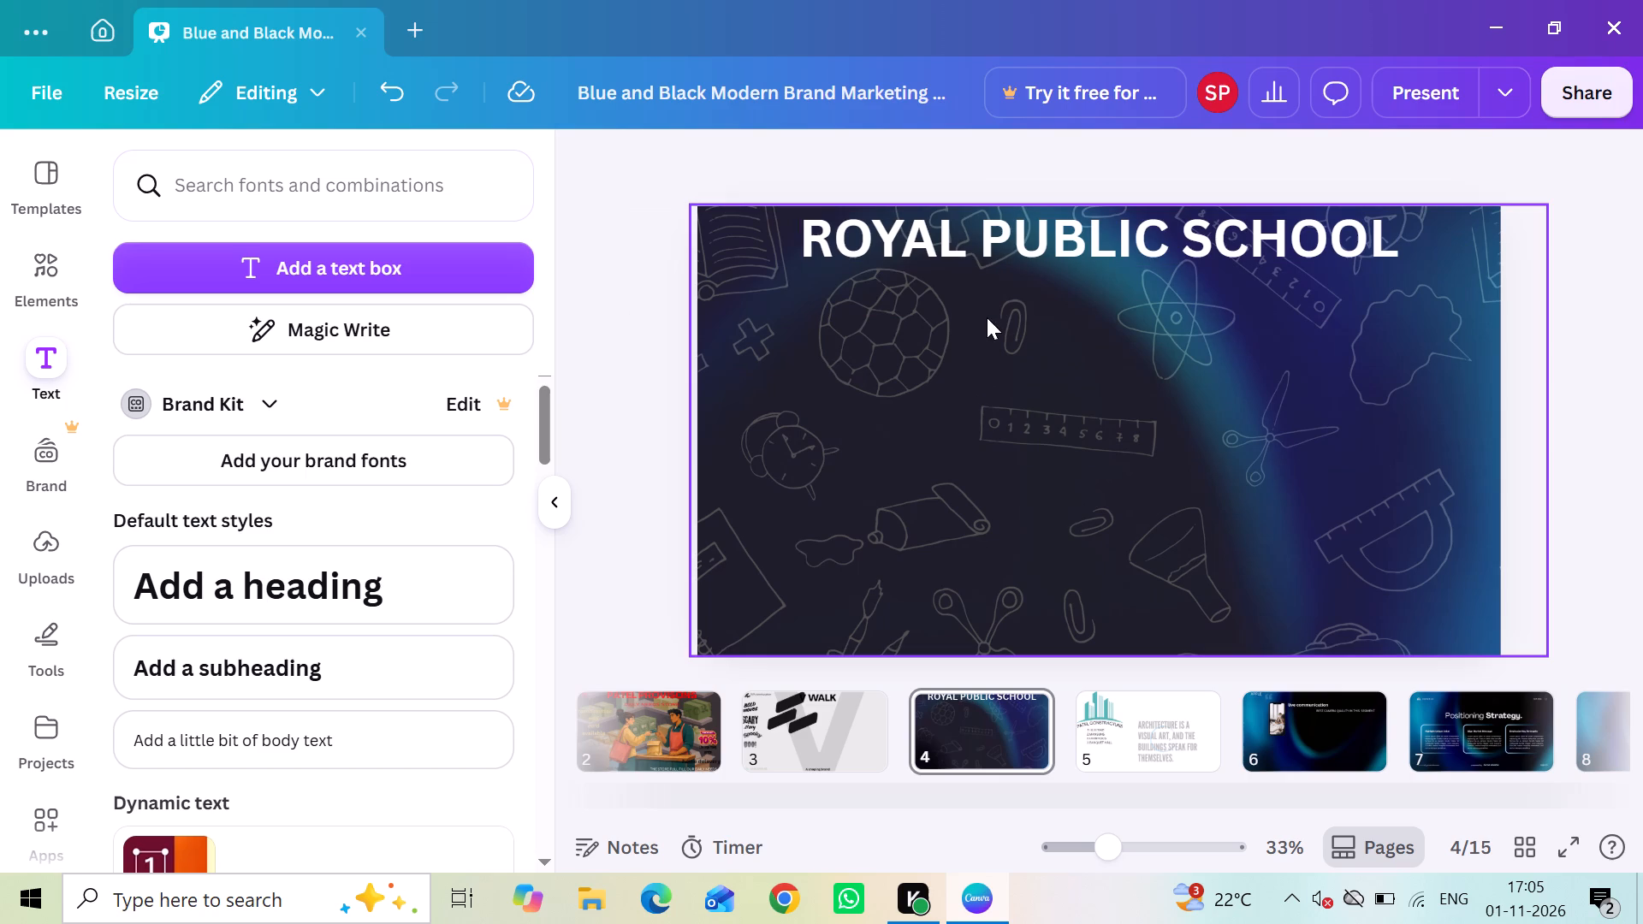
Add a subheading with the school's road and city in lowercase, with a period after the road's abbreviation.
left_click(313, 655)
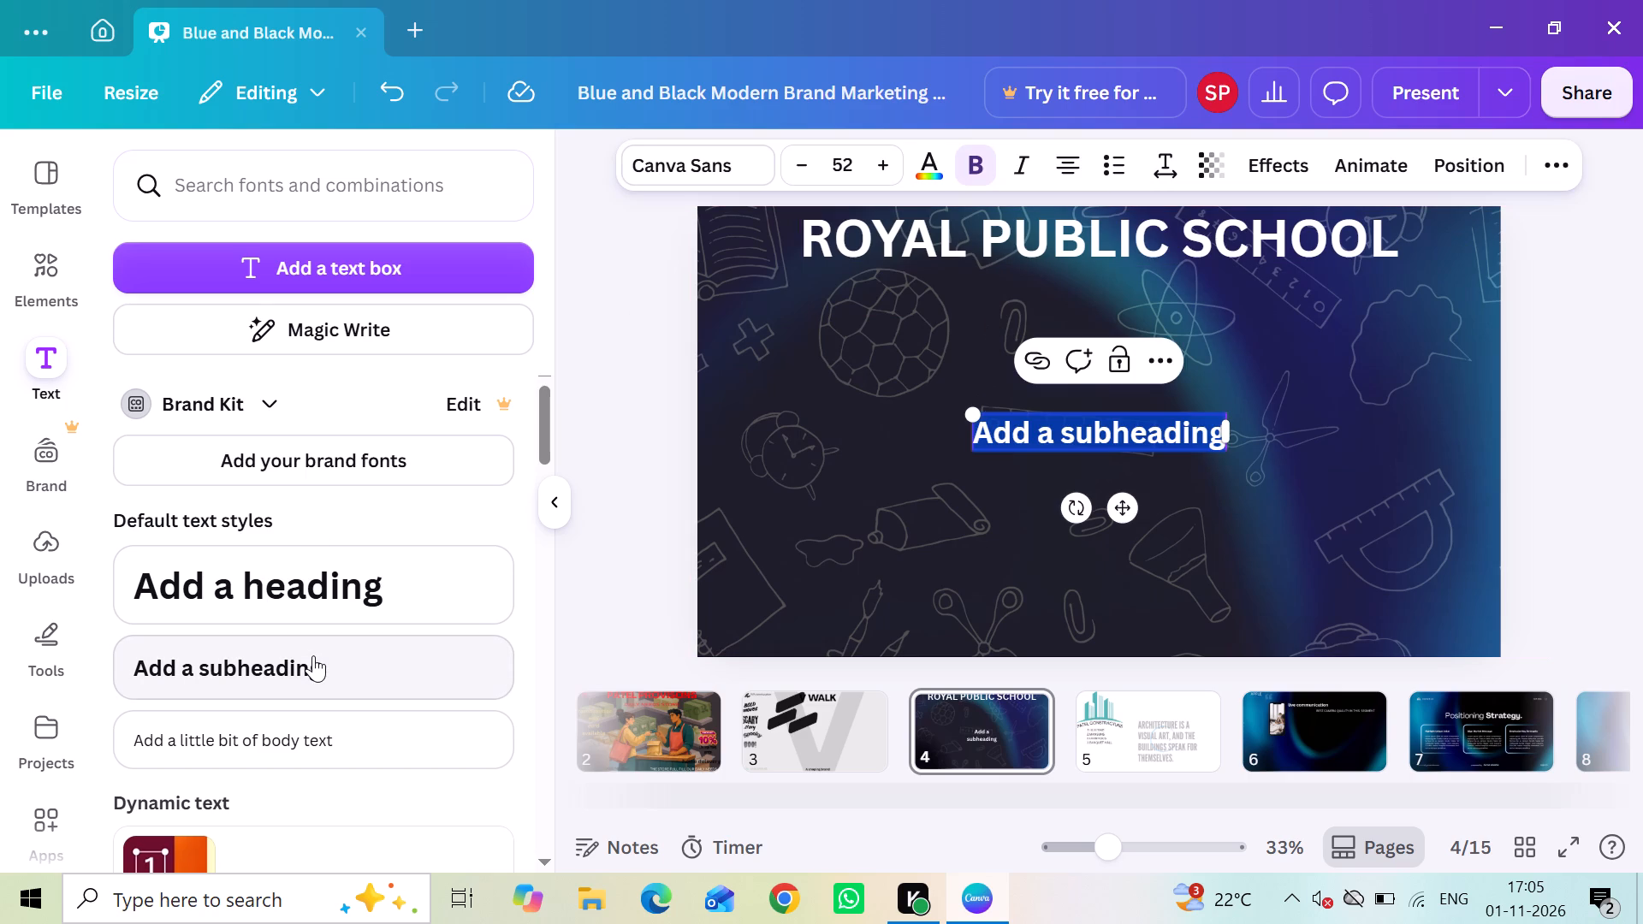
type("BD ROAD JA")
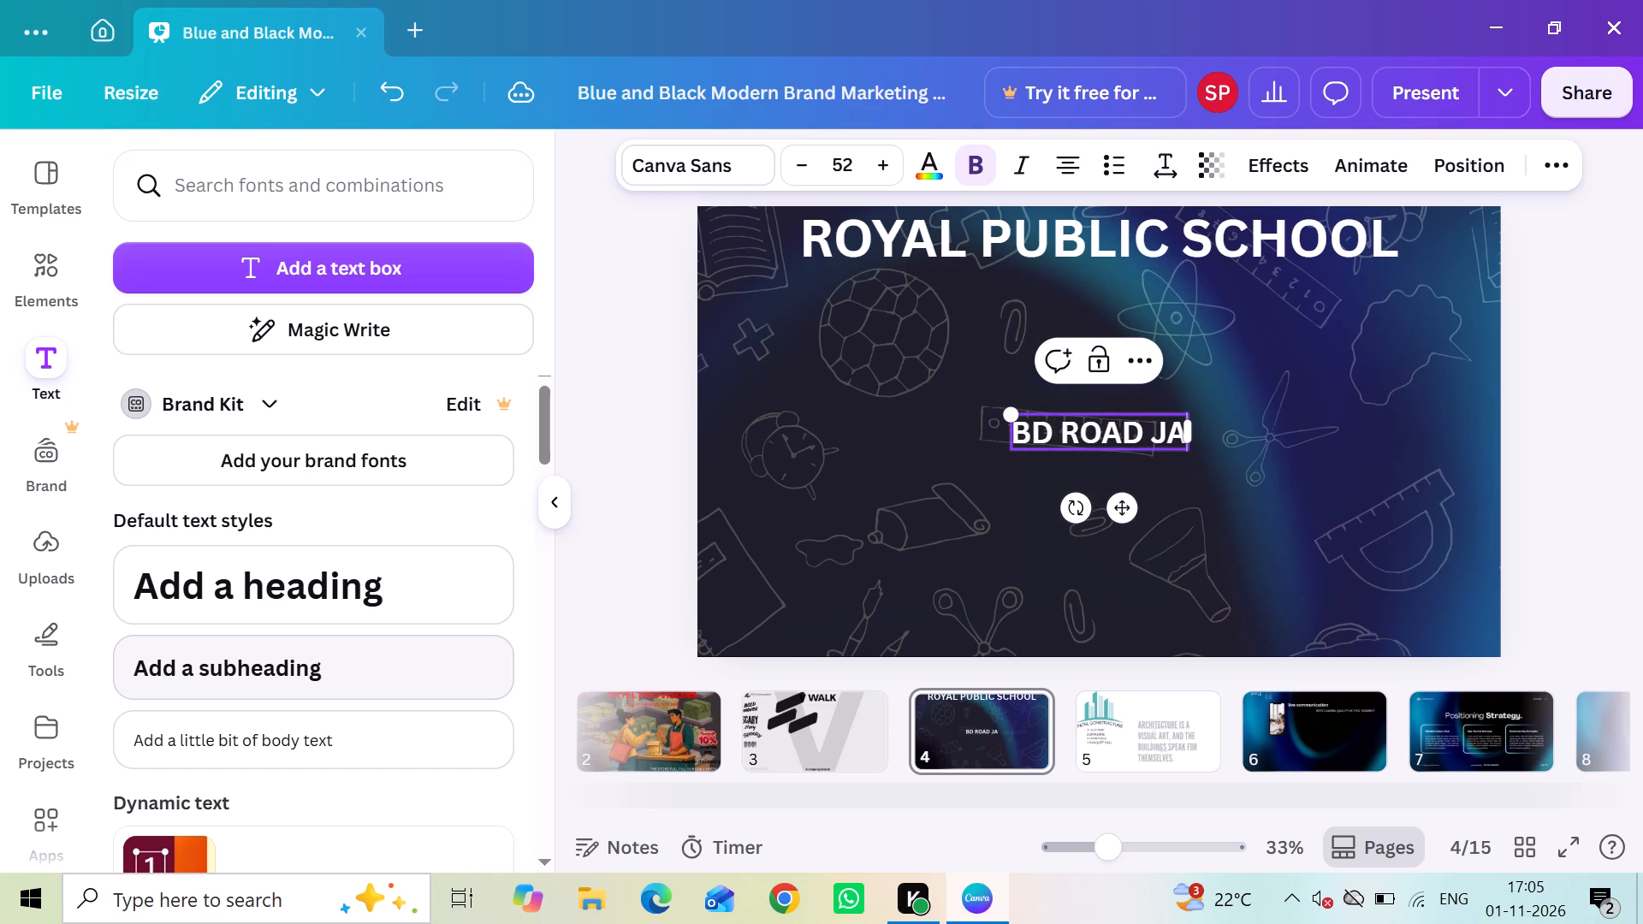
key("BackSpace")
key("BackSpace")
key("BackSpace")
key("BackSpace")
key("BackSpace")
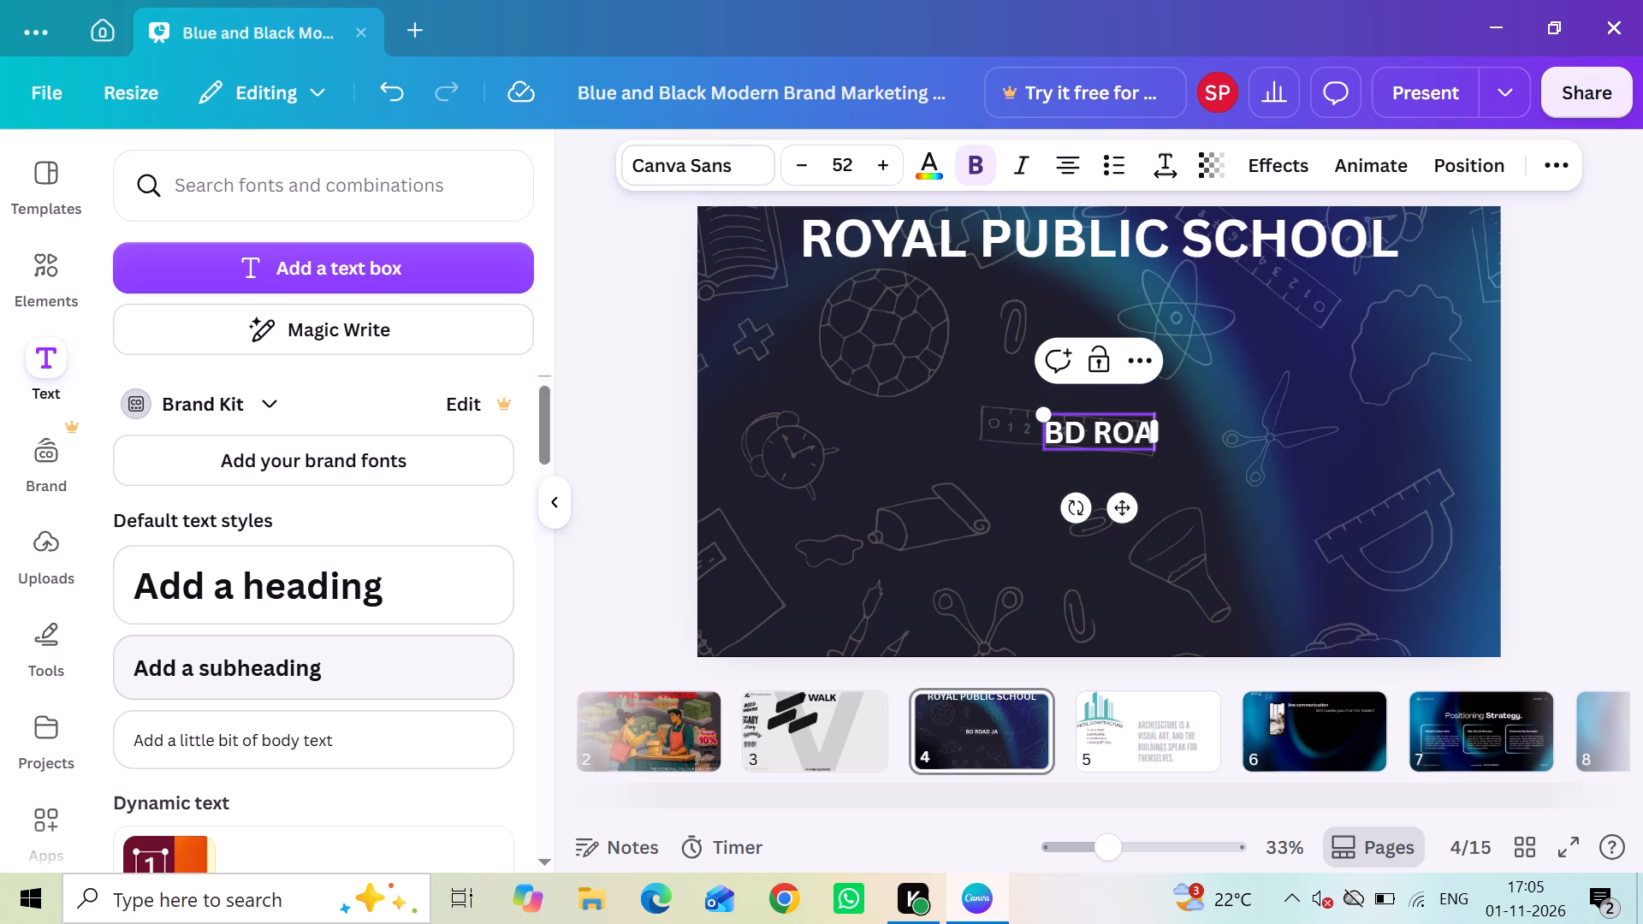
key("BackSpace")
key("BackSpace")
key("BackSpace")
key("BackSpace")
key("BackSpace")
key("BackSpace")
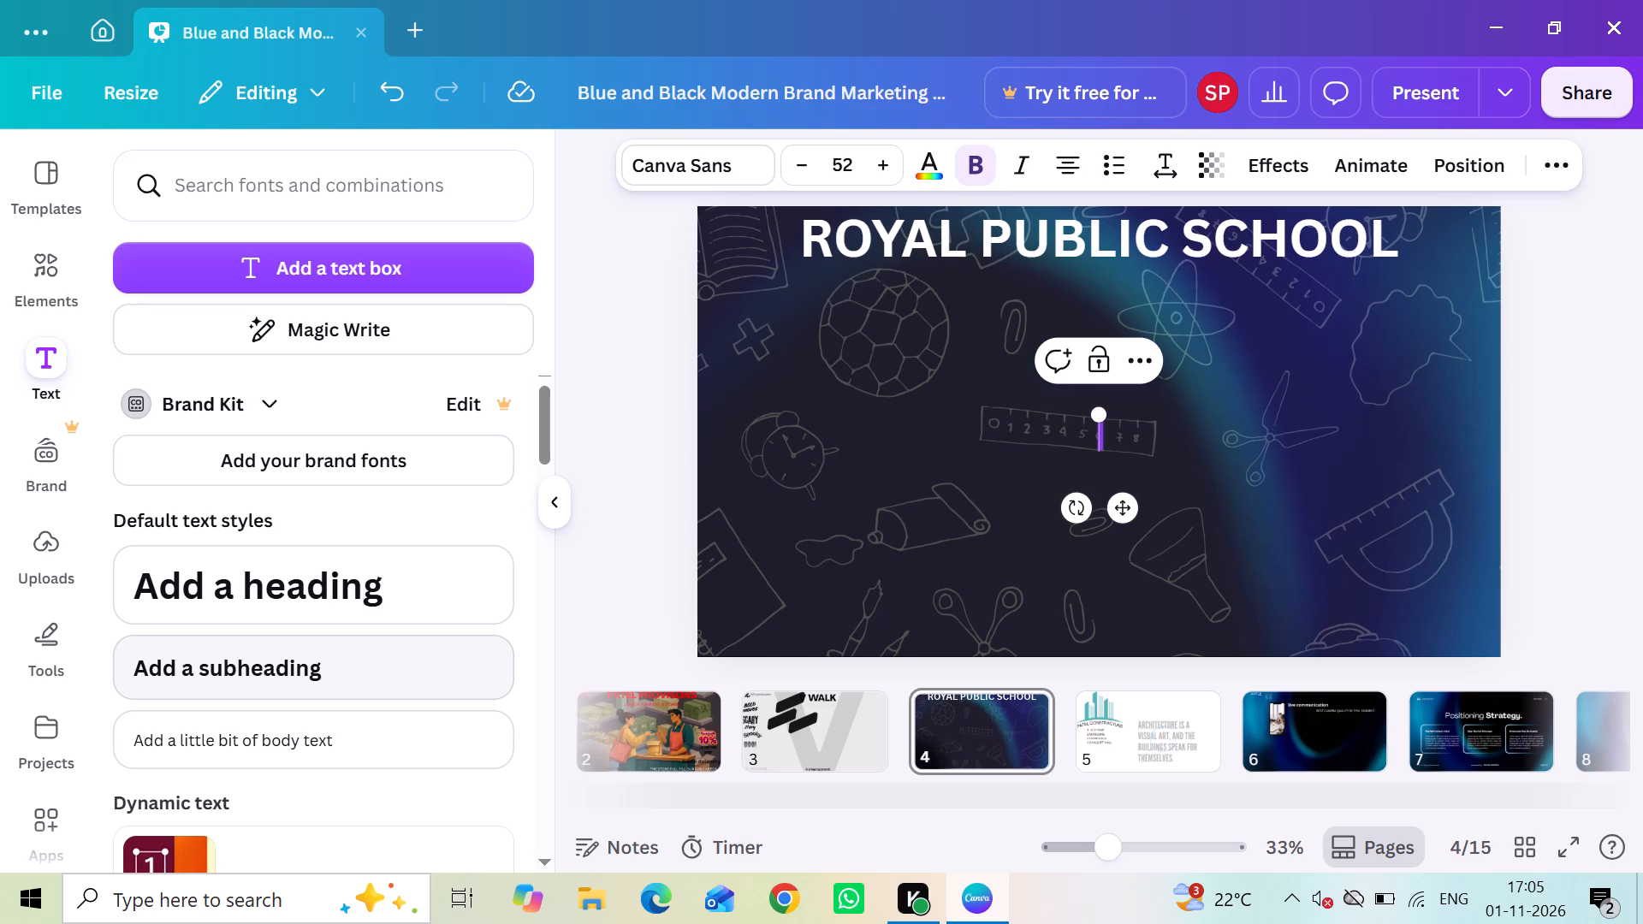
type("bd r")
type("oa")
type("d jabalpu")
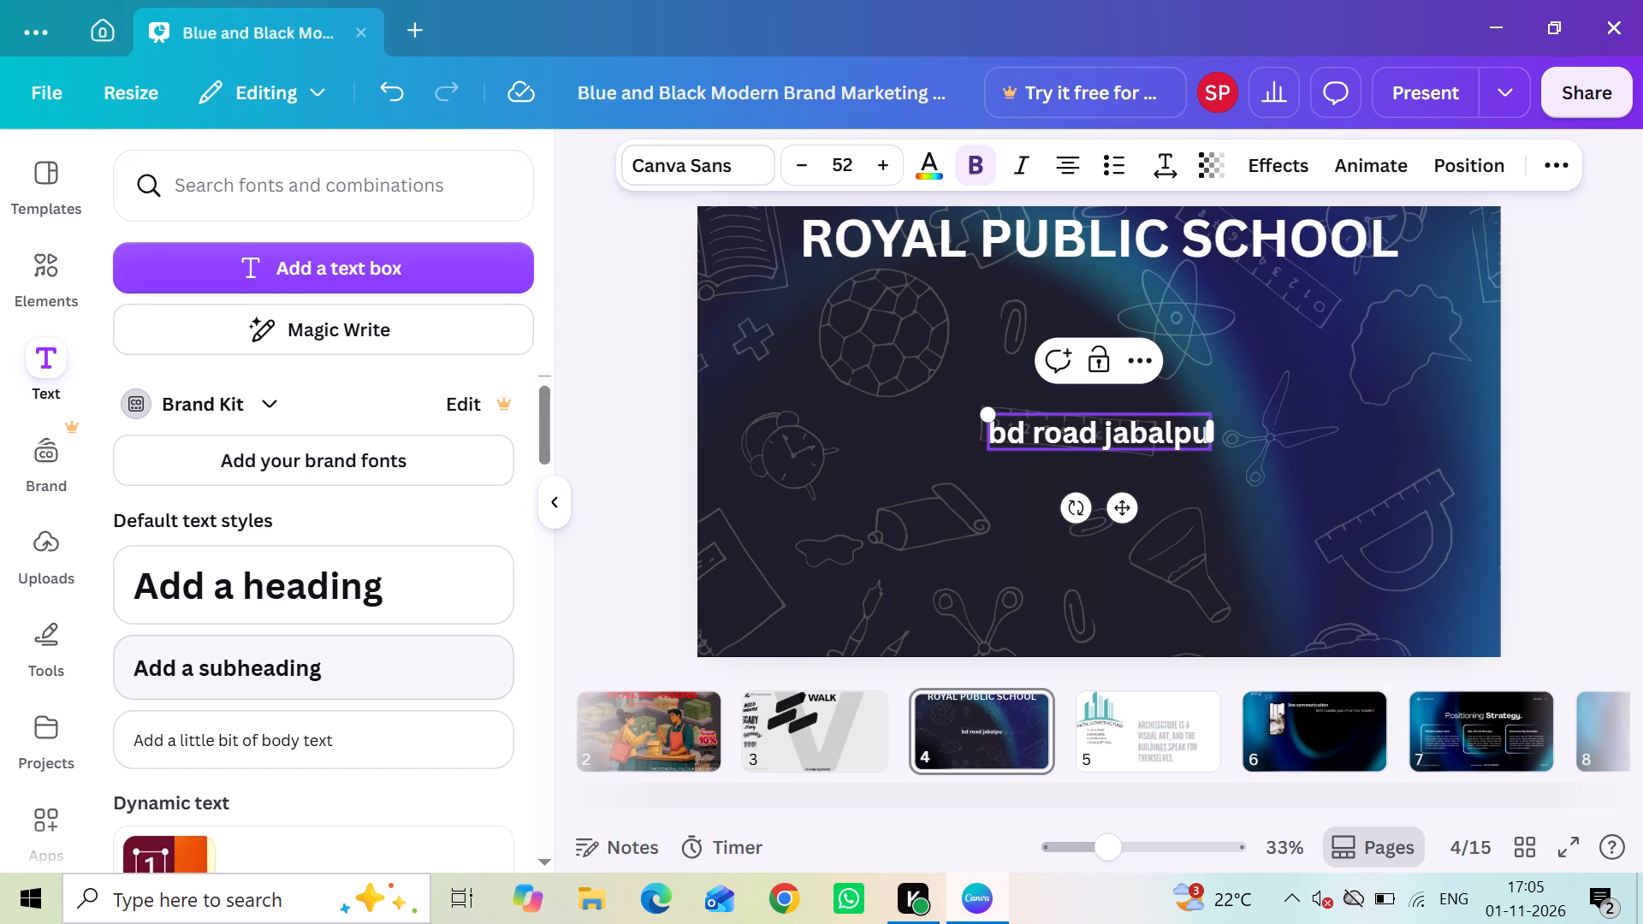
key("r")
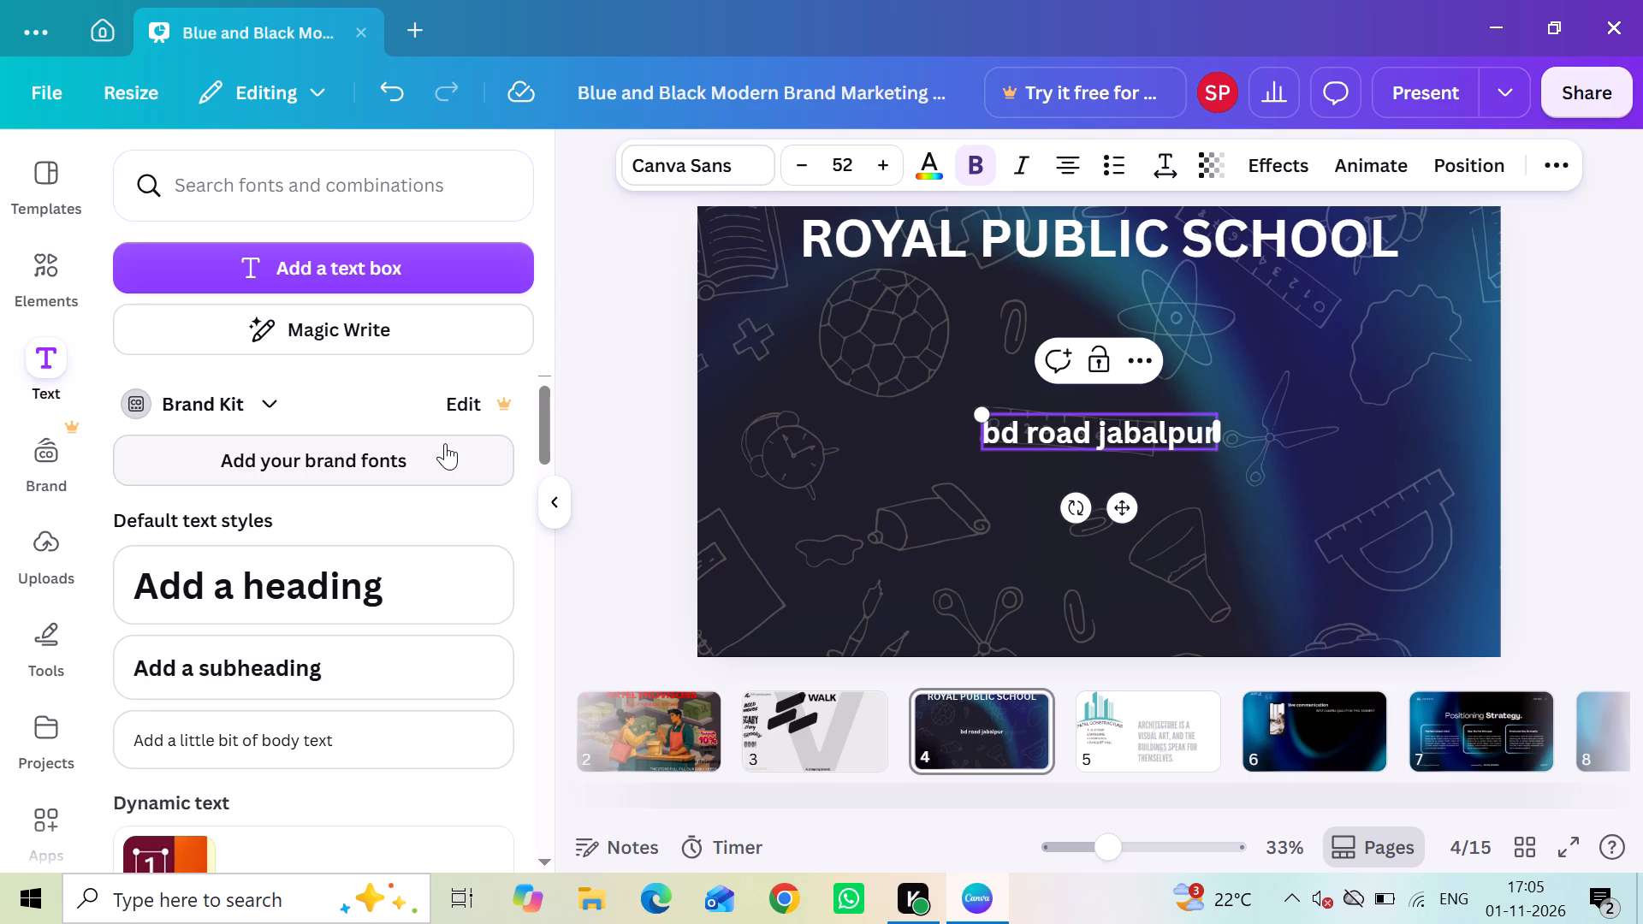
left_click(1011, 437)
key("period")
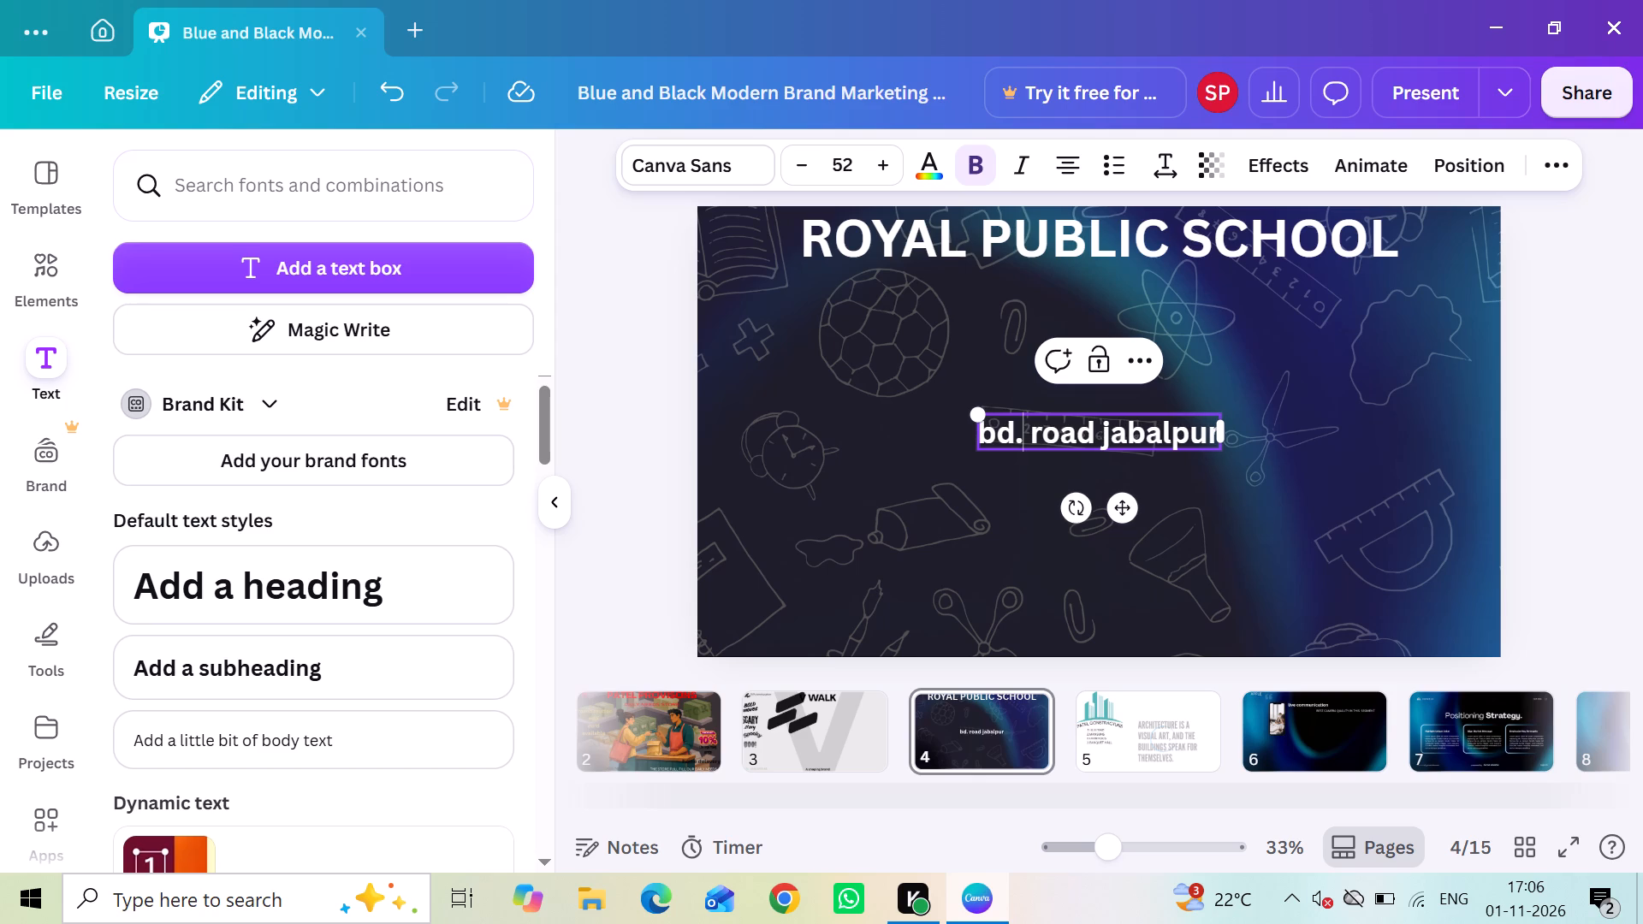
left_click(1011, 437)
left_click(990, 344)
Move the address subheading directly beneath the right end of the school-name heading, near the page's right edge.
scroll(1033, 374, "up", 1)
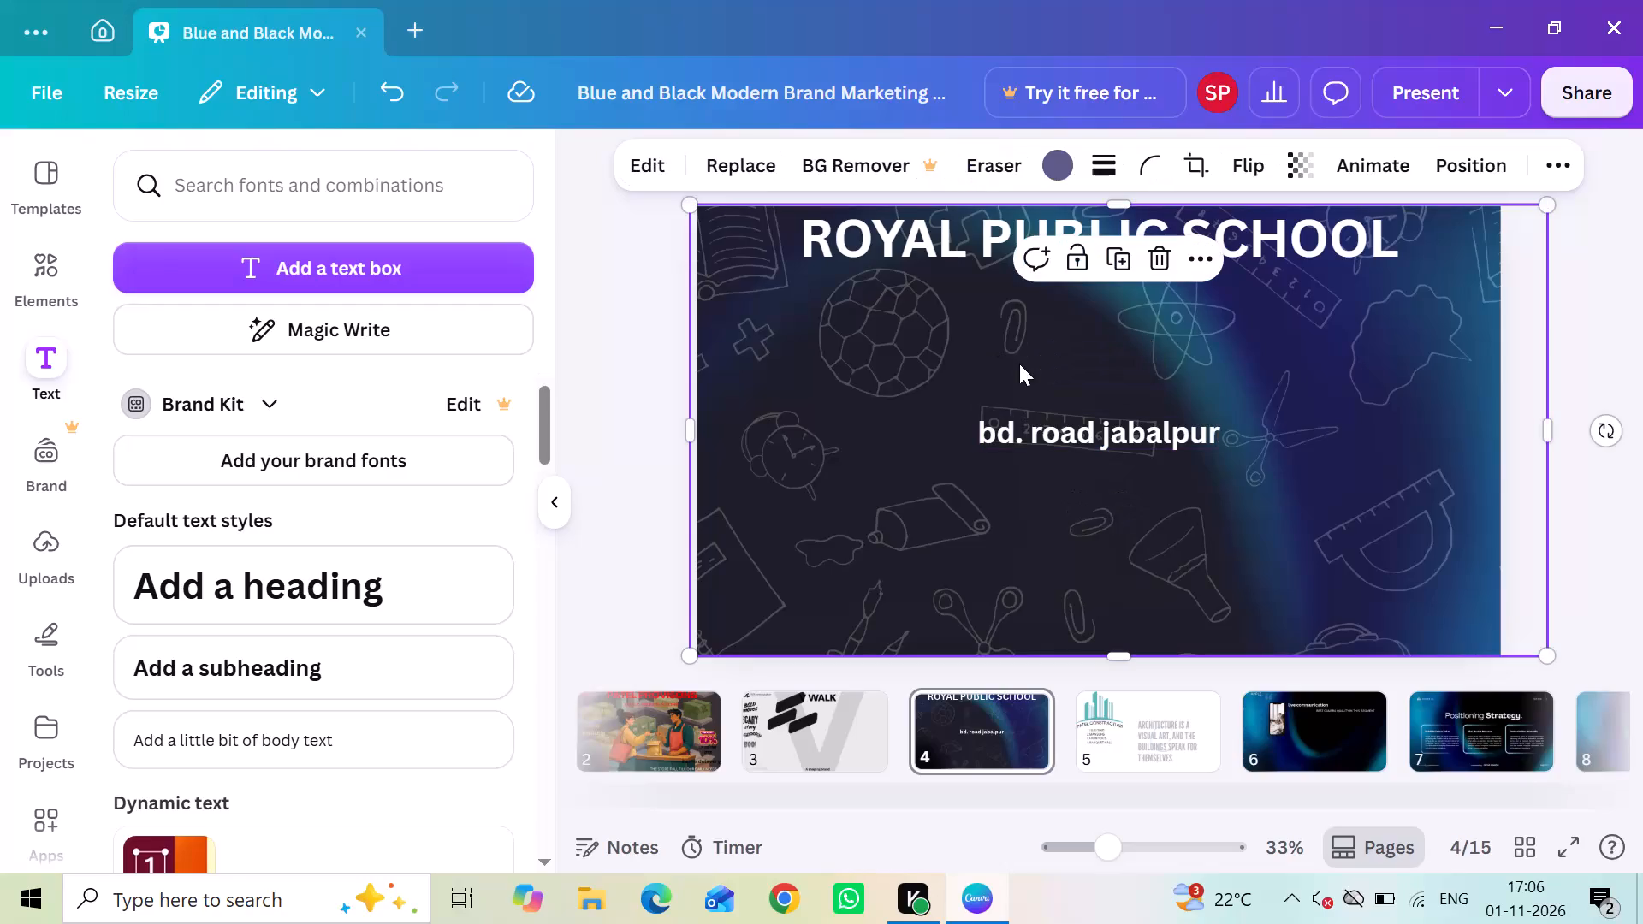
scroll(1019, 364, "up", 1)
left_click_drag(1093, 439, 1100, 460)
left_click_drag(1100, 460, 1355, 293)
left_click(627, 311)
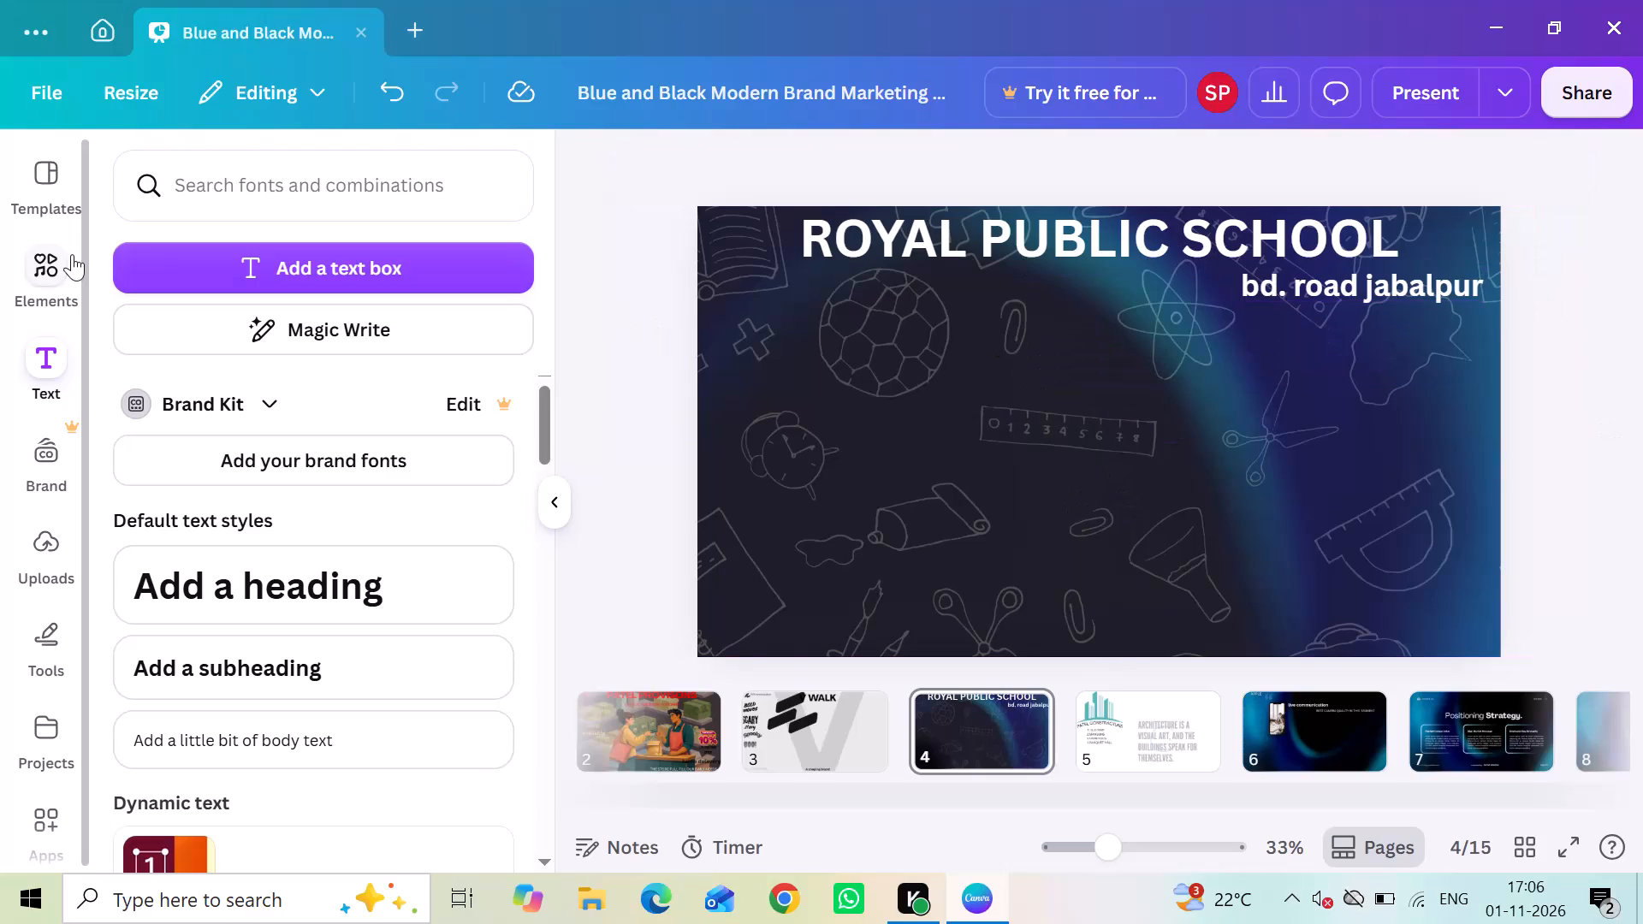
Add another subheading in the middle of the page reading "anual function invatation".
left_click(269, 656)
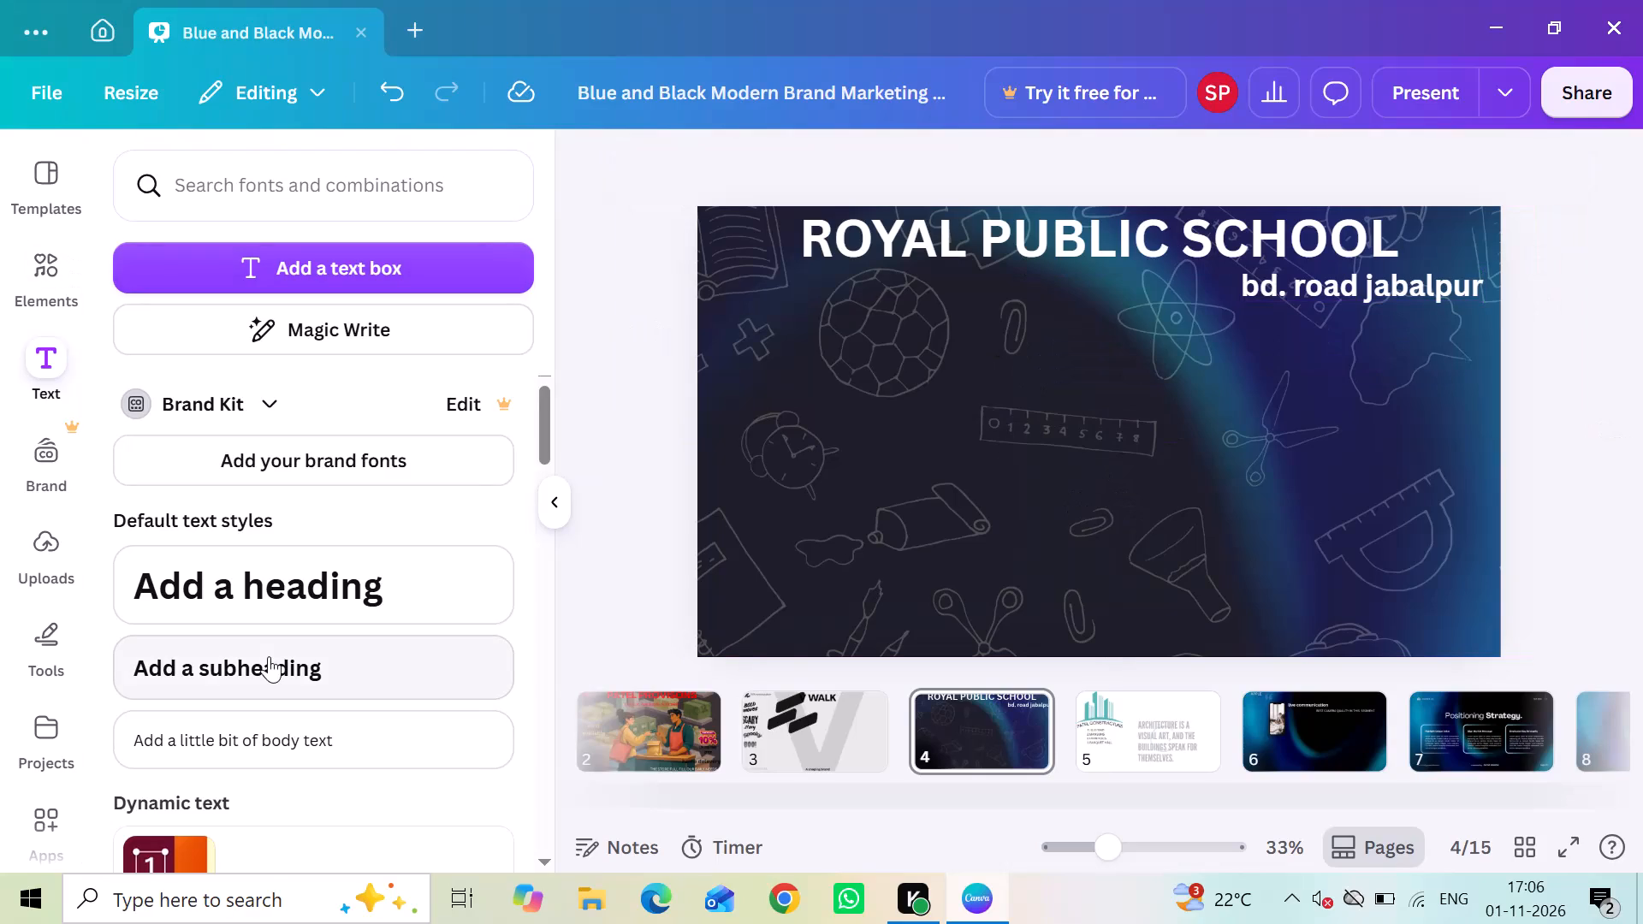
type("anua")
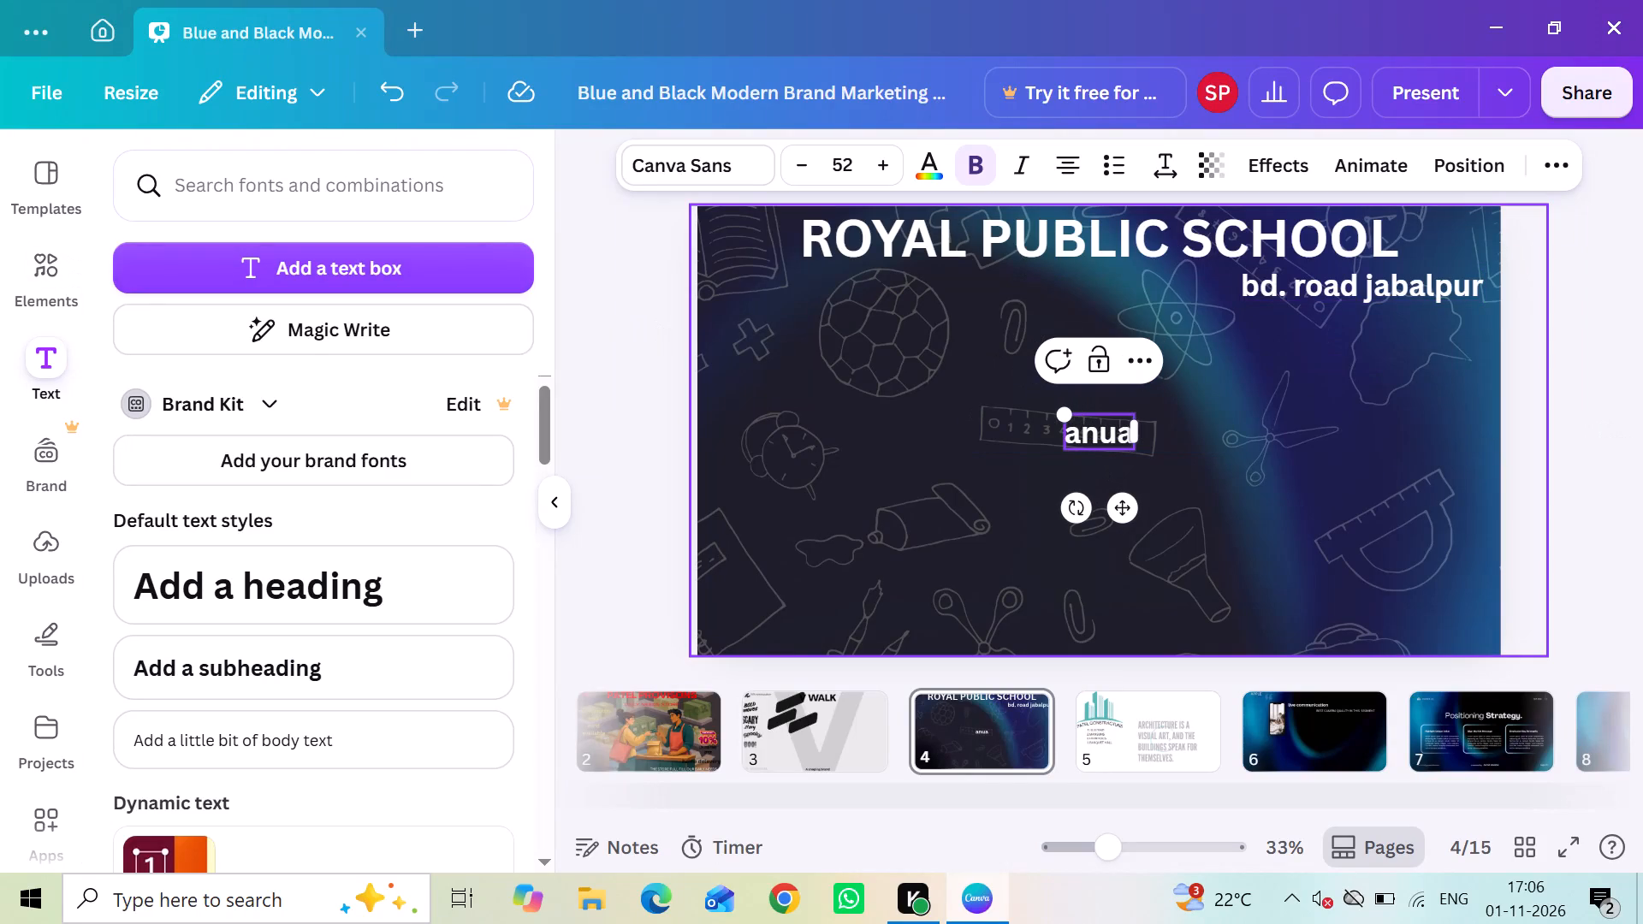
type("l")
key("space")
type("funct")
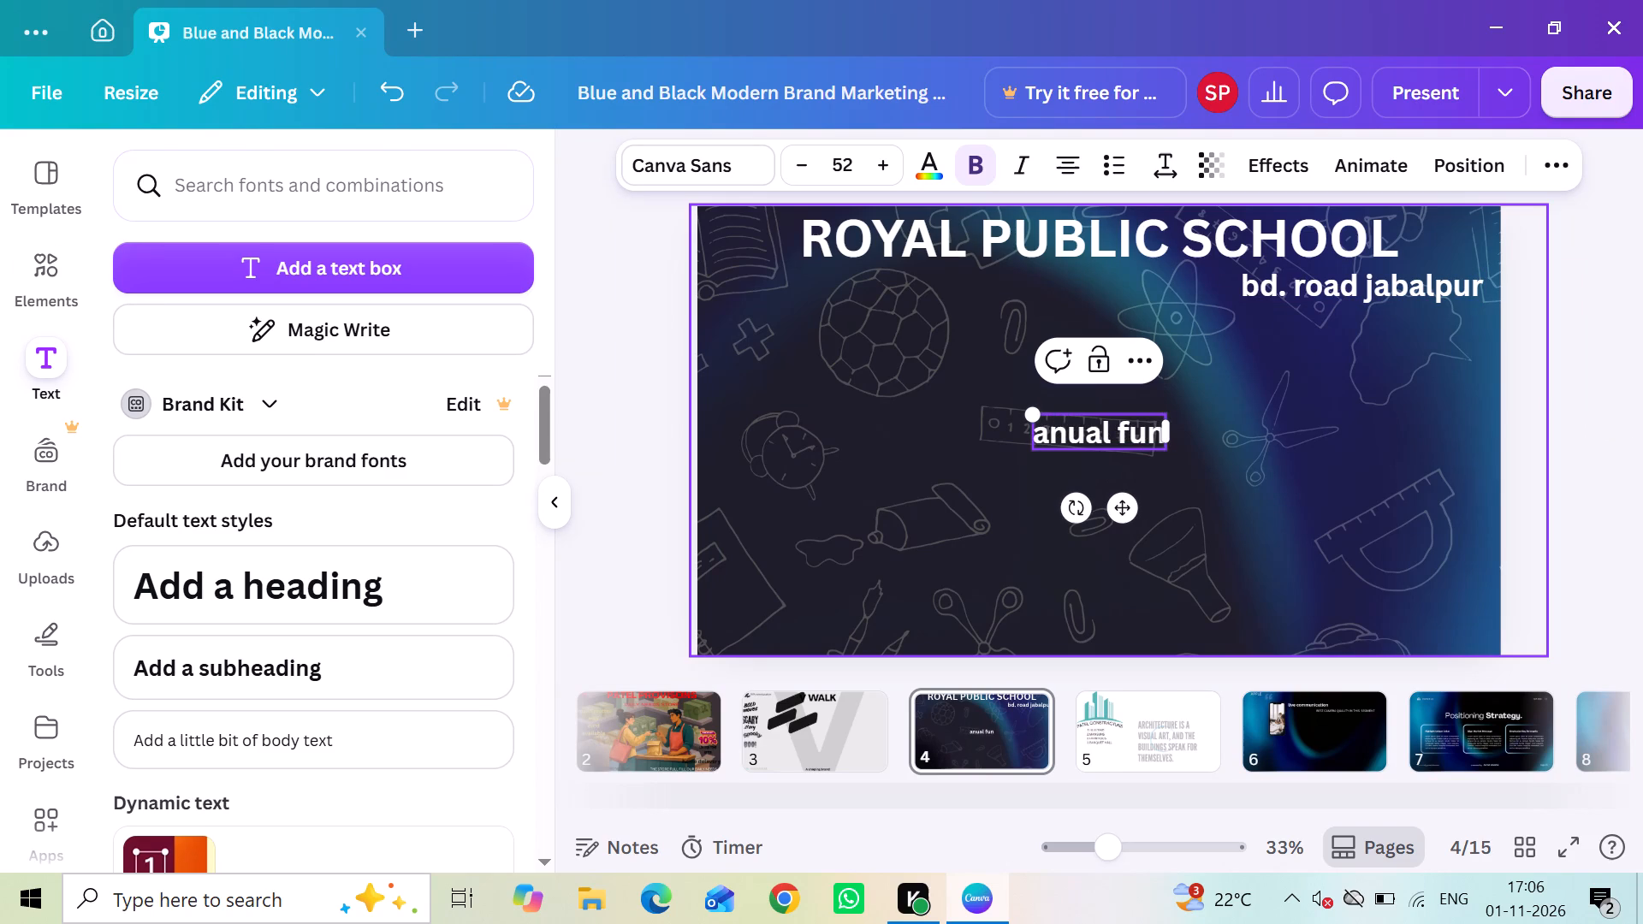
key("i")
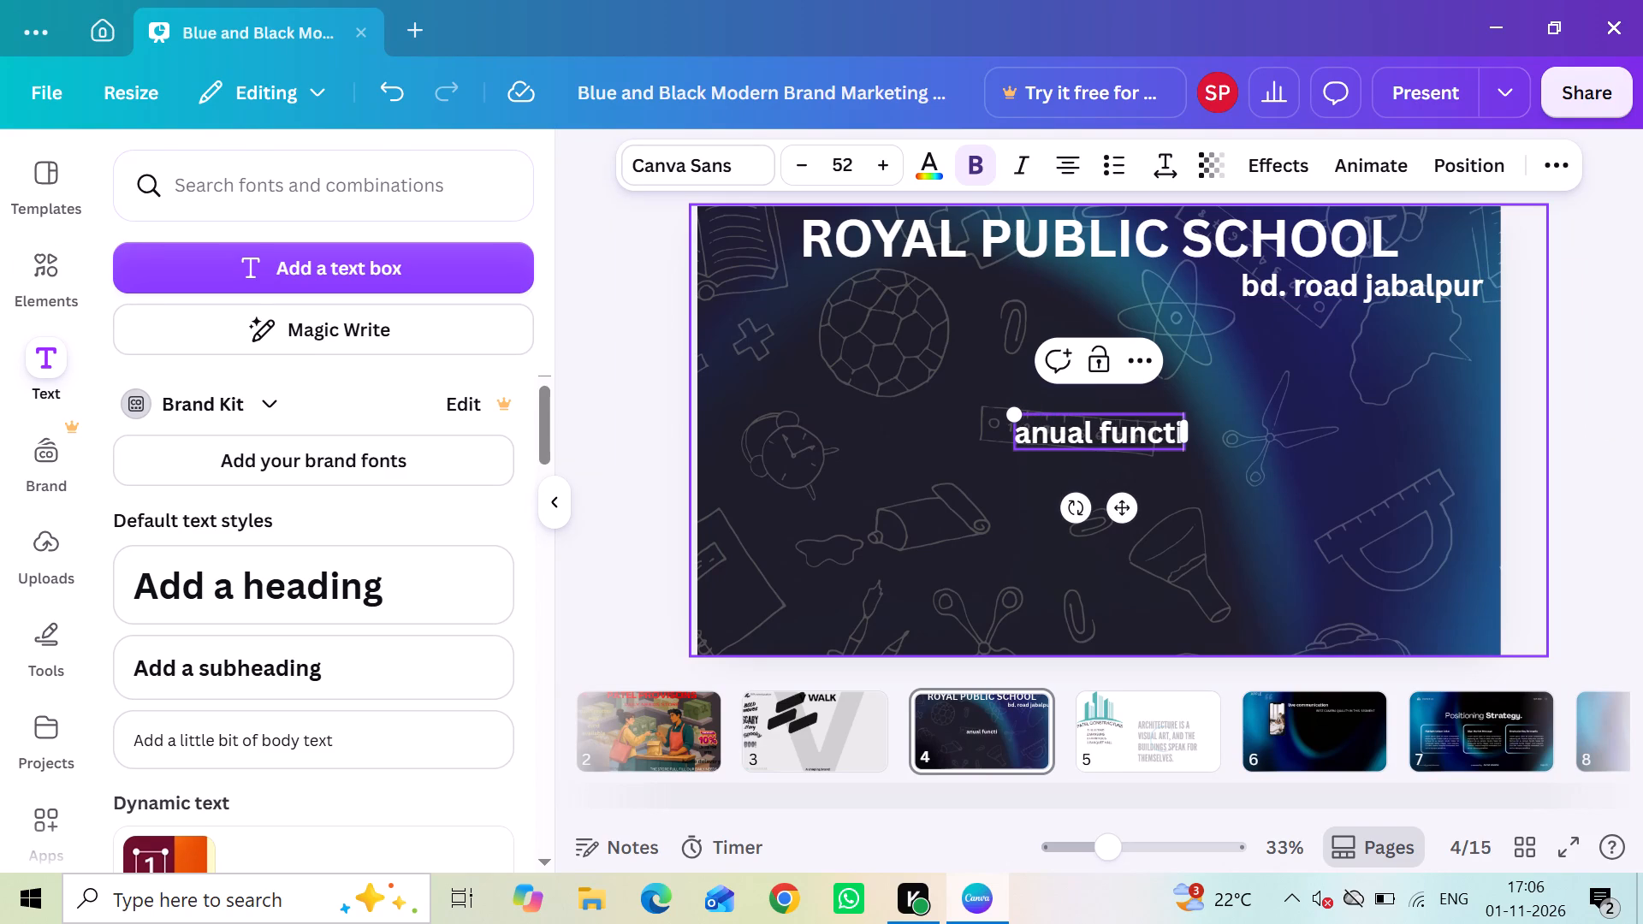
type("on in")
type("va")
type("tat")
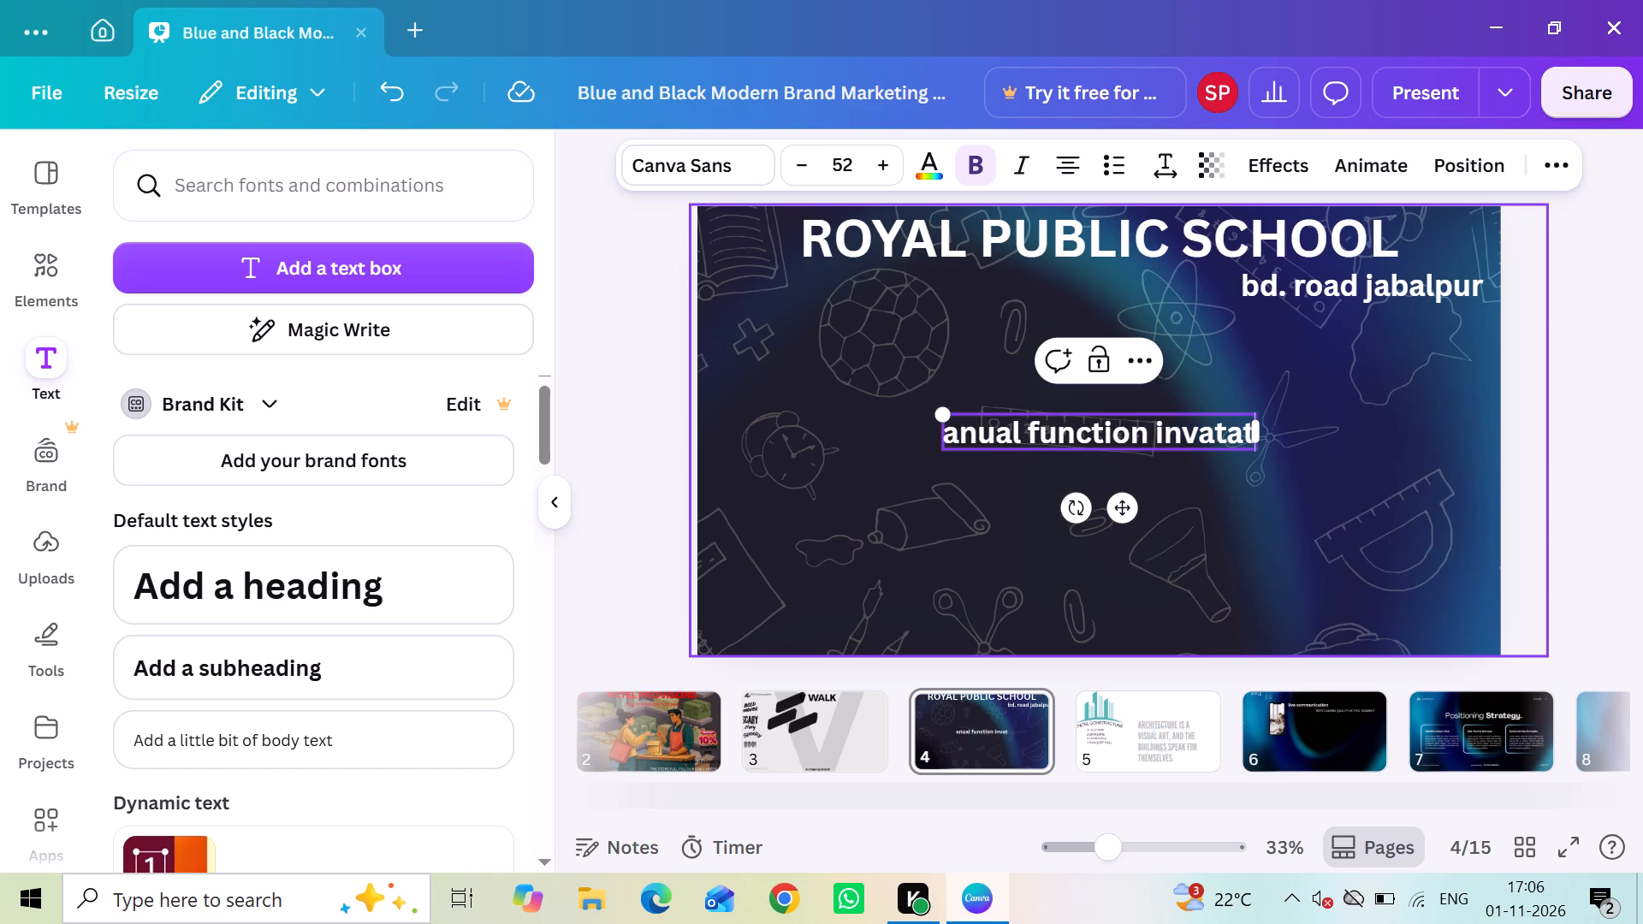
key("i")
type("on")
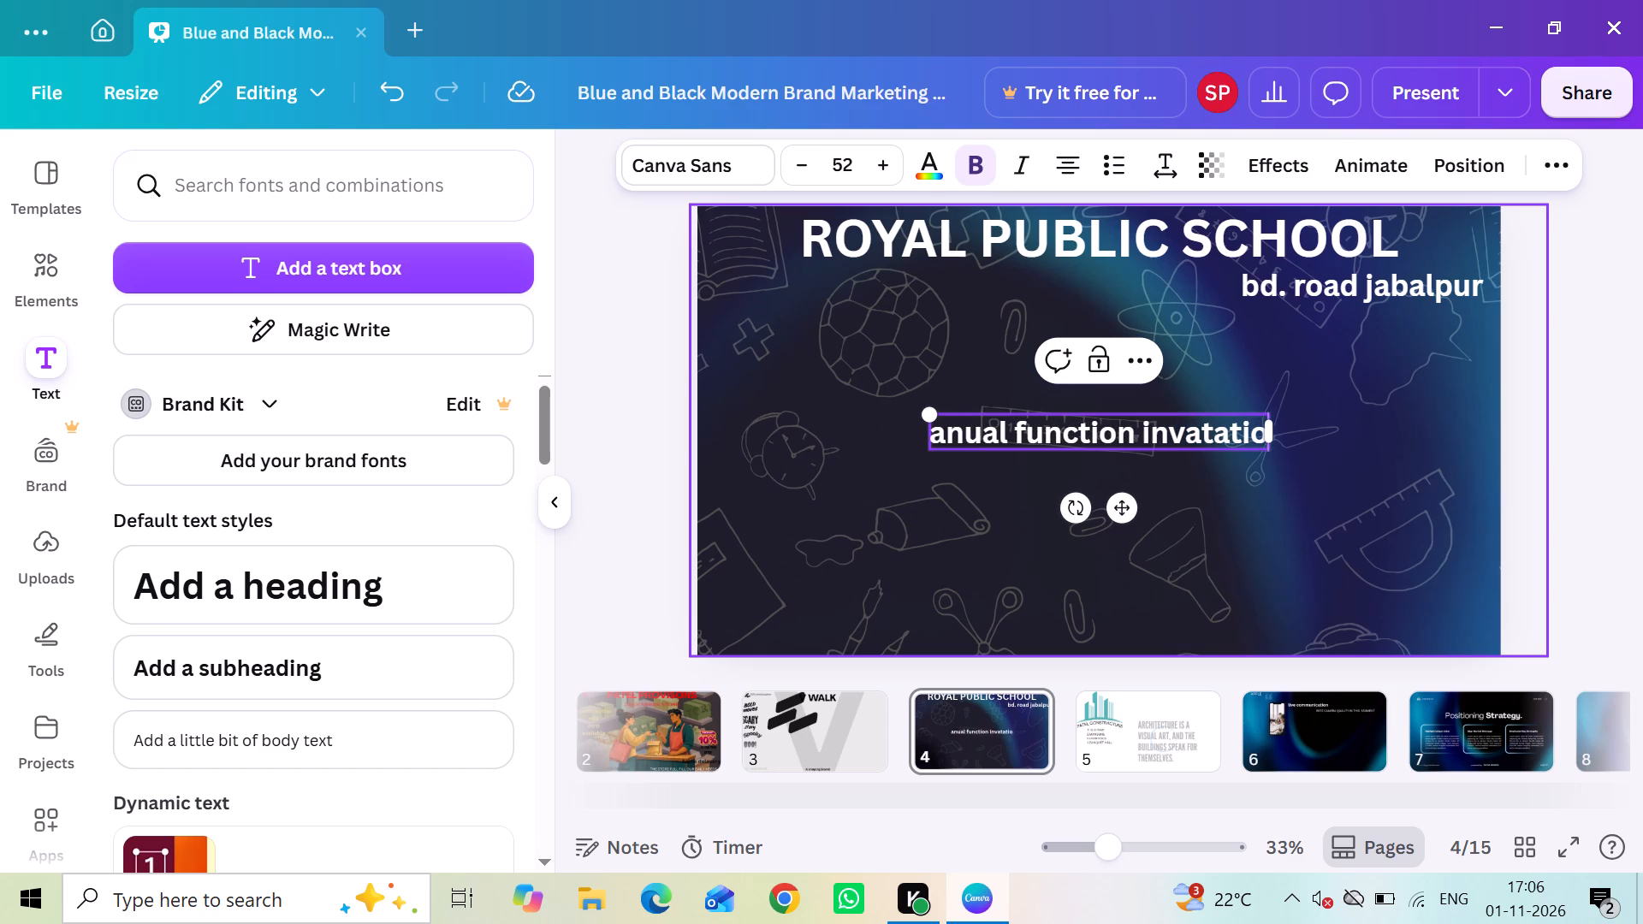
Try the Lava Pro Grunge and DM Sans fonts on the address subheading, and settle on Anton.
left_click(1278, 300)
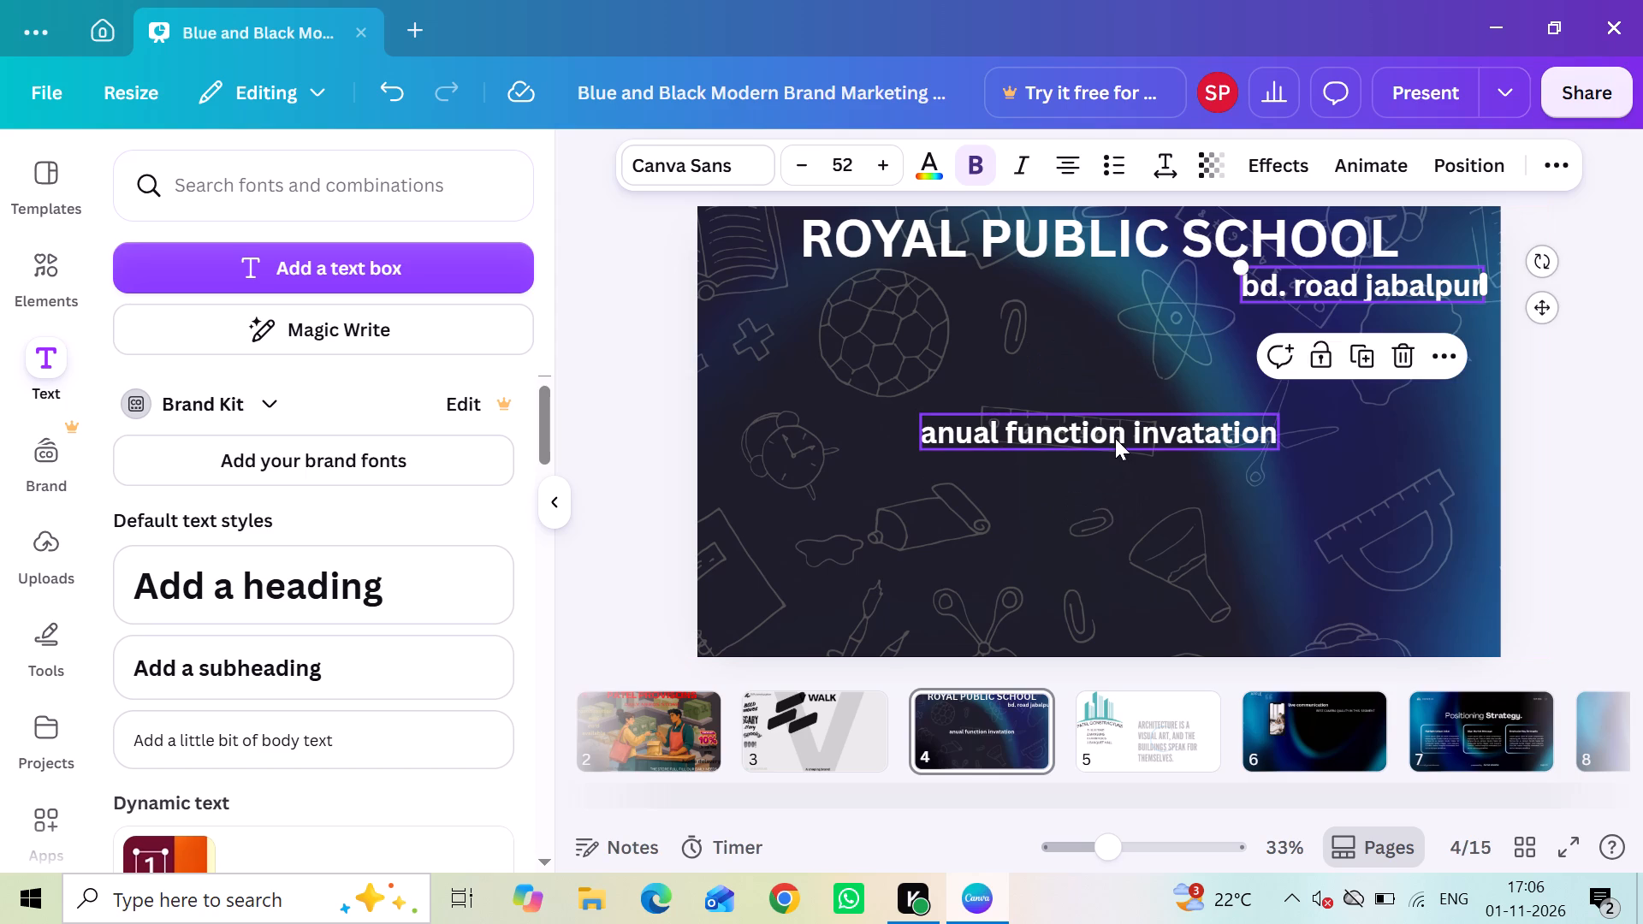
left_click(1252, 157)
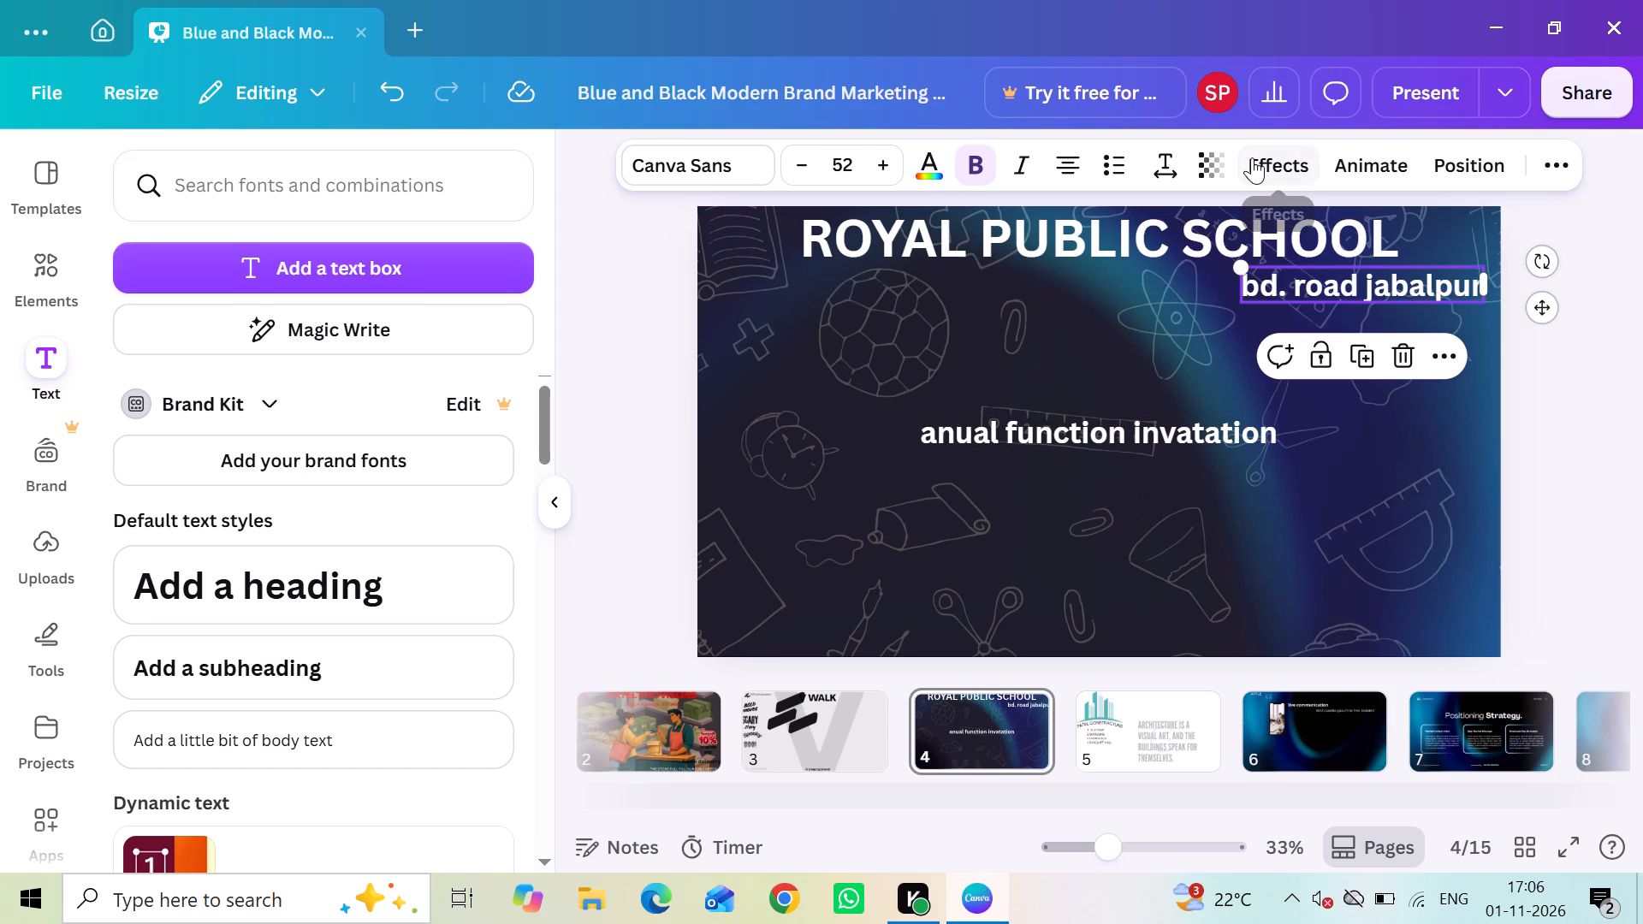
left_click(662, 165)
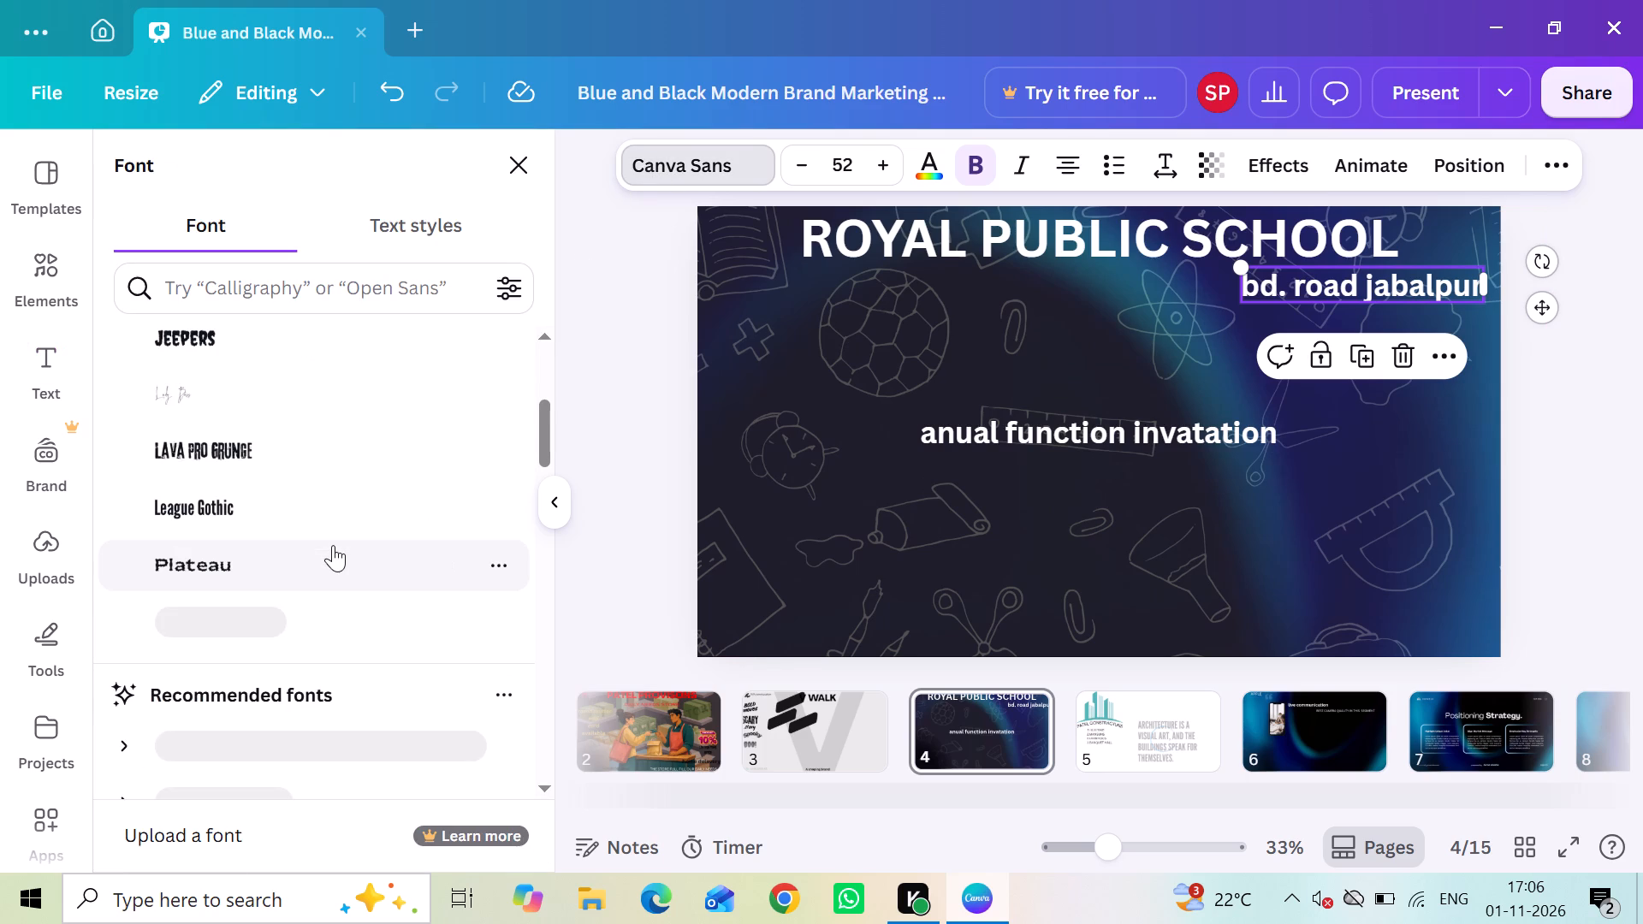
left_click(292, 456)
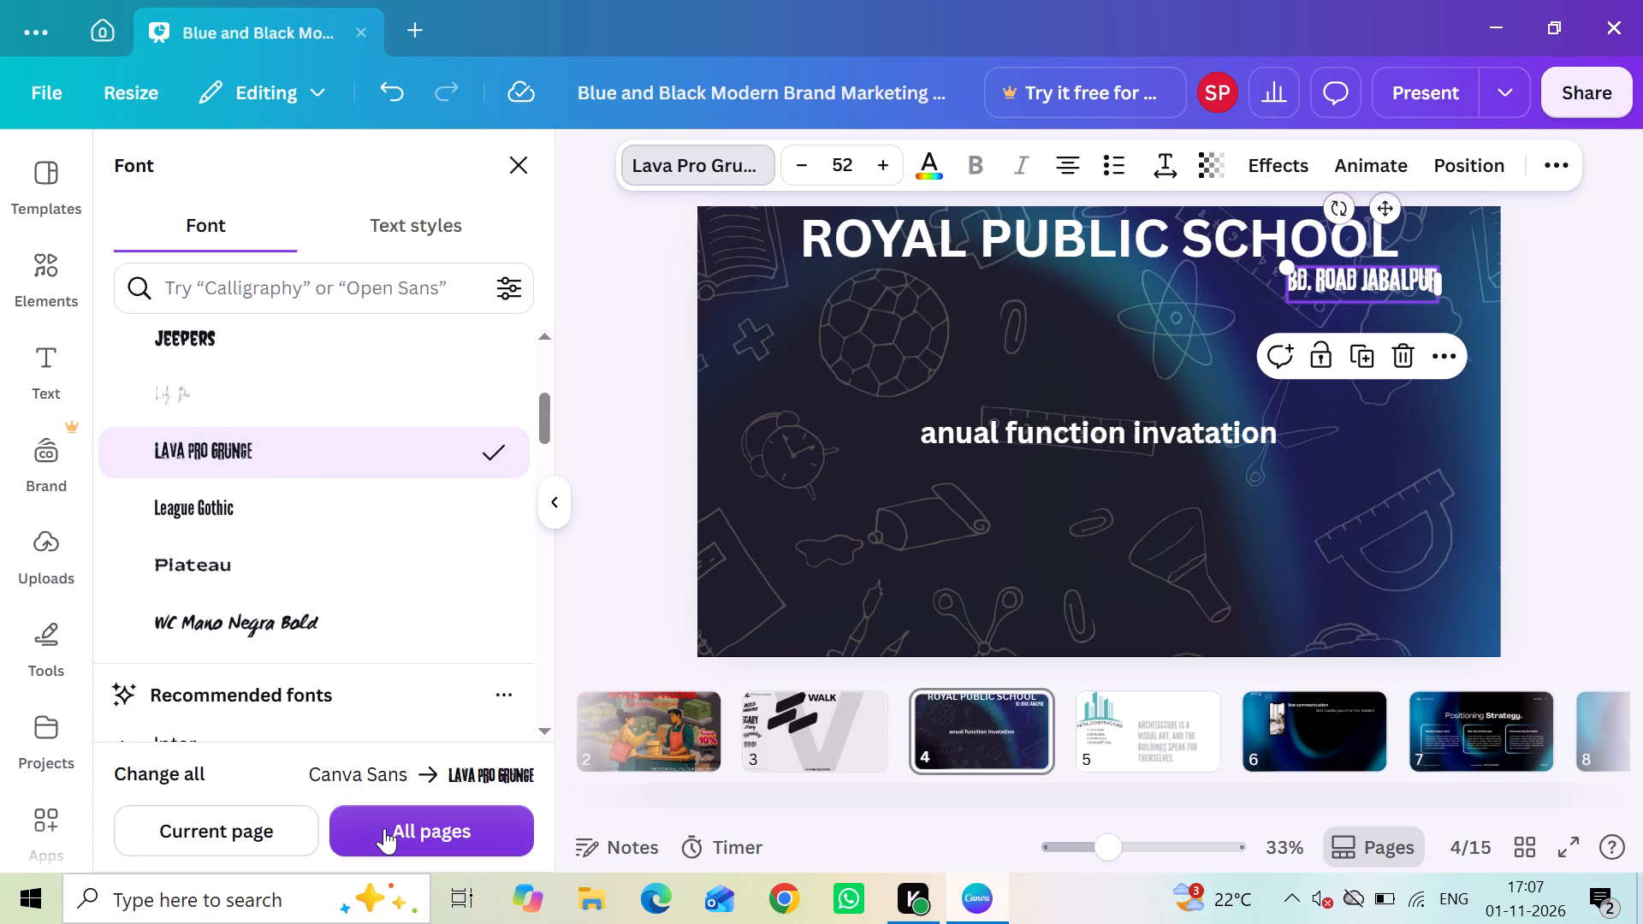
left_click(430, 512)
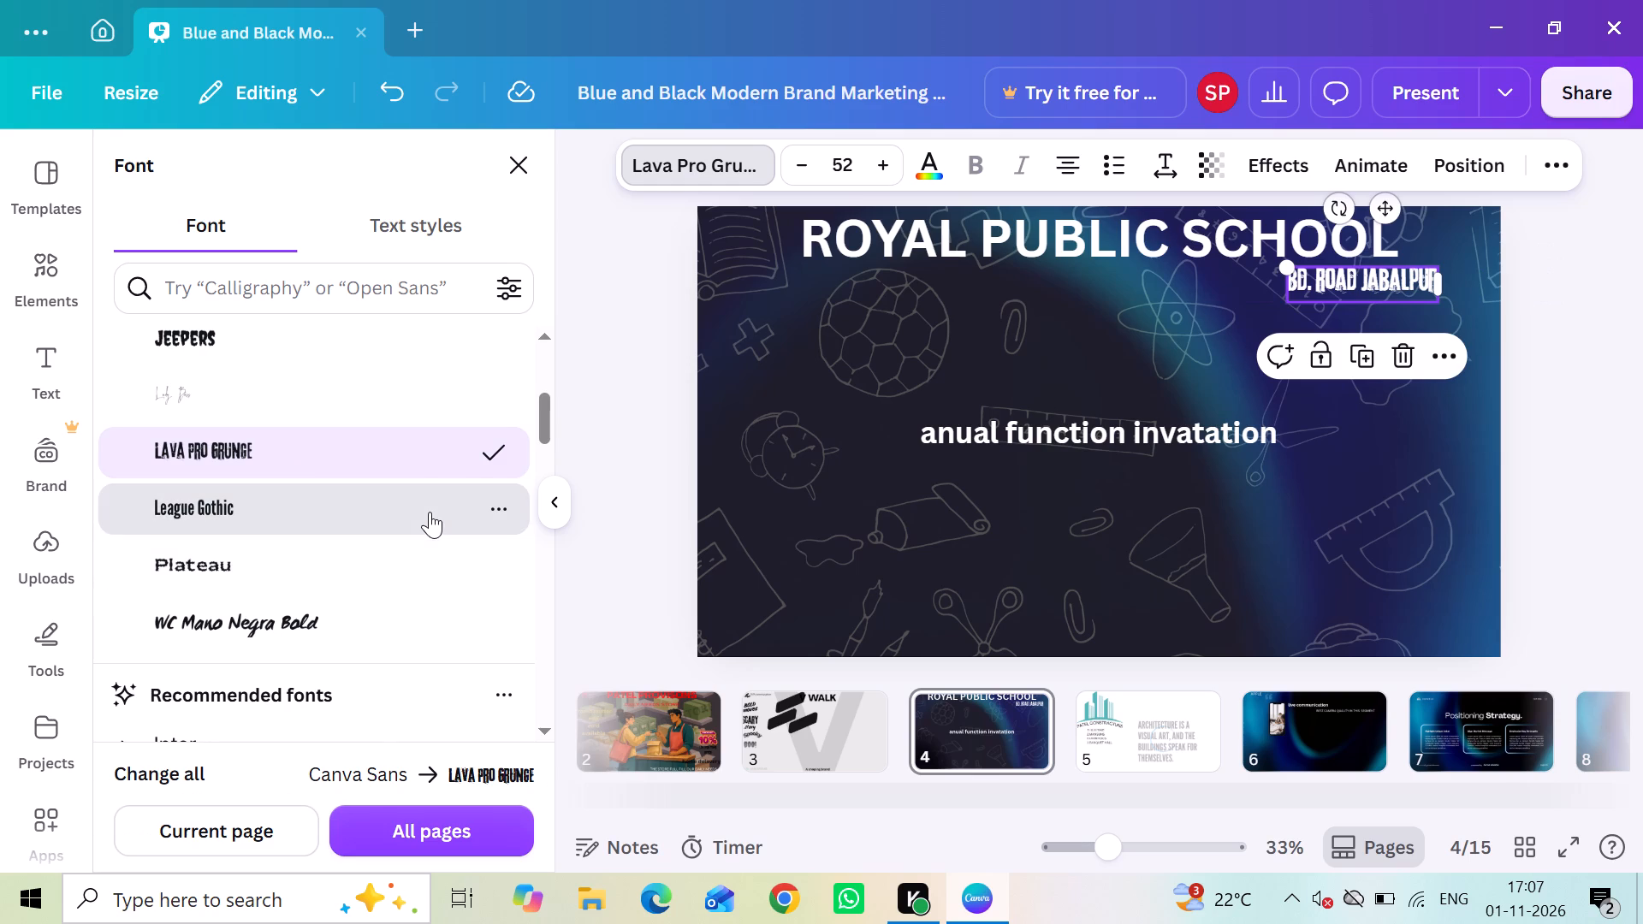
left_click(428, 470)
scroll(428, 470, "down", 2)
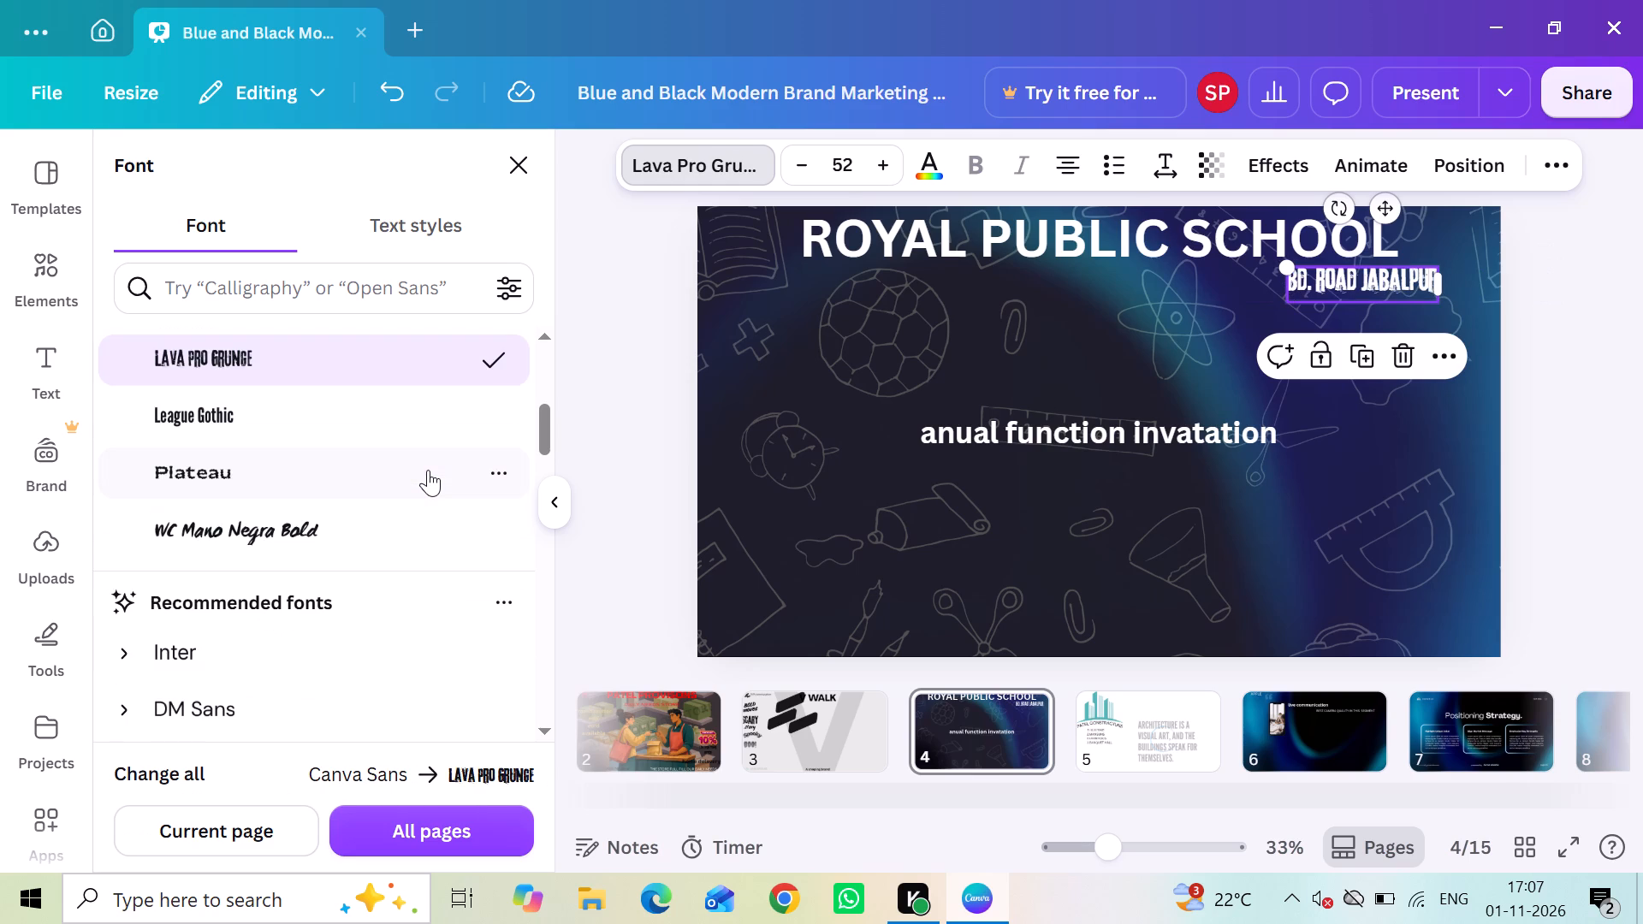
scroll(428, 470, "down", 1)
left_click(347, 524)
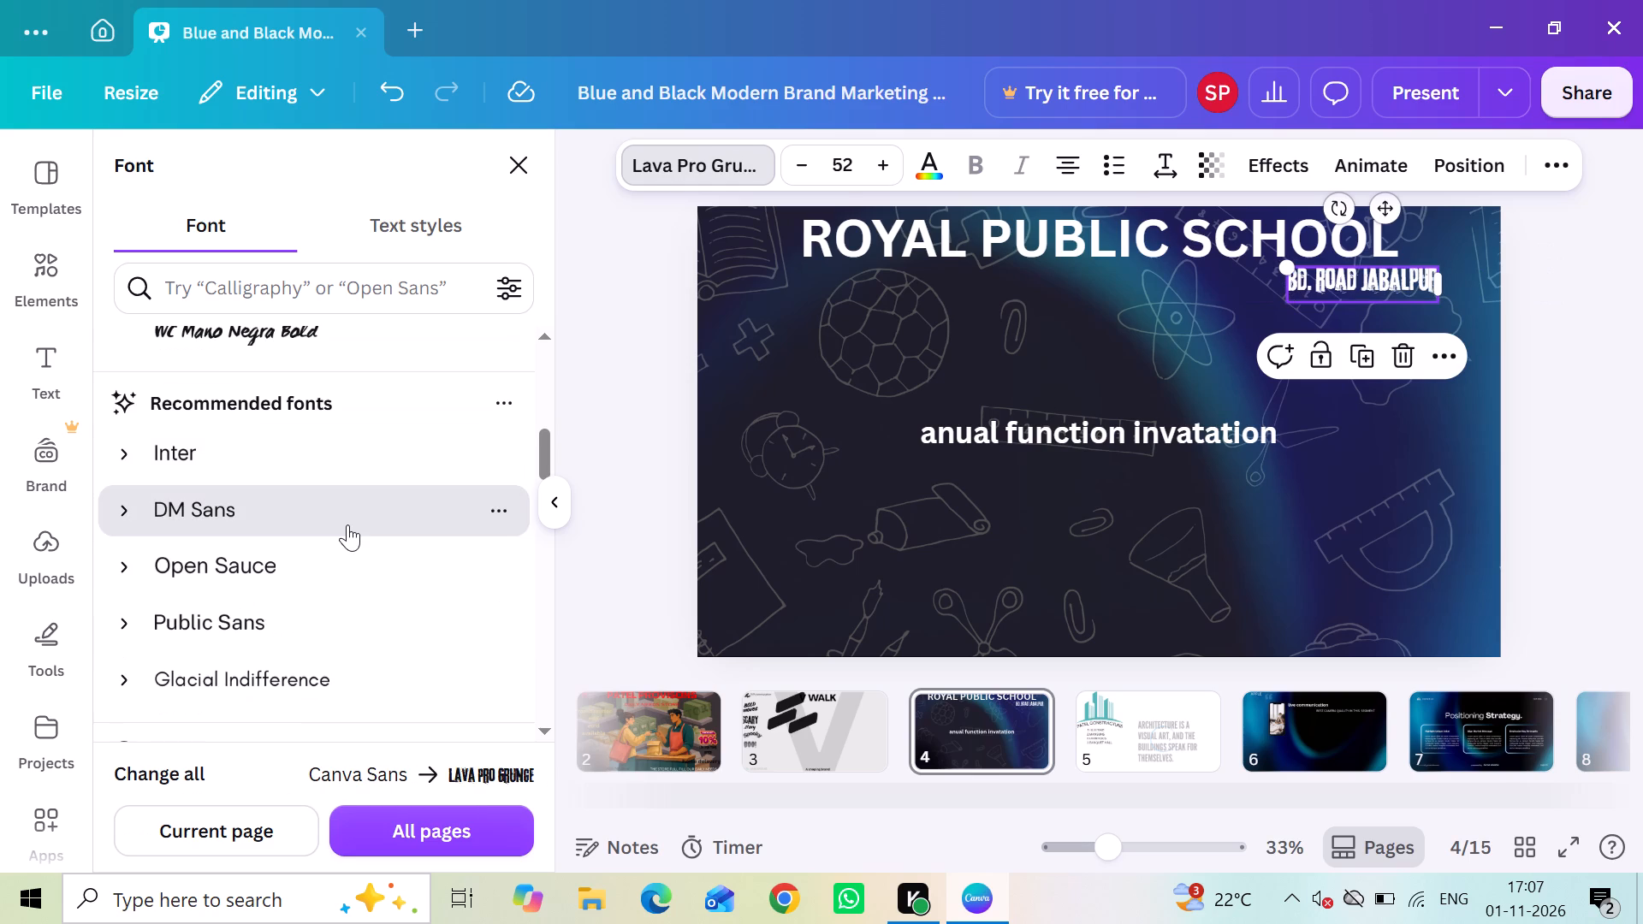
scroll(347, 524, "down", 2)
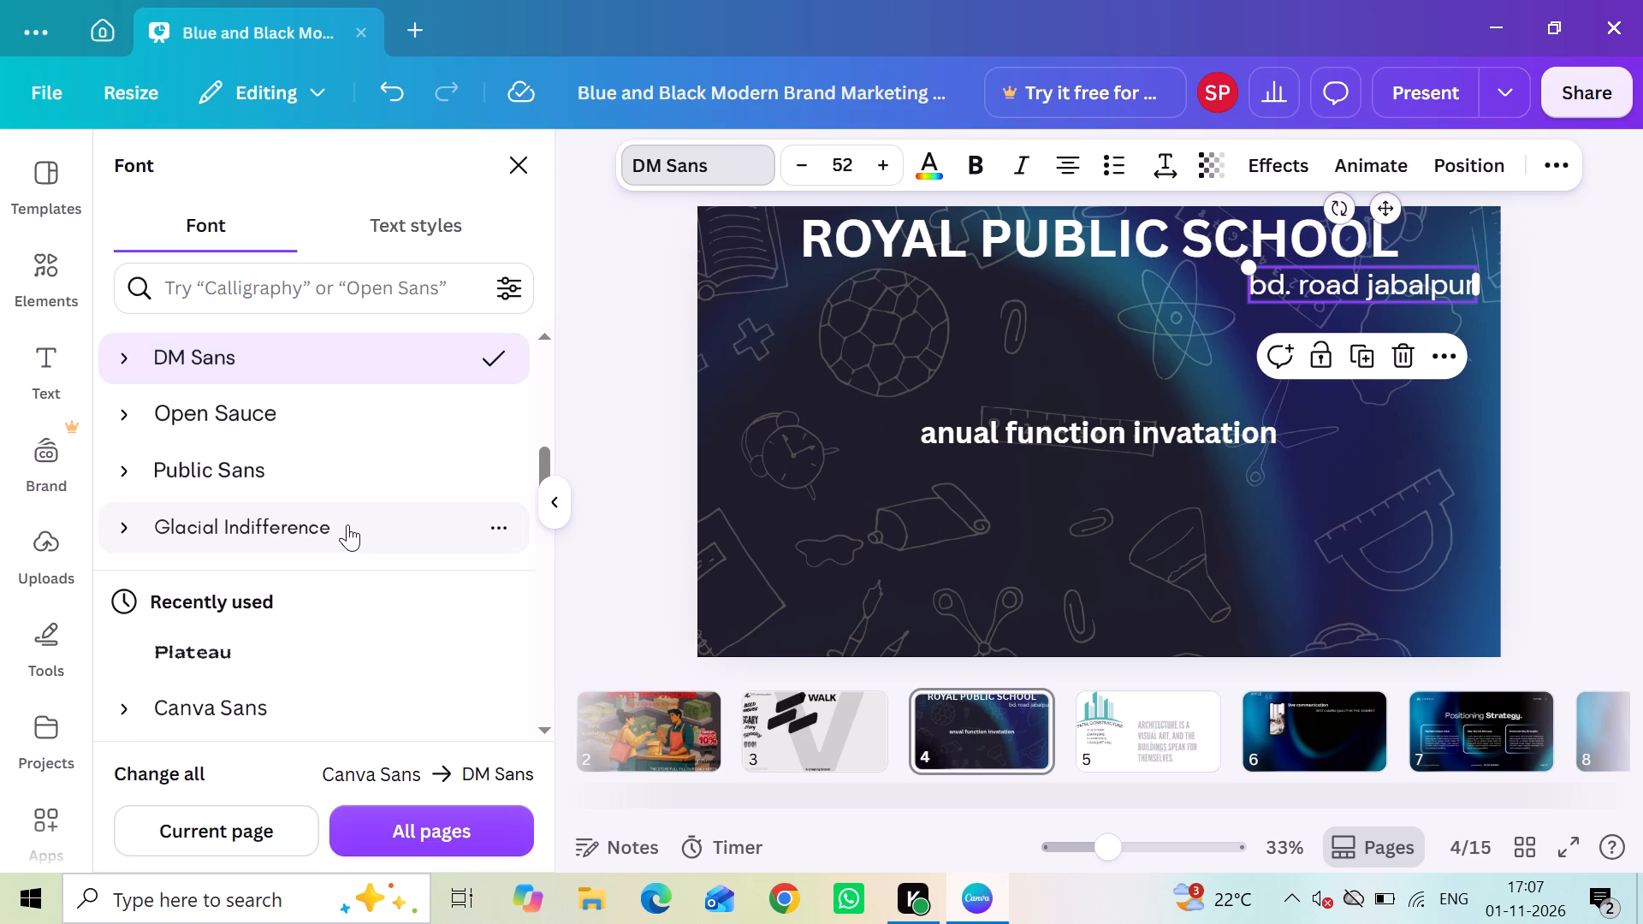
scroll(264, 599, "down", 1)
scroll(339, 509, "down", 1)
left_click(210, 678)
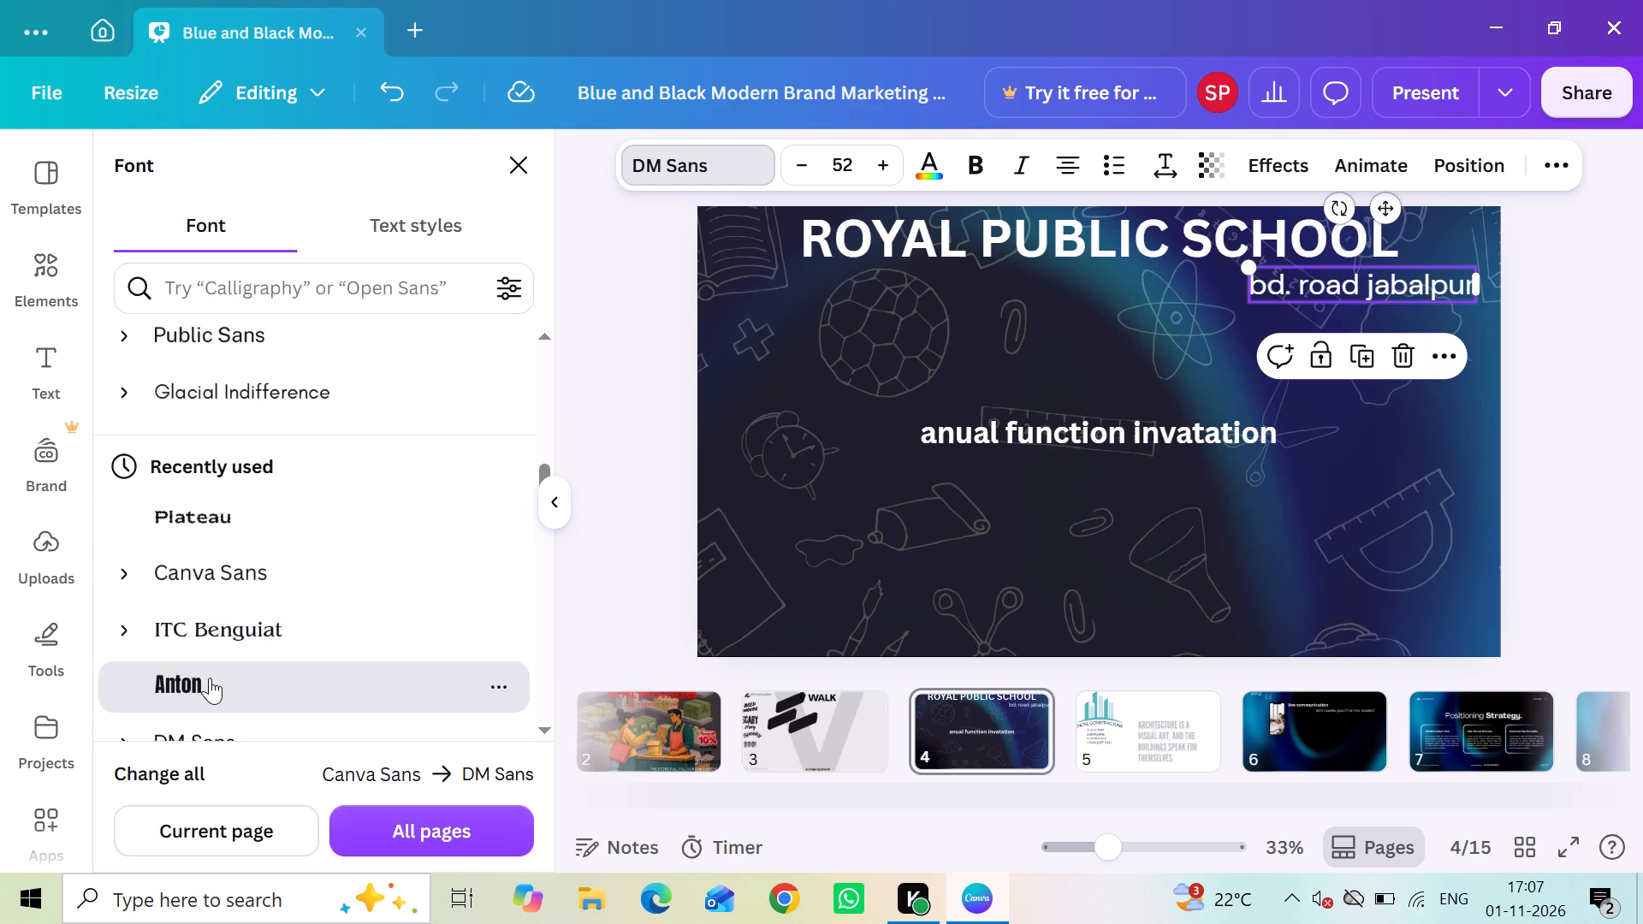
scroll(210, 678, "down", 3)
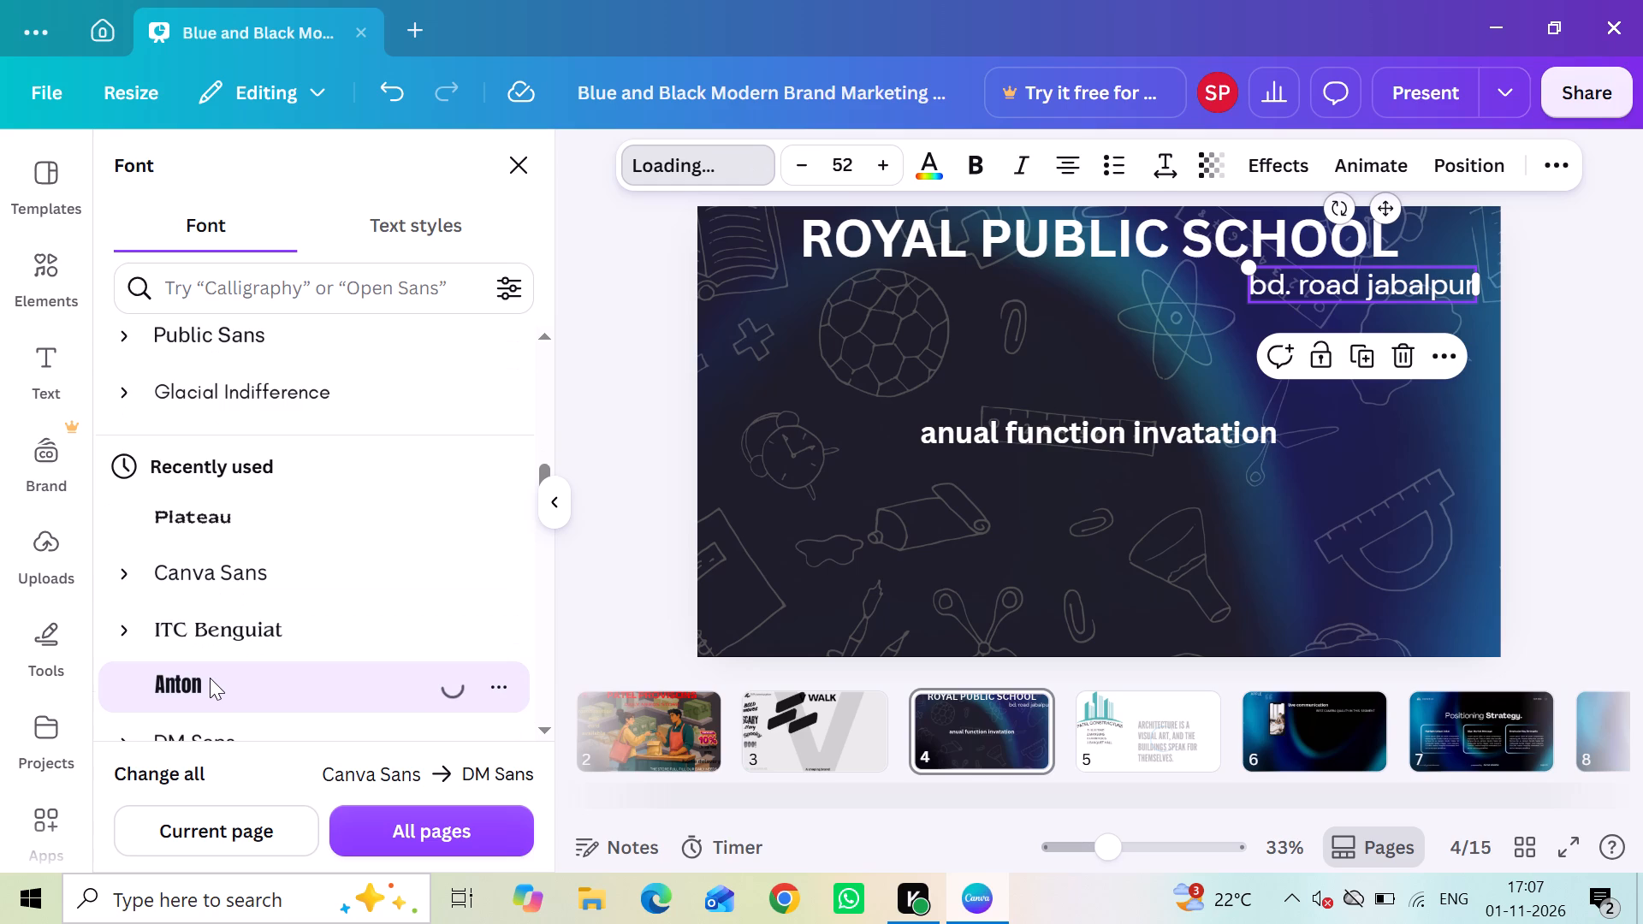
scroll(210, 678, "down", 2)
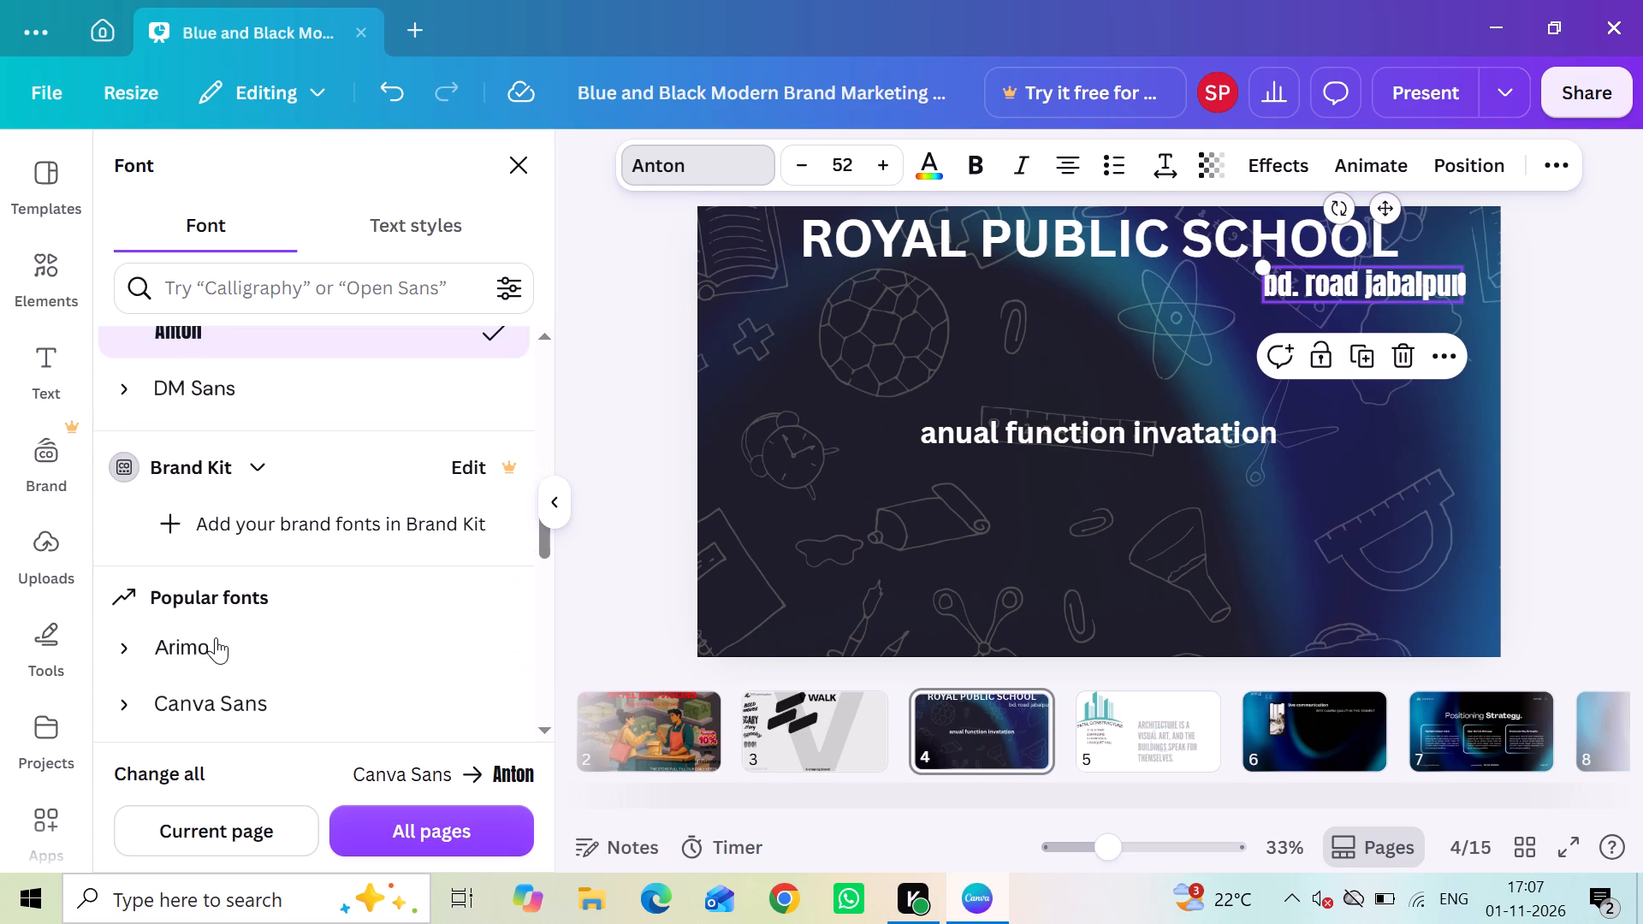
scroll(228, 601, "down", 1)
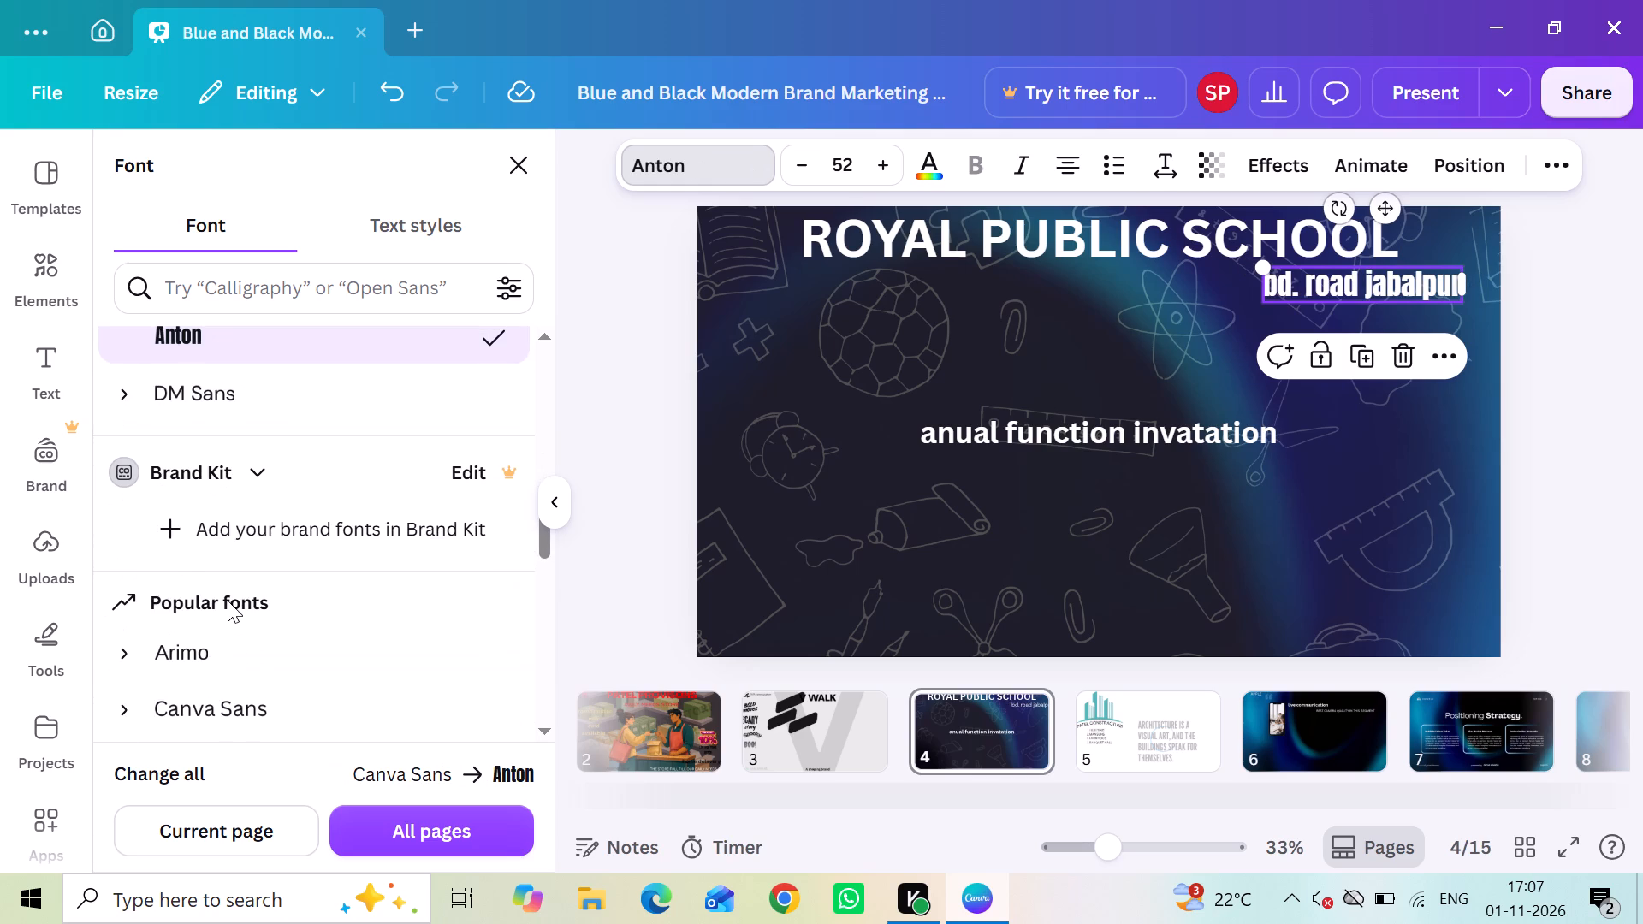
Try the Gagalin font on the invitation subheading in the middle of the page, and settle on Brittany.
left_click(964, 431)
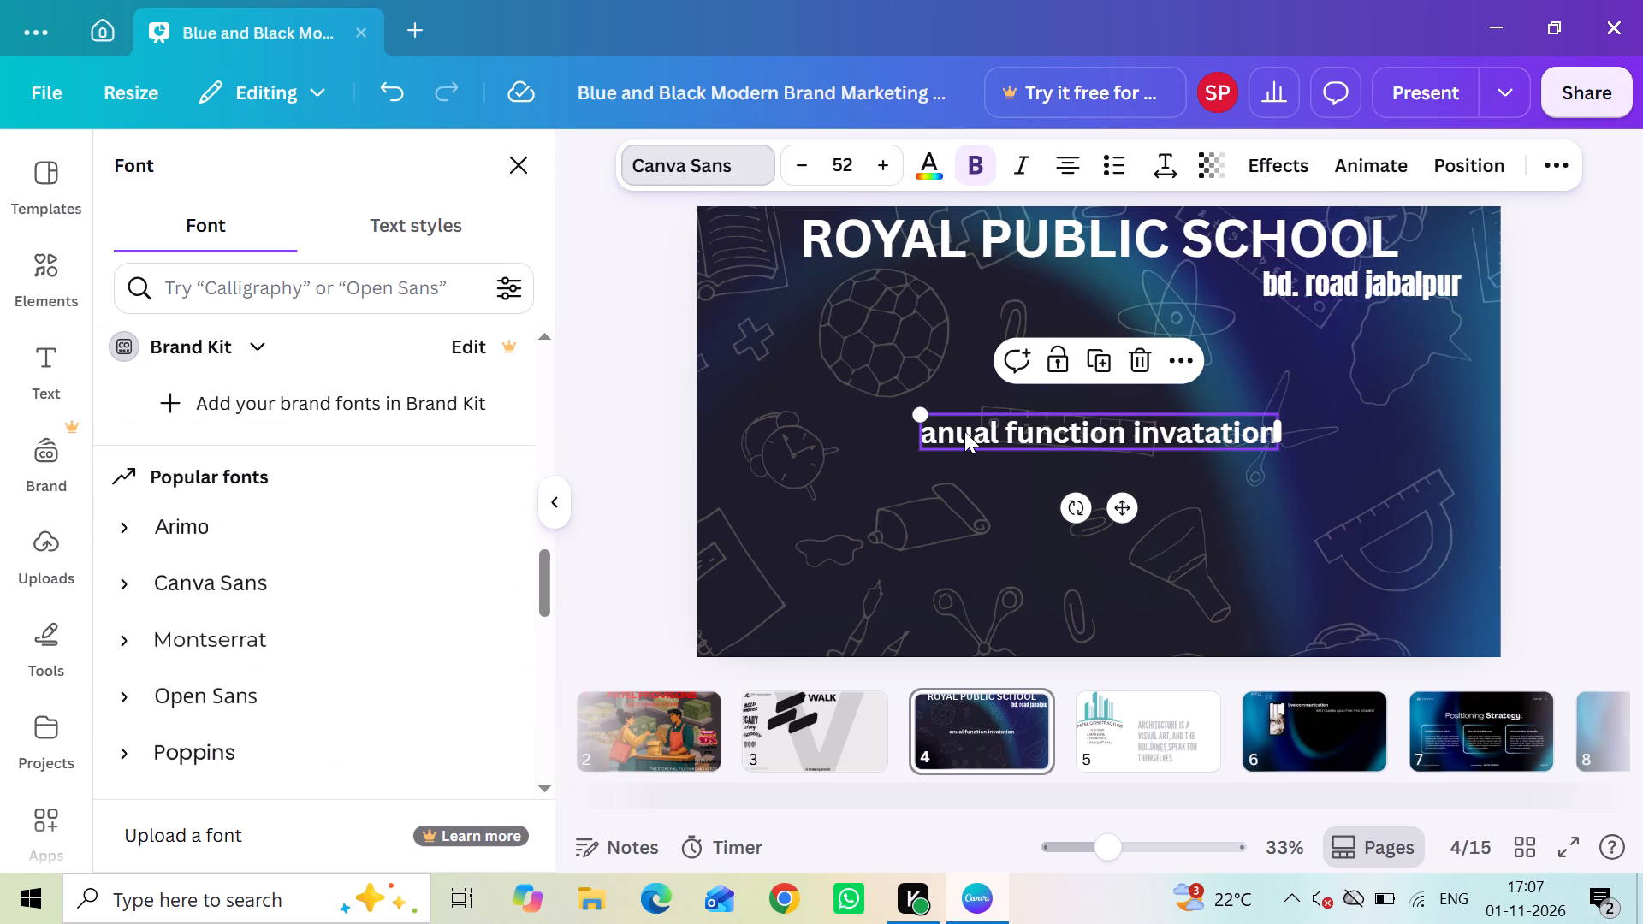
scroll(371, 584, "down", 3)
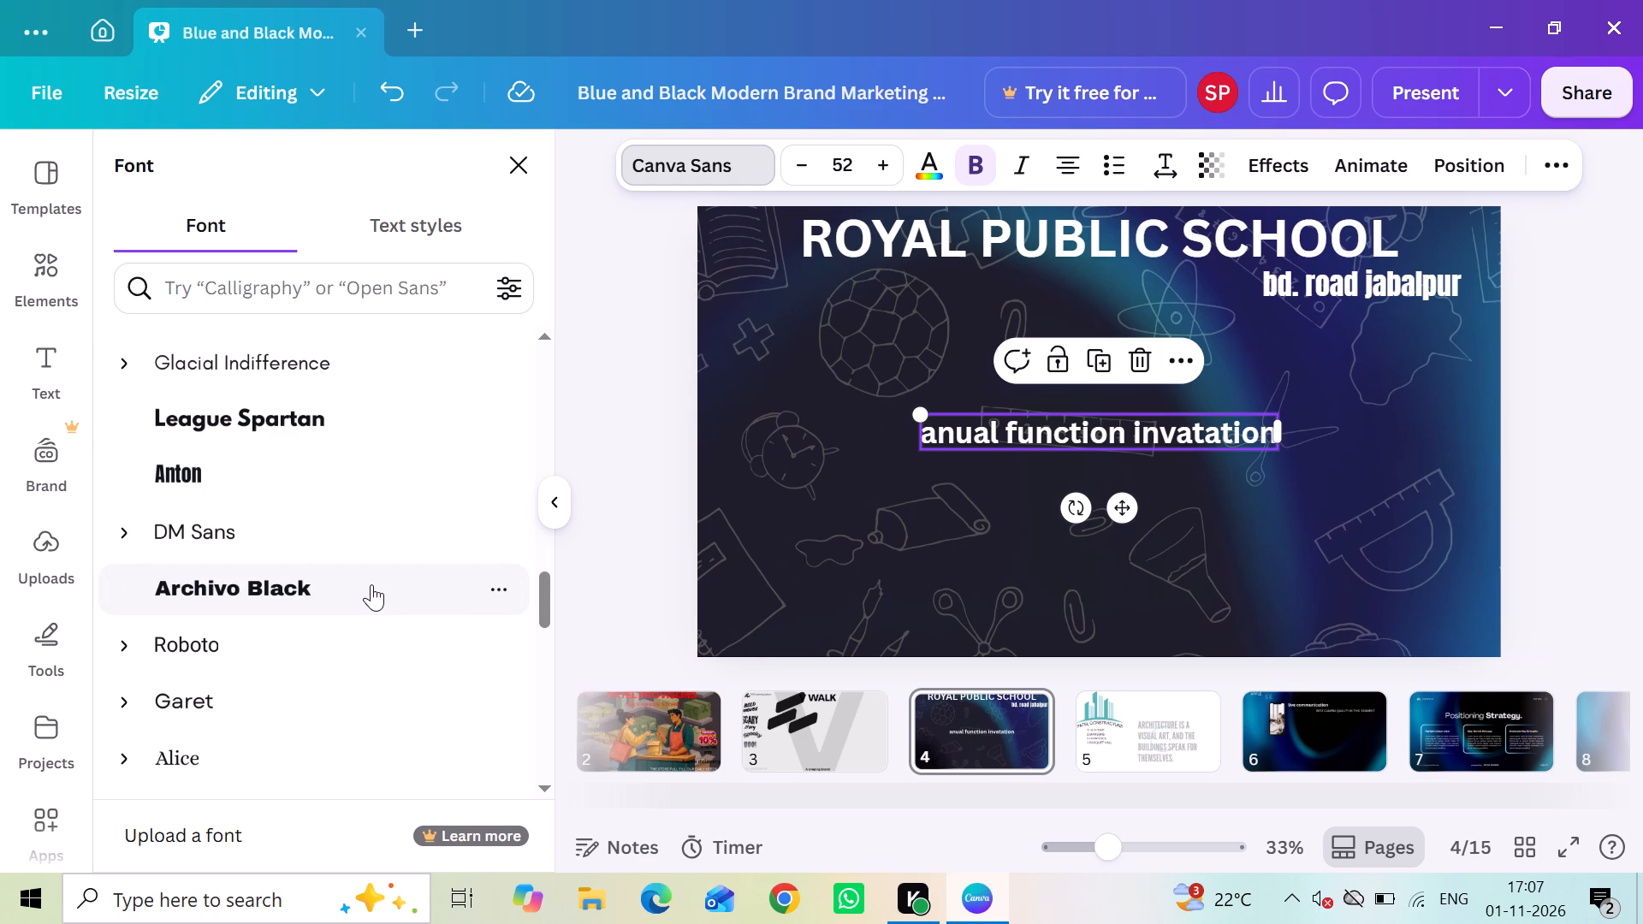
scroll(371, 584, "down", 3)
left_click(264, 644)
left_click(240, 762)
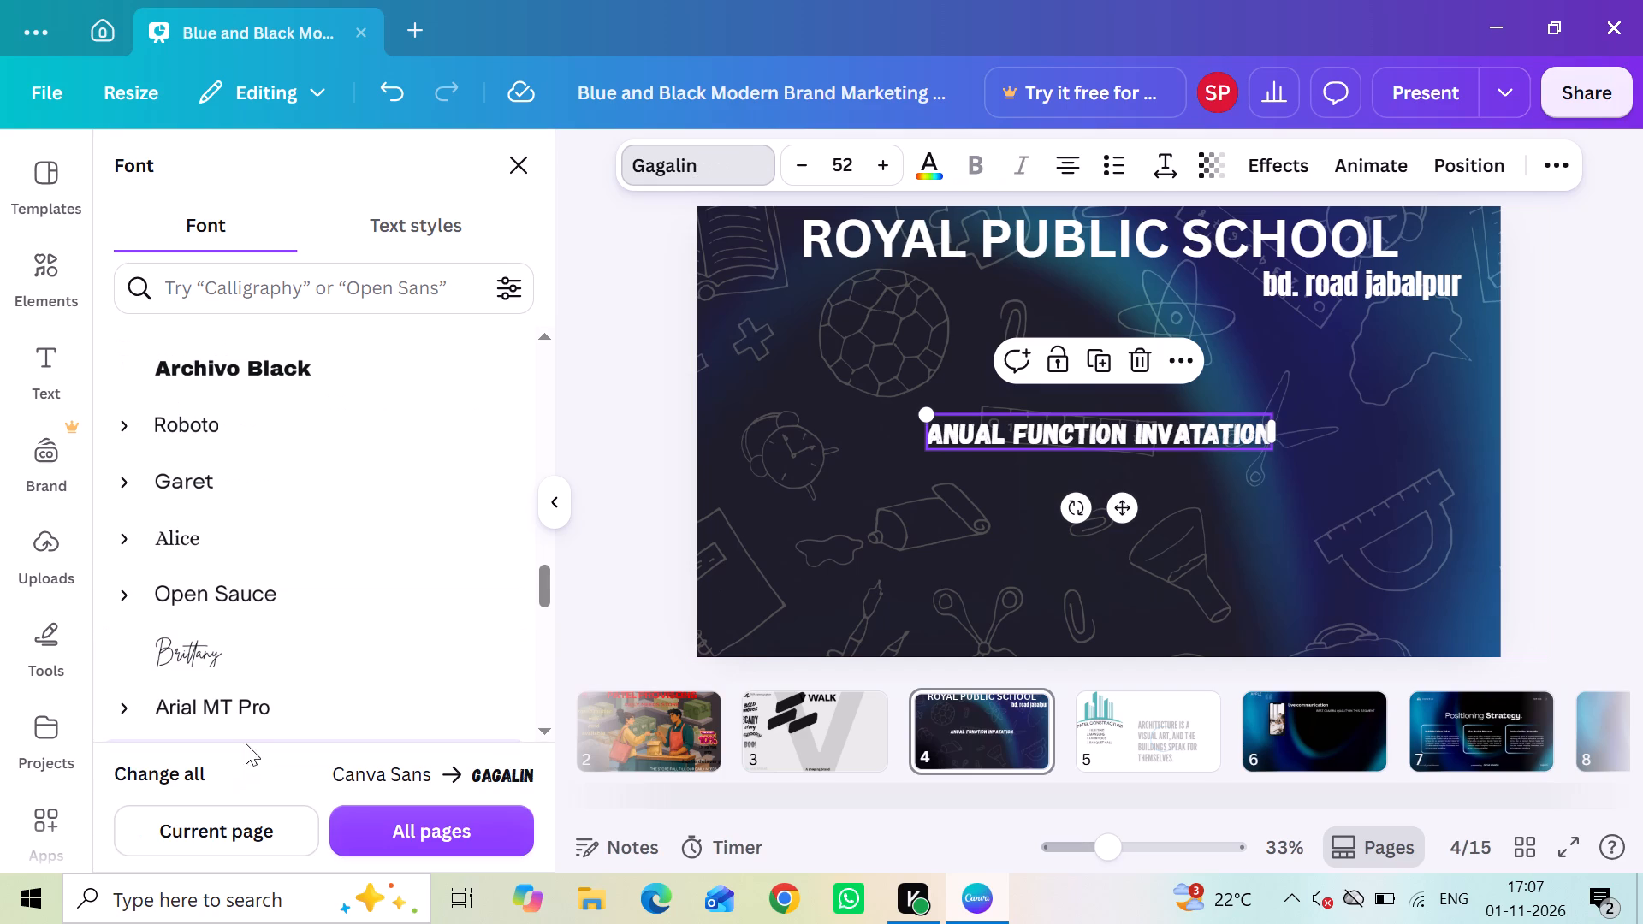
left_click(268, 655)
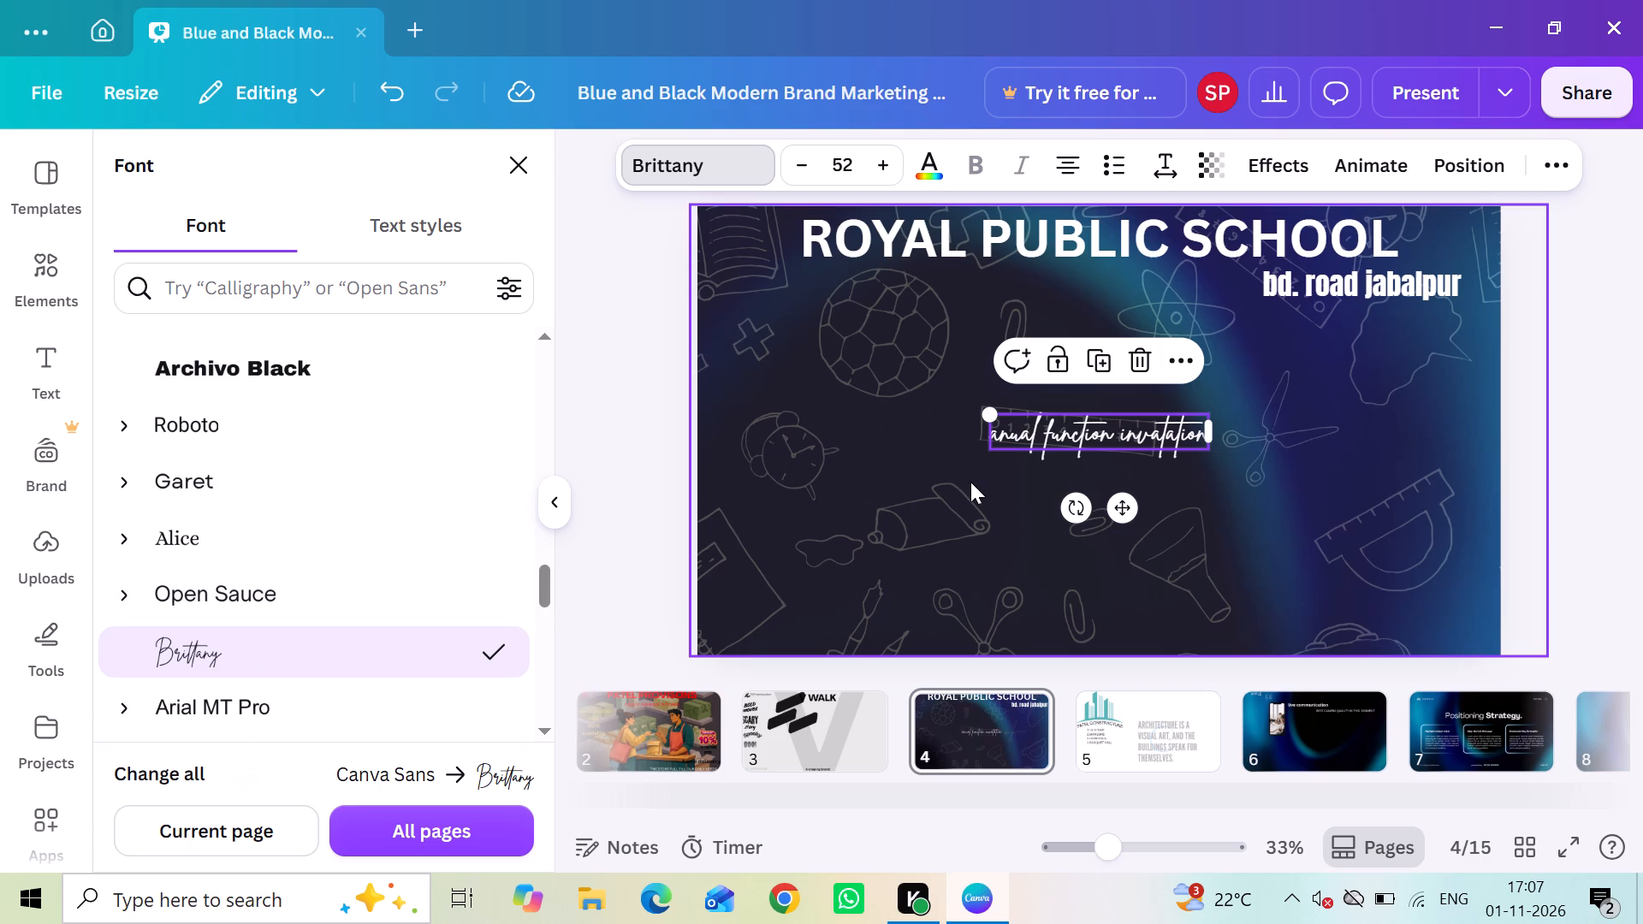
Capitalise the first letter of the invitation subheading to read "Anual function invatation".
left_click(1004, 430)
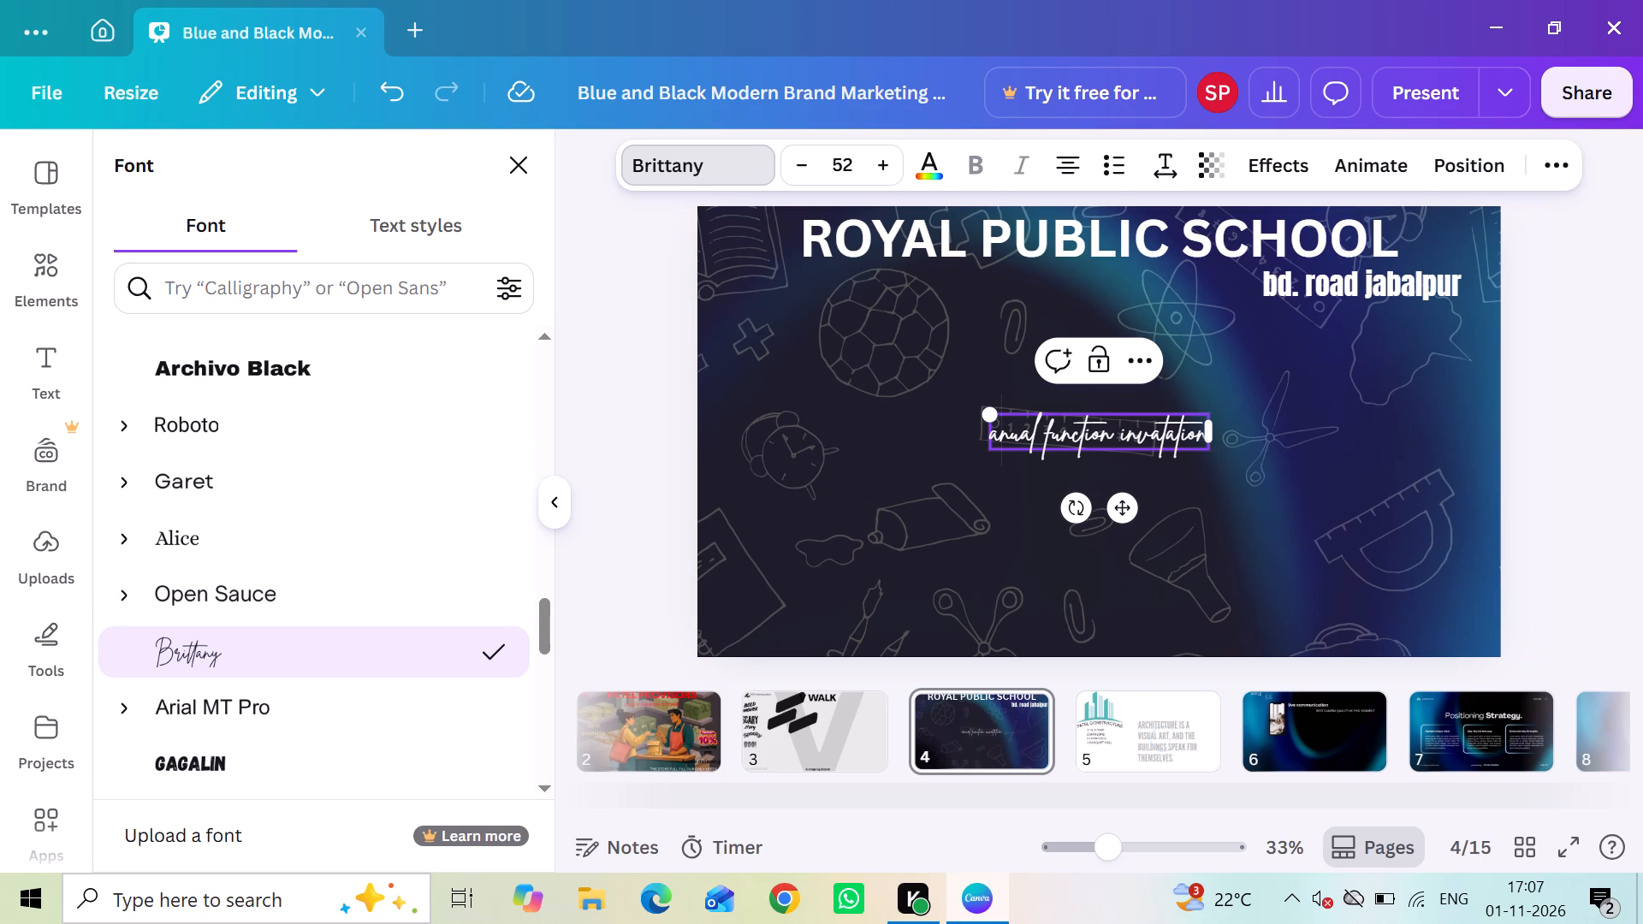
key("BackSpace")
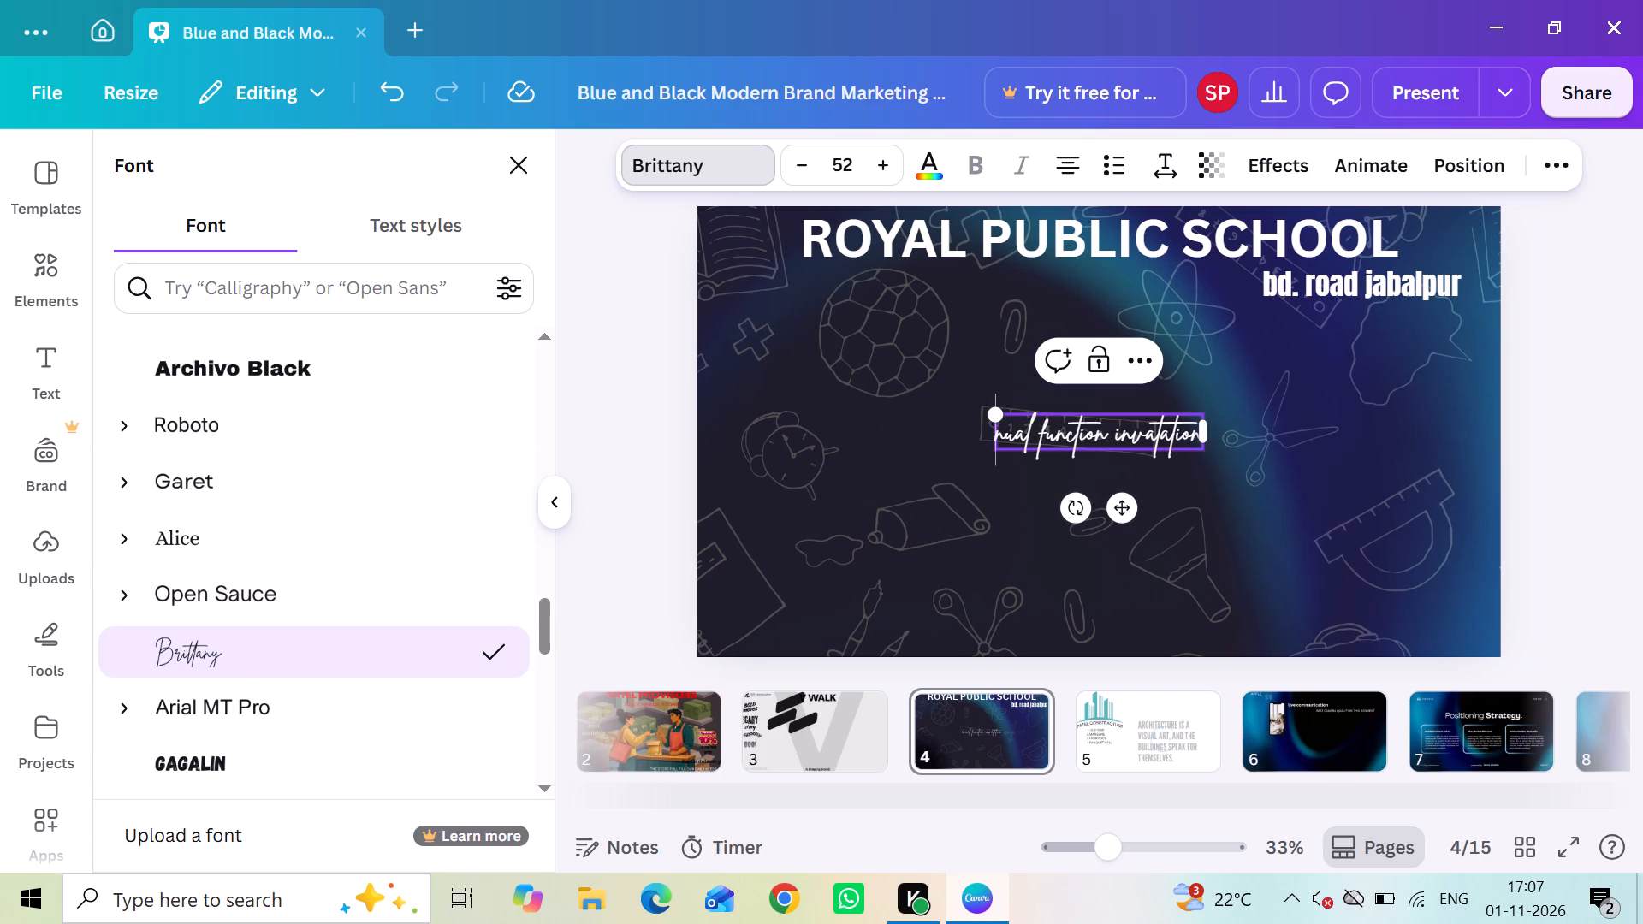
key("a")
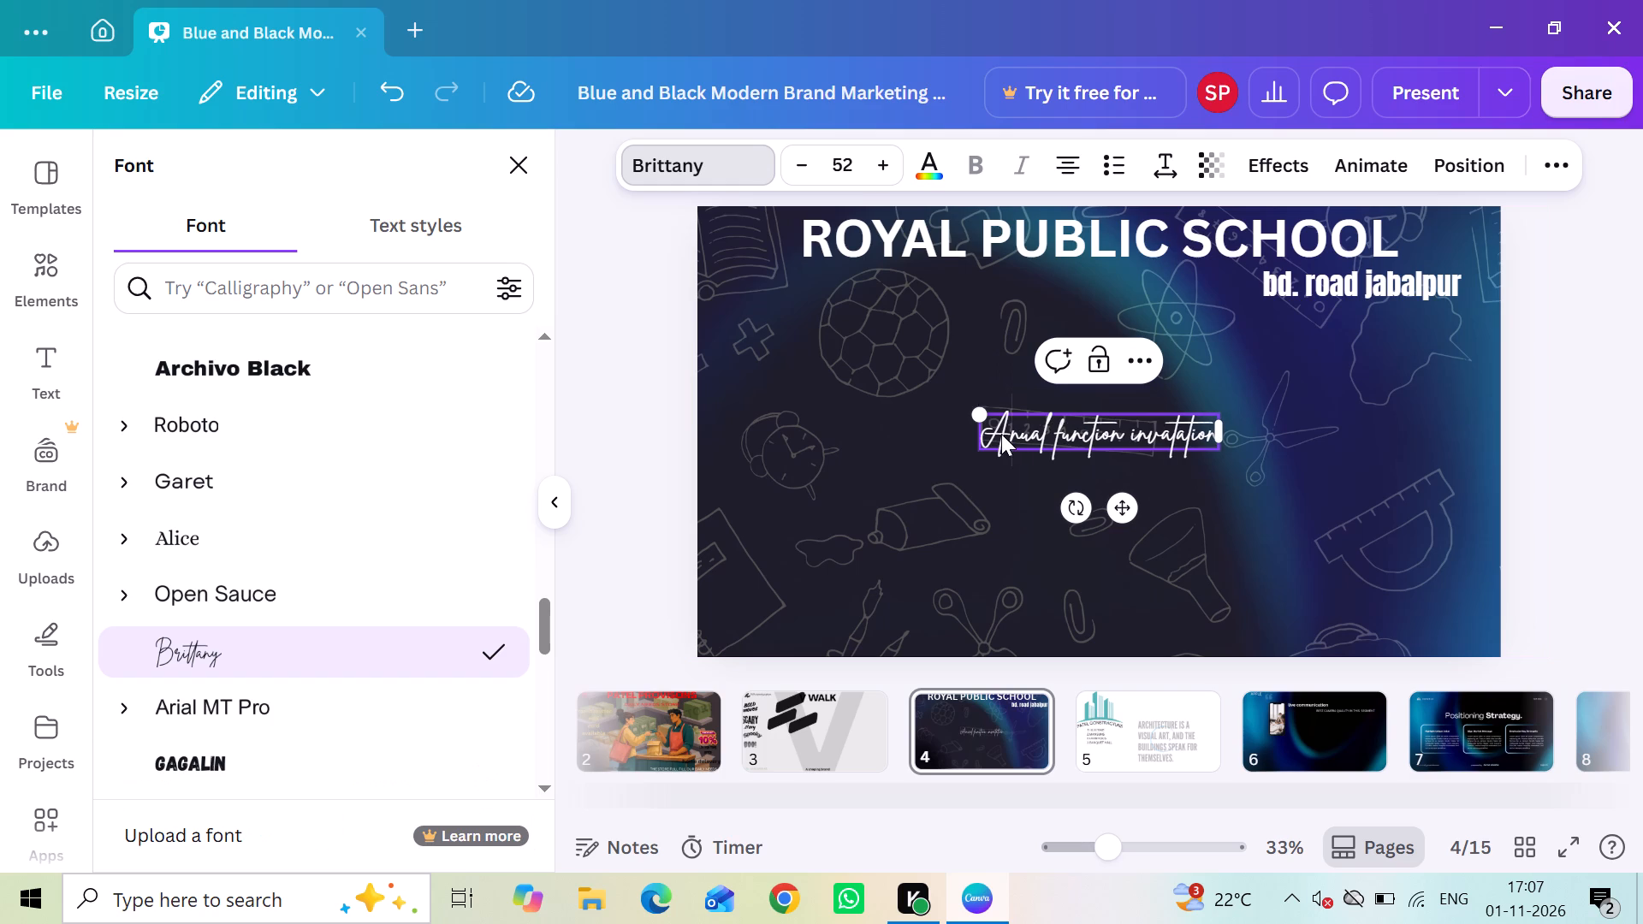
Move the invitation subheading up beneath the school-name heading, slightly left of the page's centre.
left_click(936, 464)
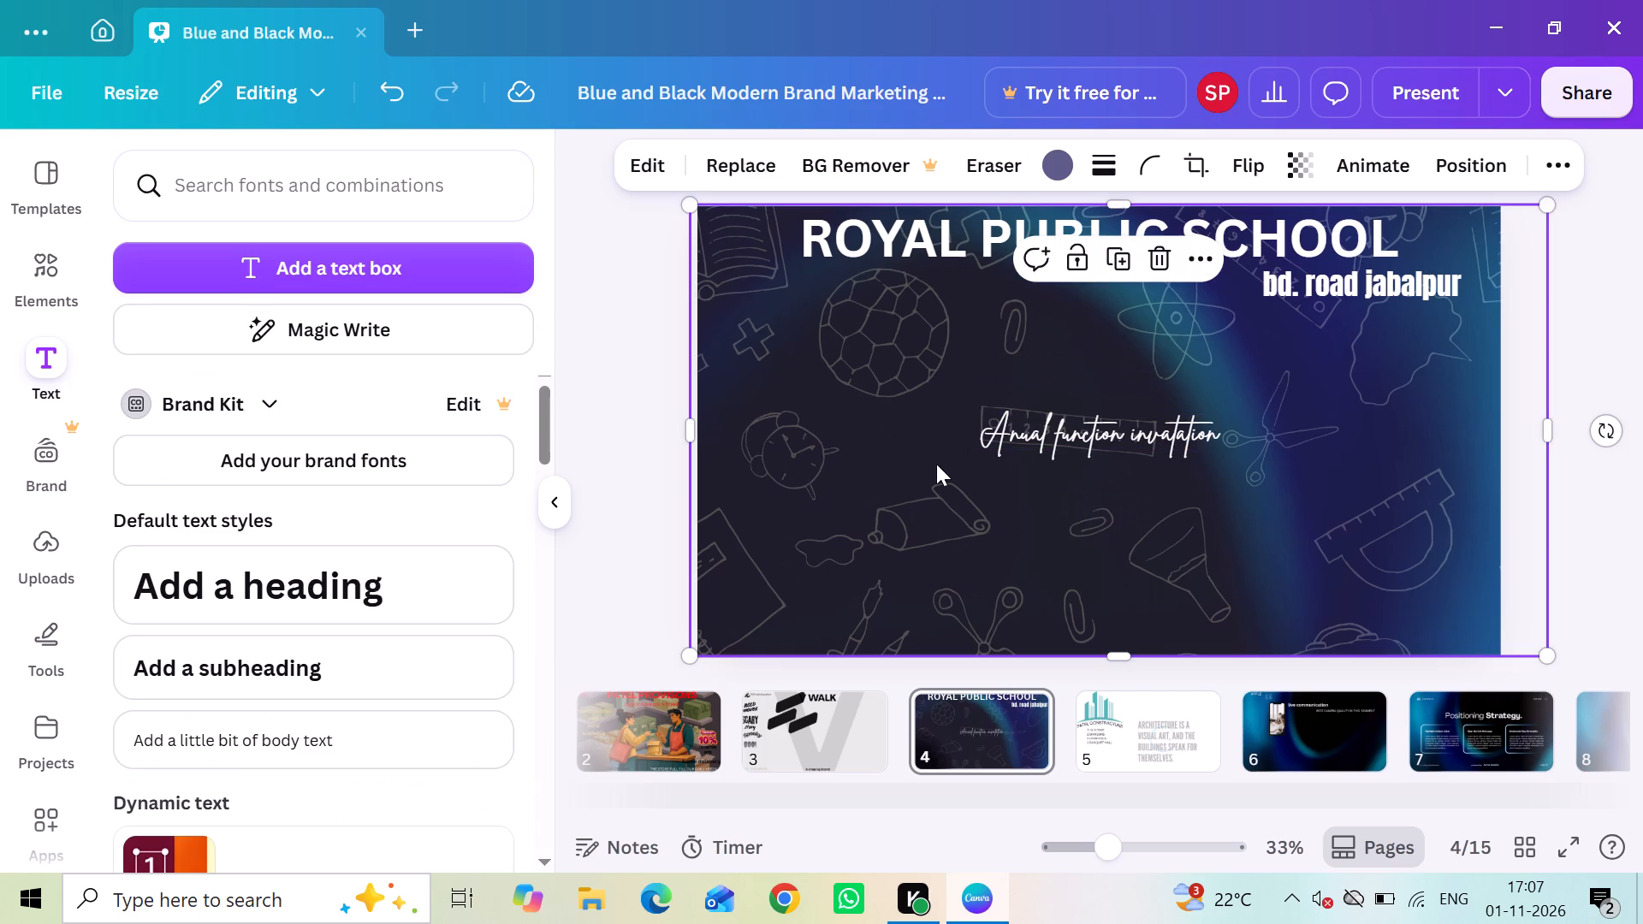
left_click_drag(1103, 423, 1100, 421)
left_click_drag(1100, 421, 1065, 344)
Try red brown #3d1700 on the invitation subheading, settle on dark green from the Brilliant Bites palette, and clear the colour search.
left_click(930, 141)
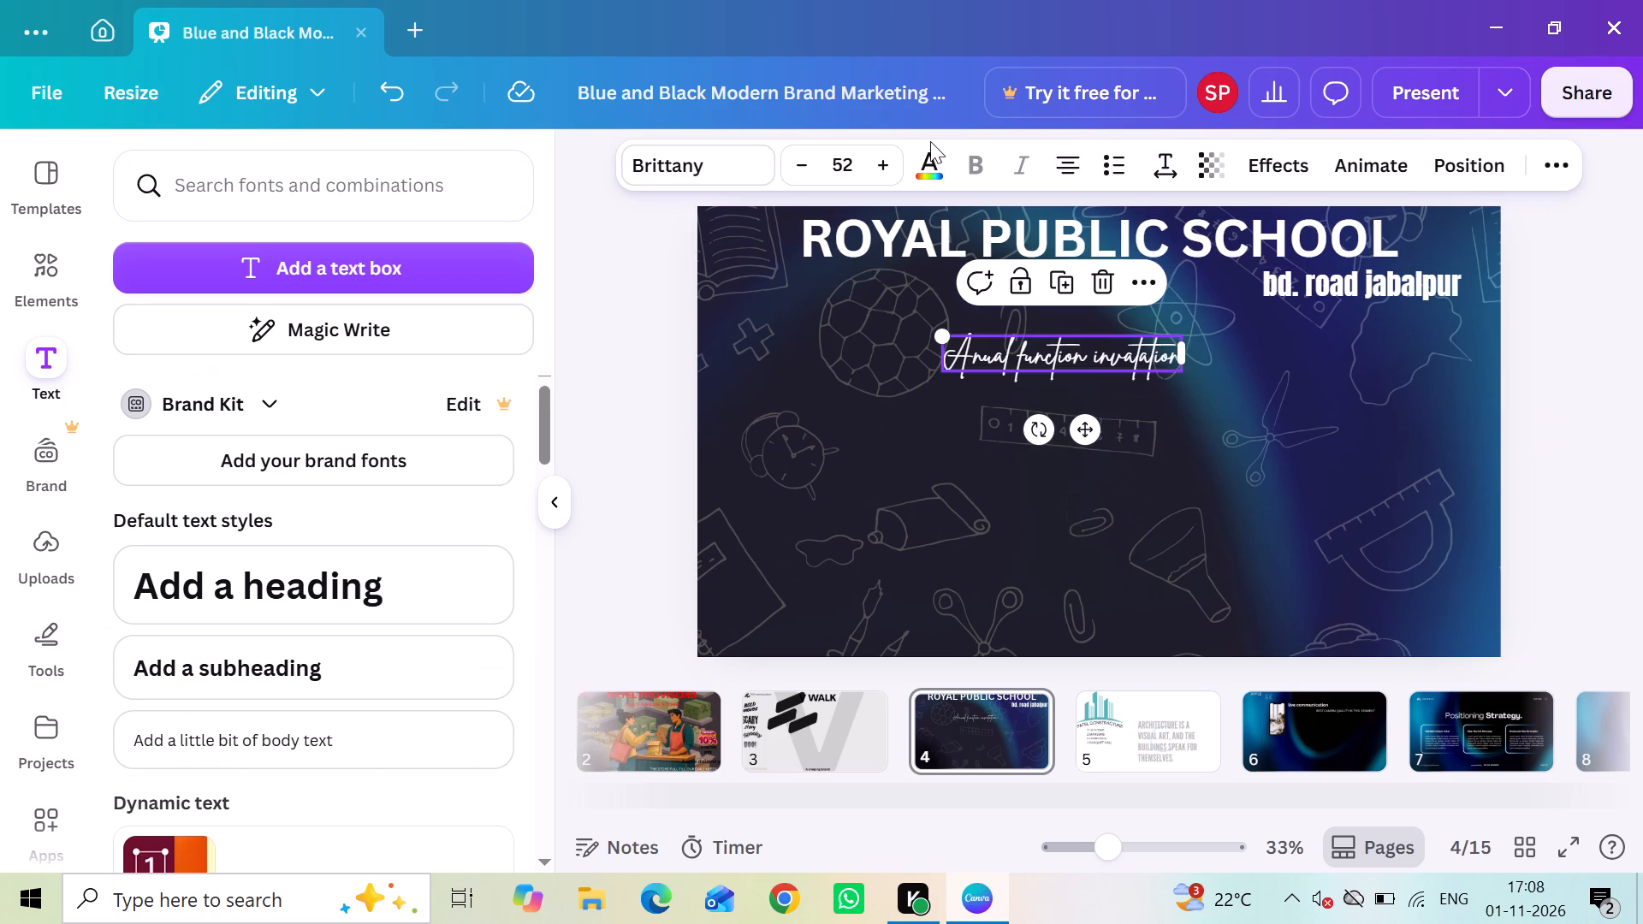
left_click(930, 182)
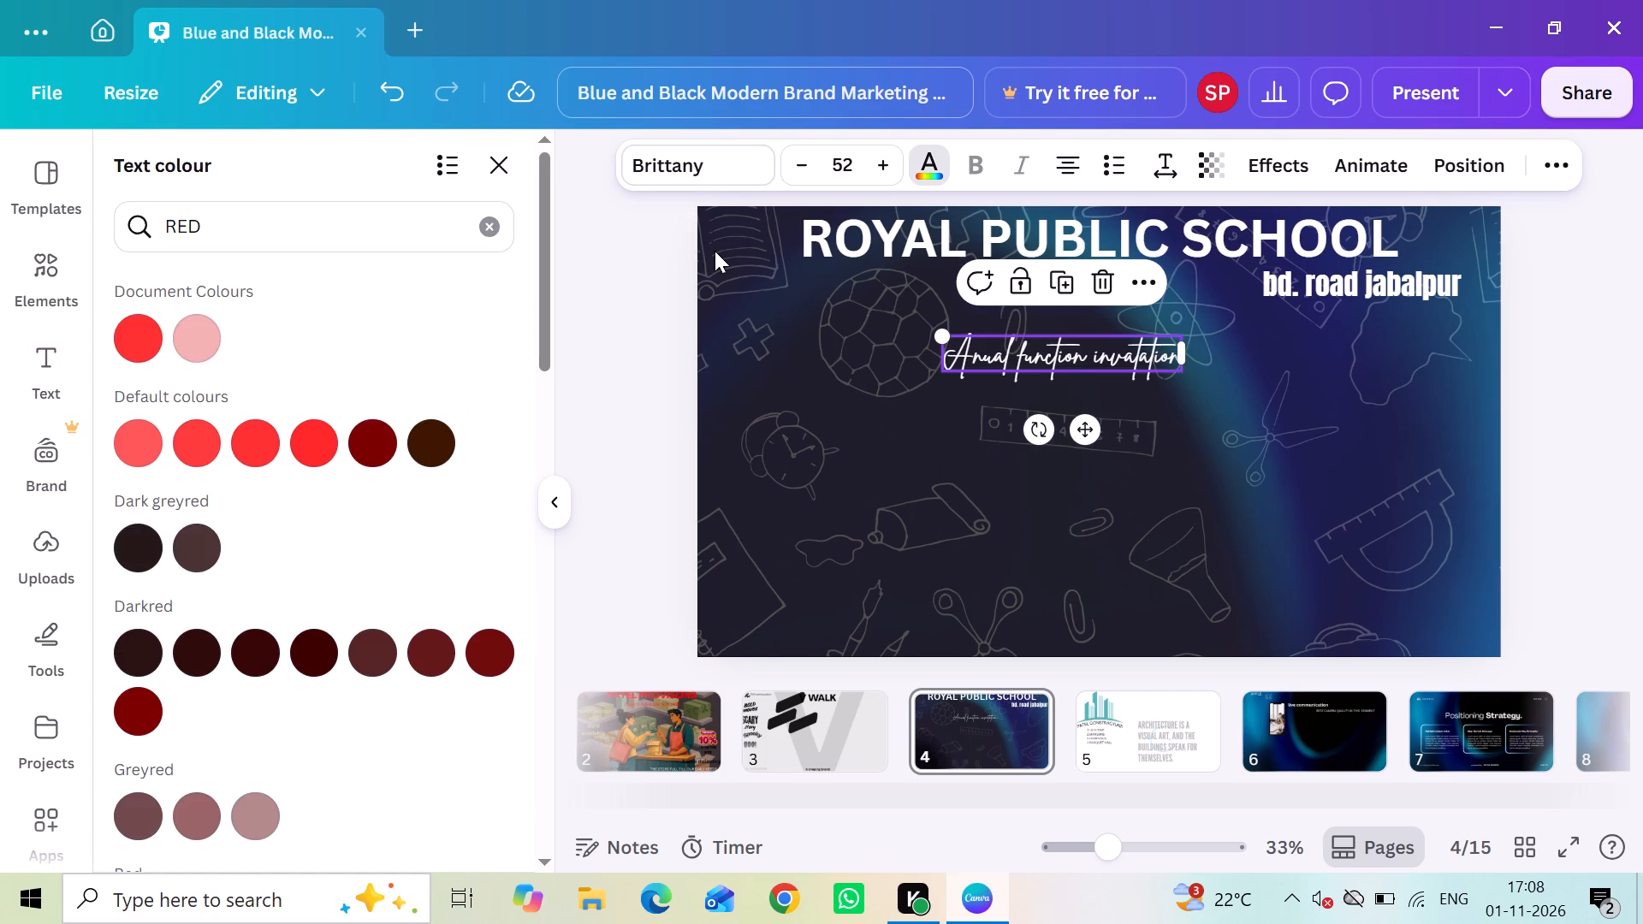
left_click(418, 461)
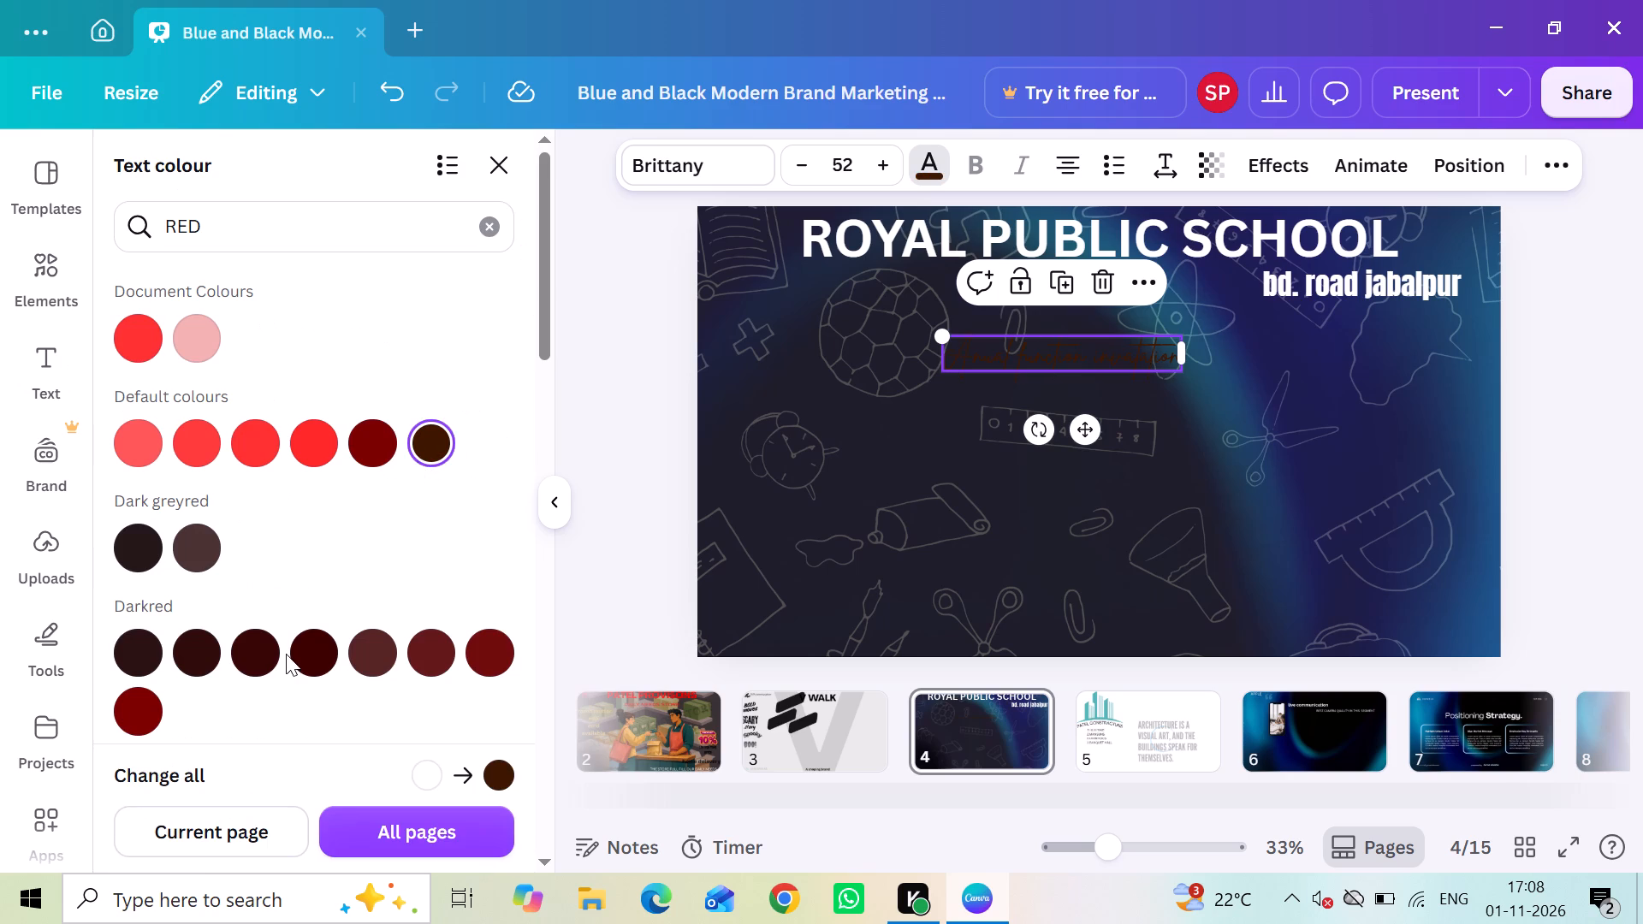
scroll(265, 650, "down", 1)
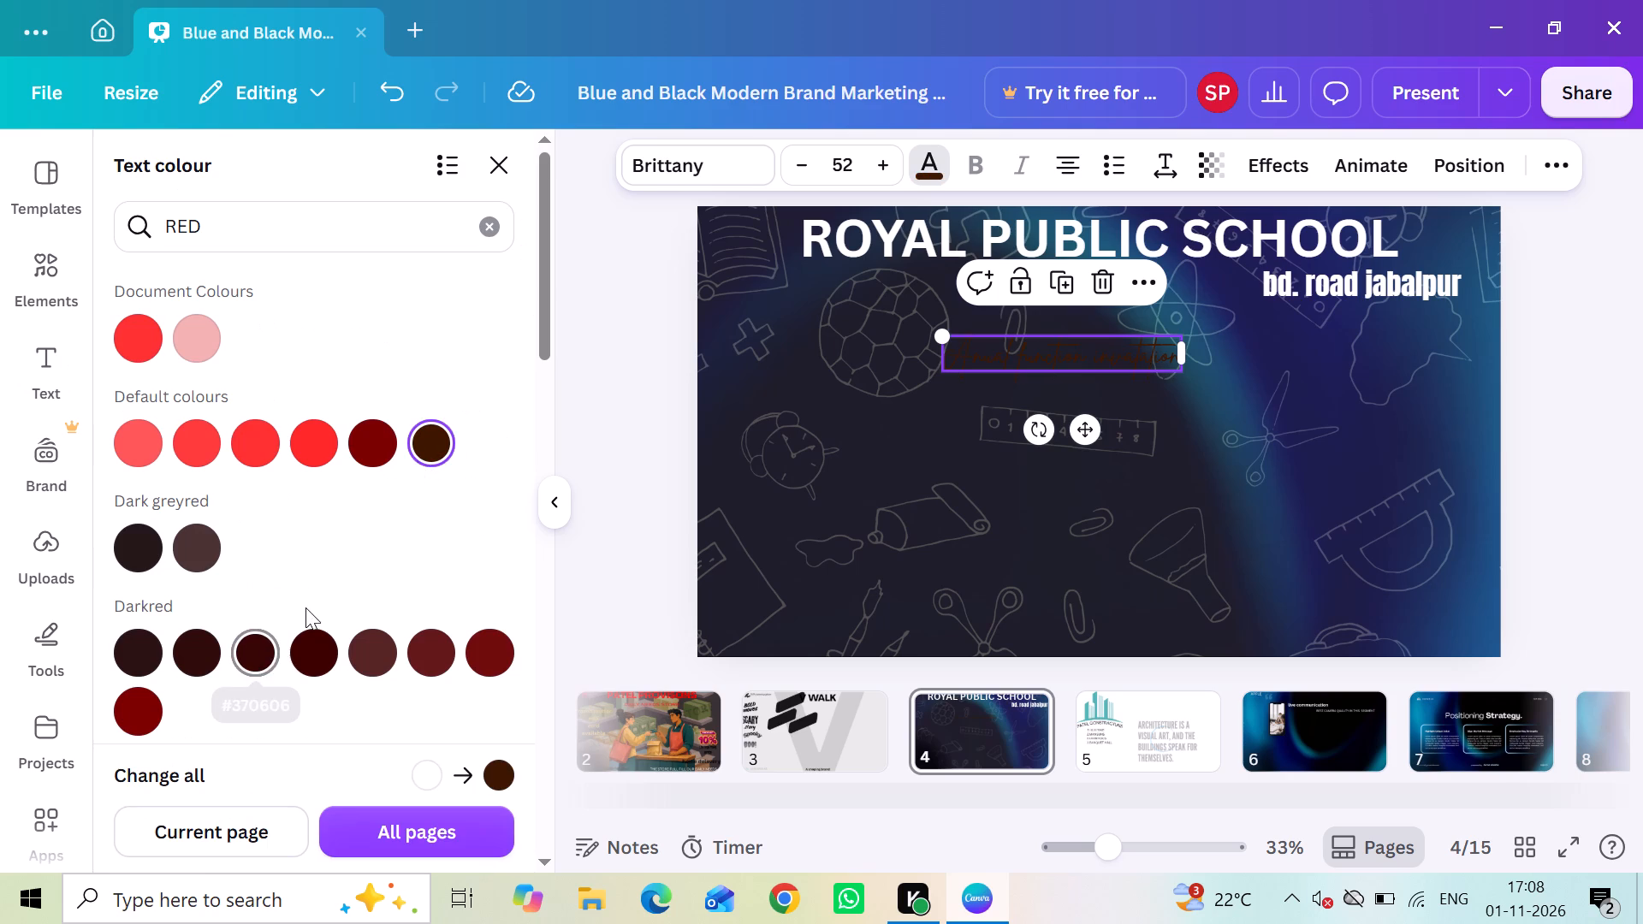
scroll(305, 609, "down", 5)
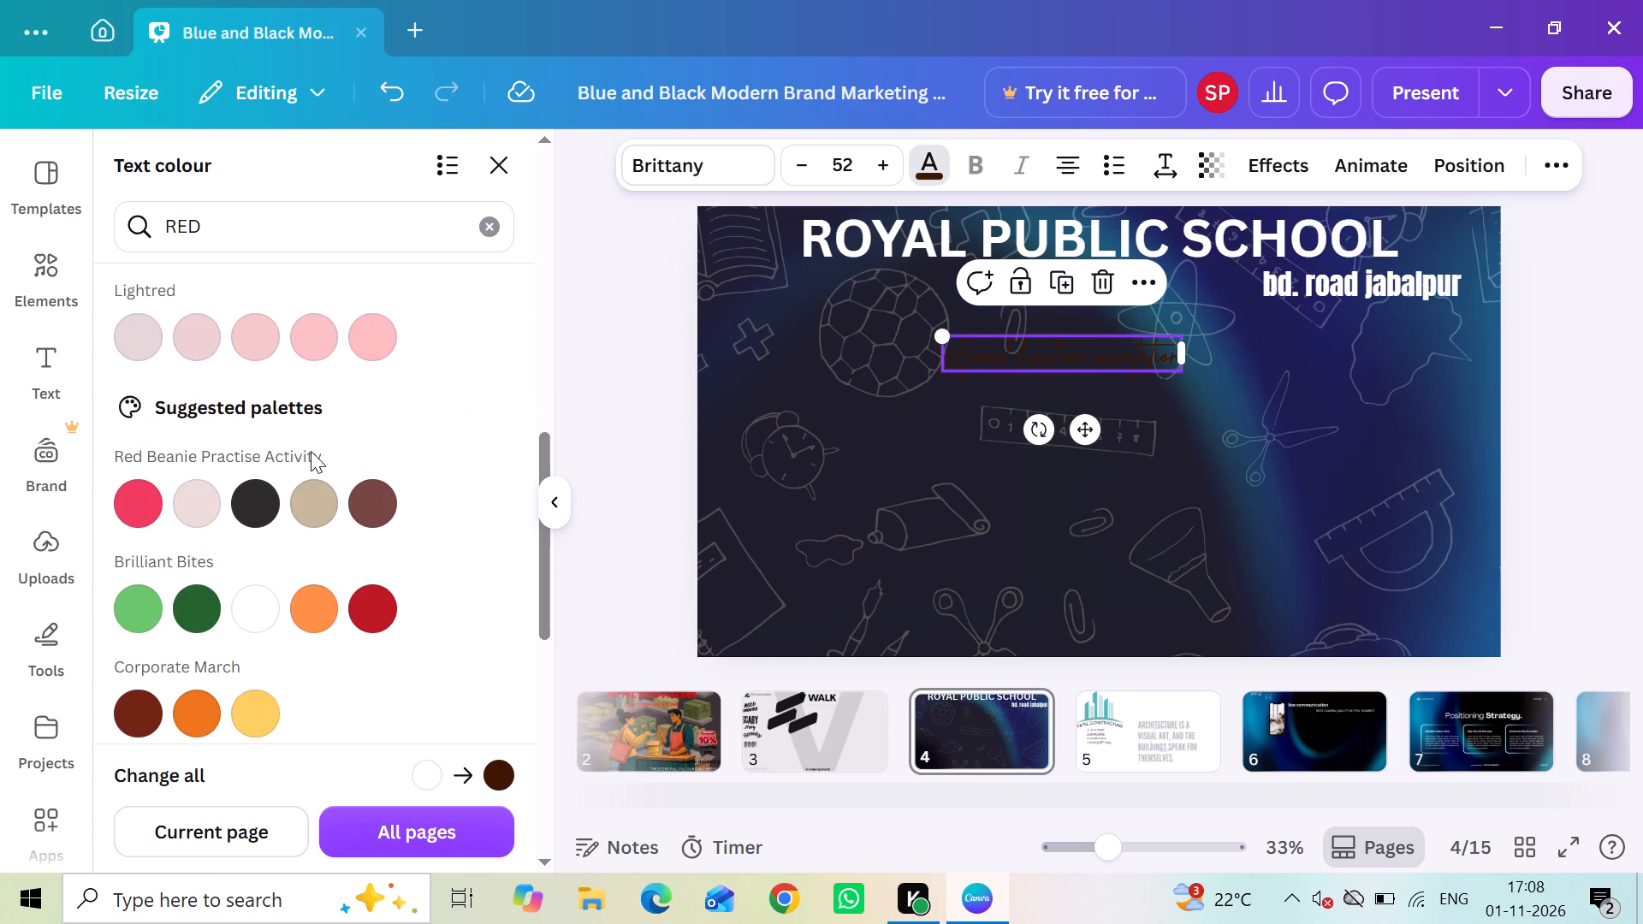
left_click(188, 594)
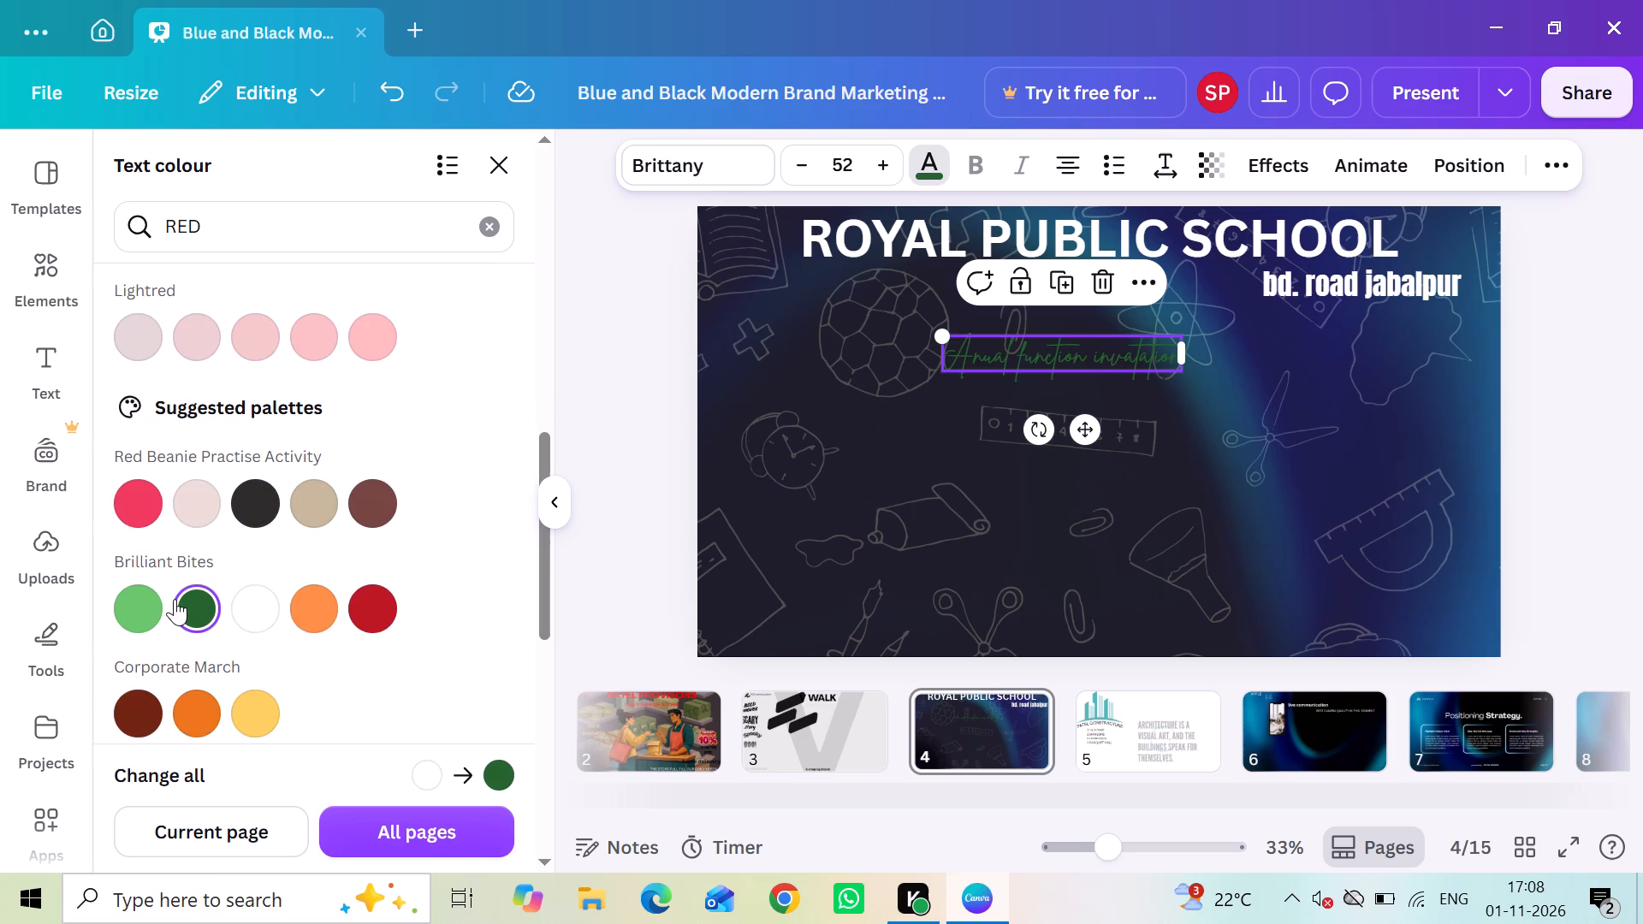
left_click(483, 248)
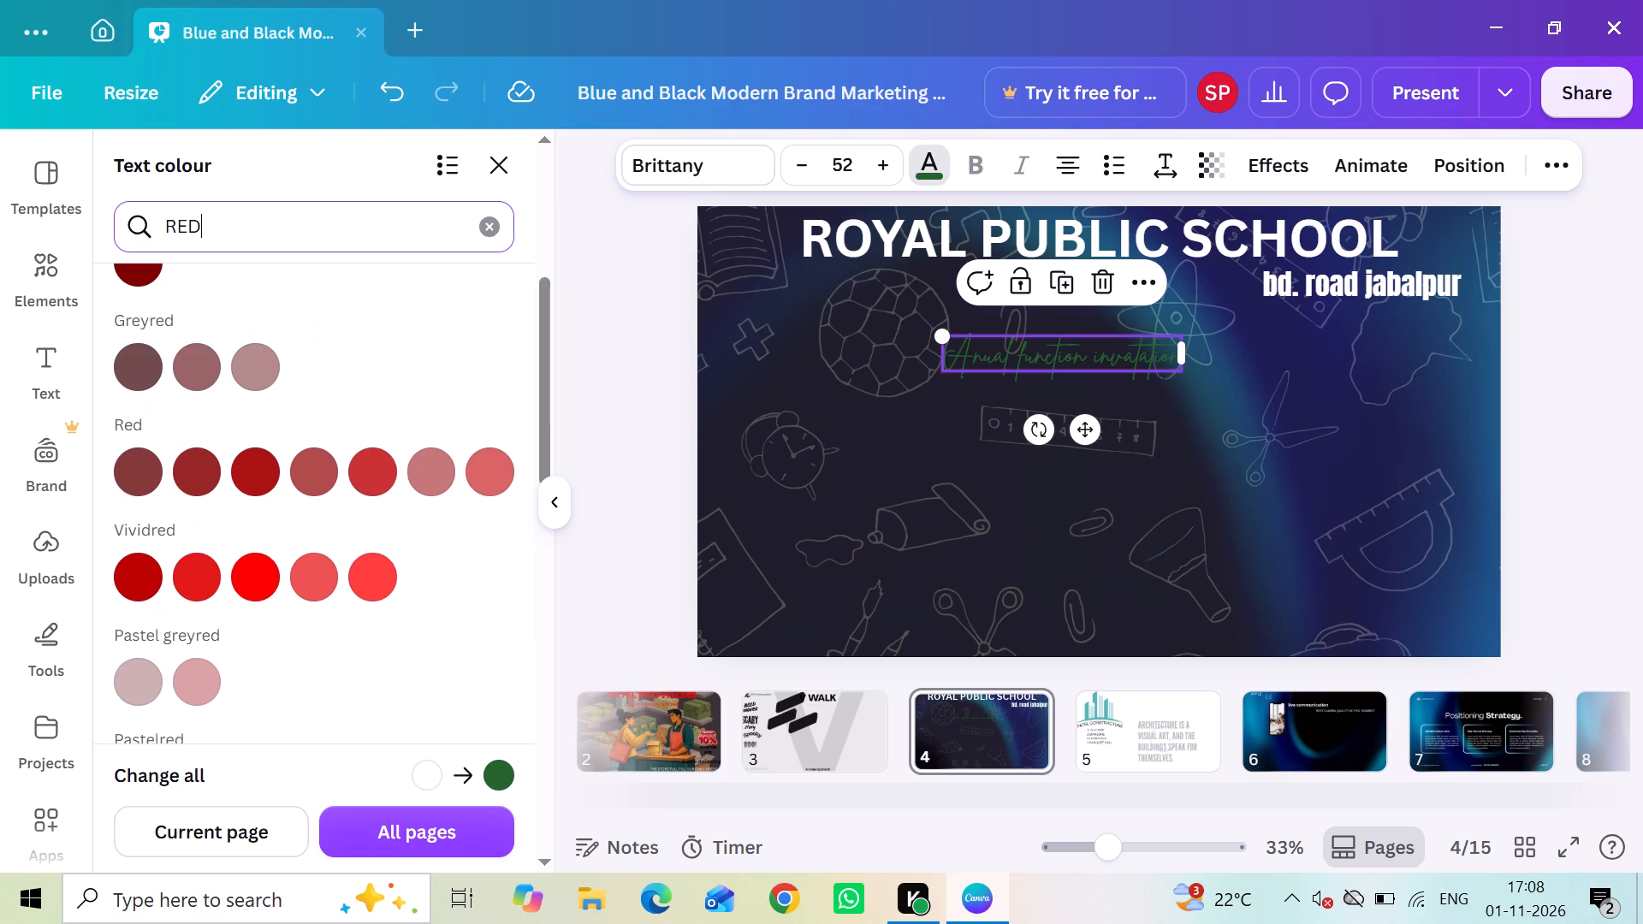
left_click(481, 224)
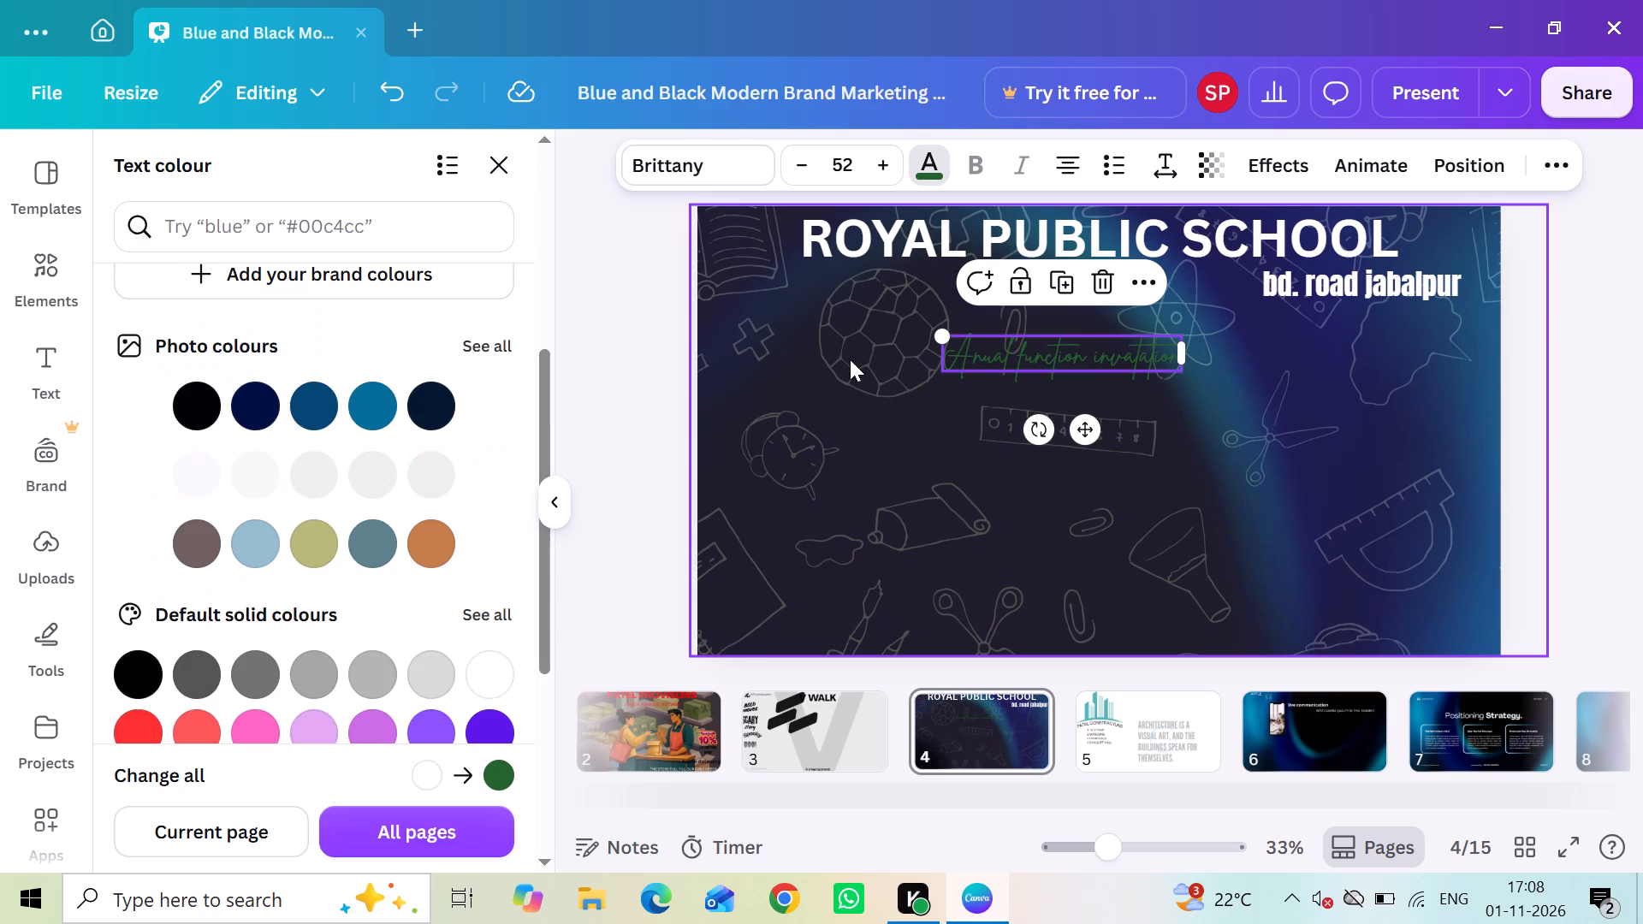
Enlarge the invitation subheading to font size 57.9, extending it up and to the left.
left_click_drag(940, 343, 917, 311)
Add two subheadings below the invitation line and change the lower one's text to "mp board".
left_click(33, 385)
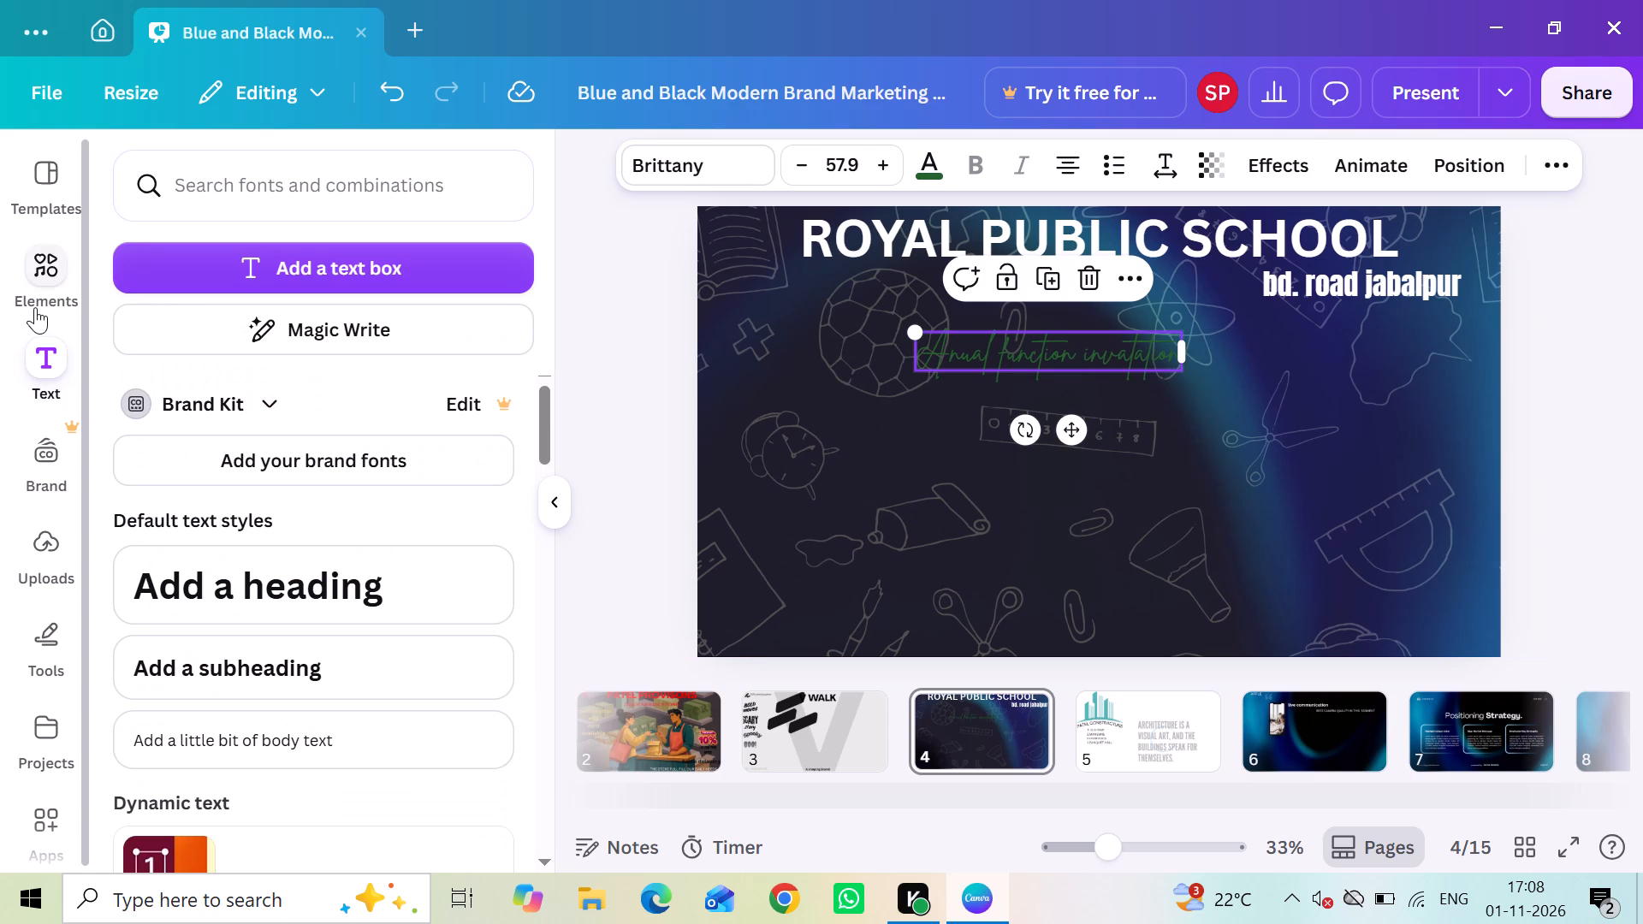
left_click(236, 698)
left_click(246, 672)
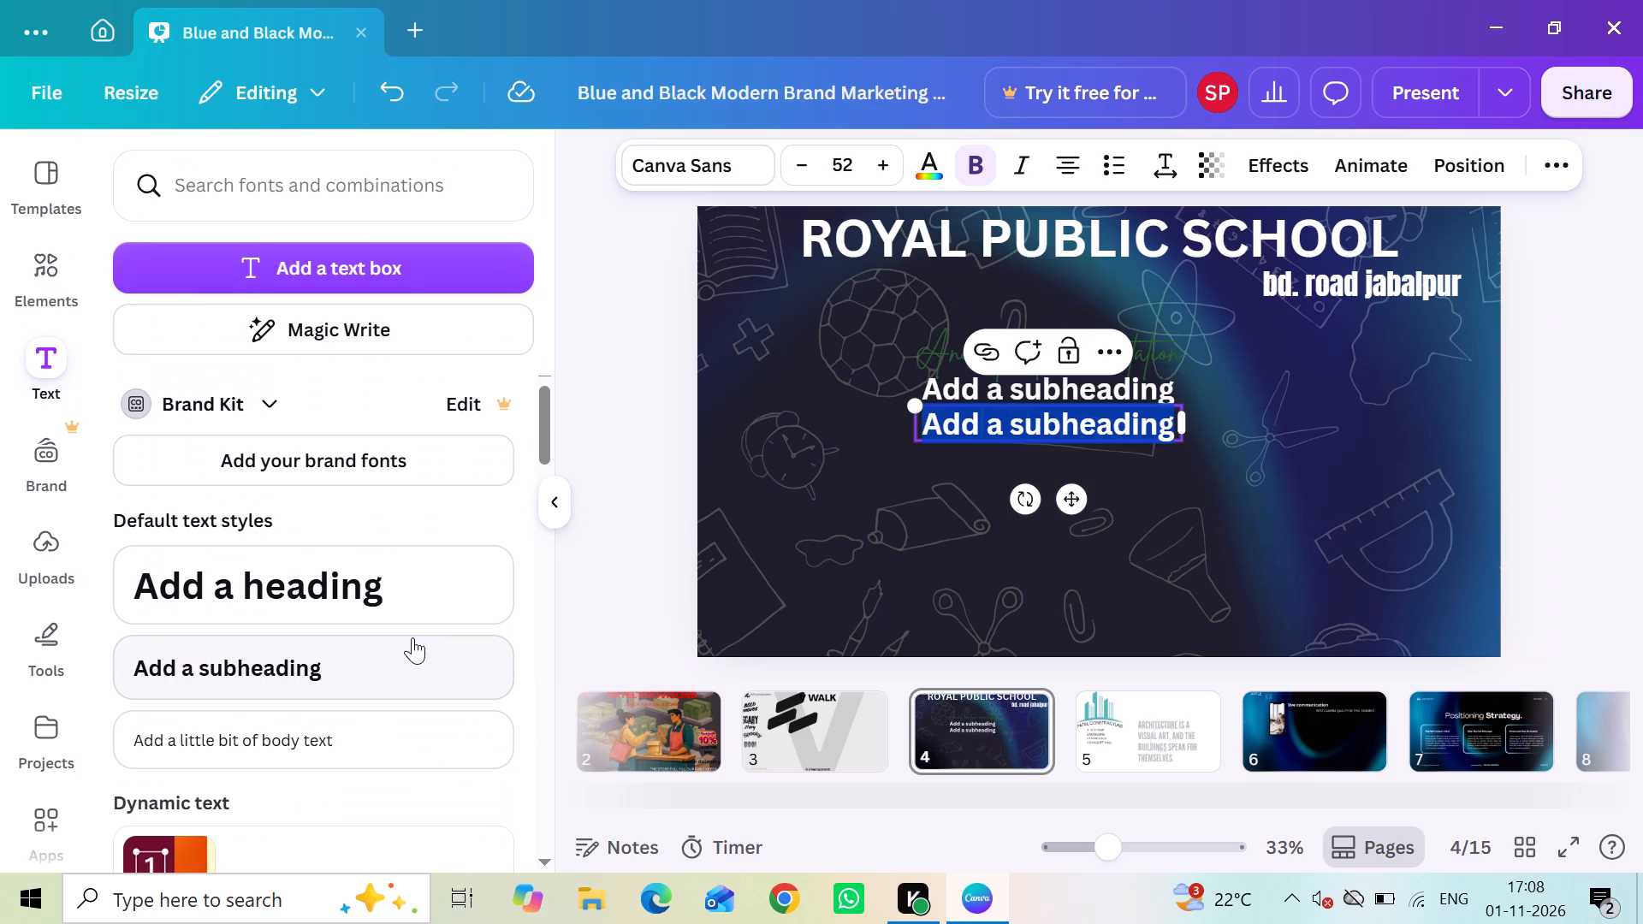
type("mp b")
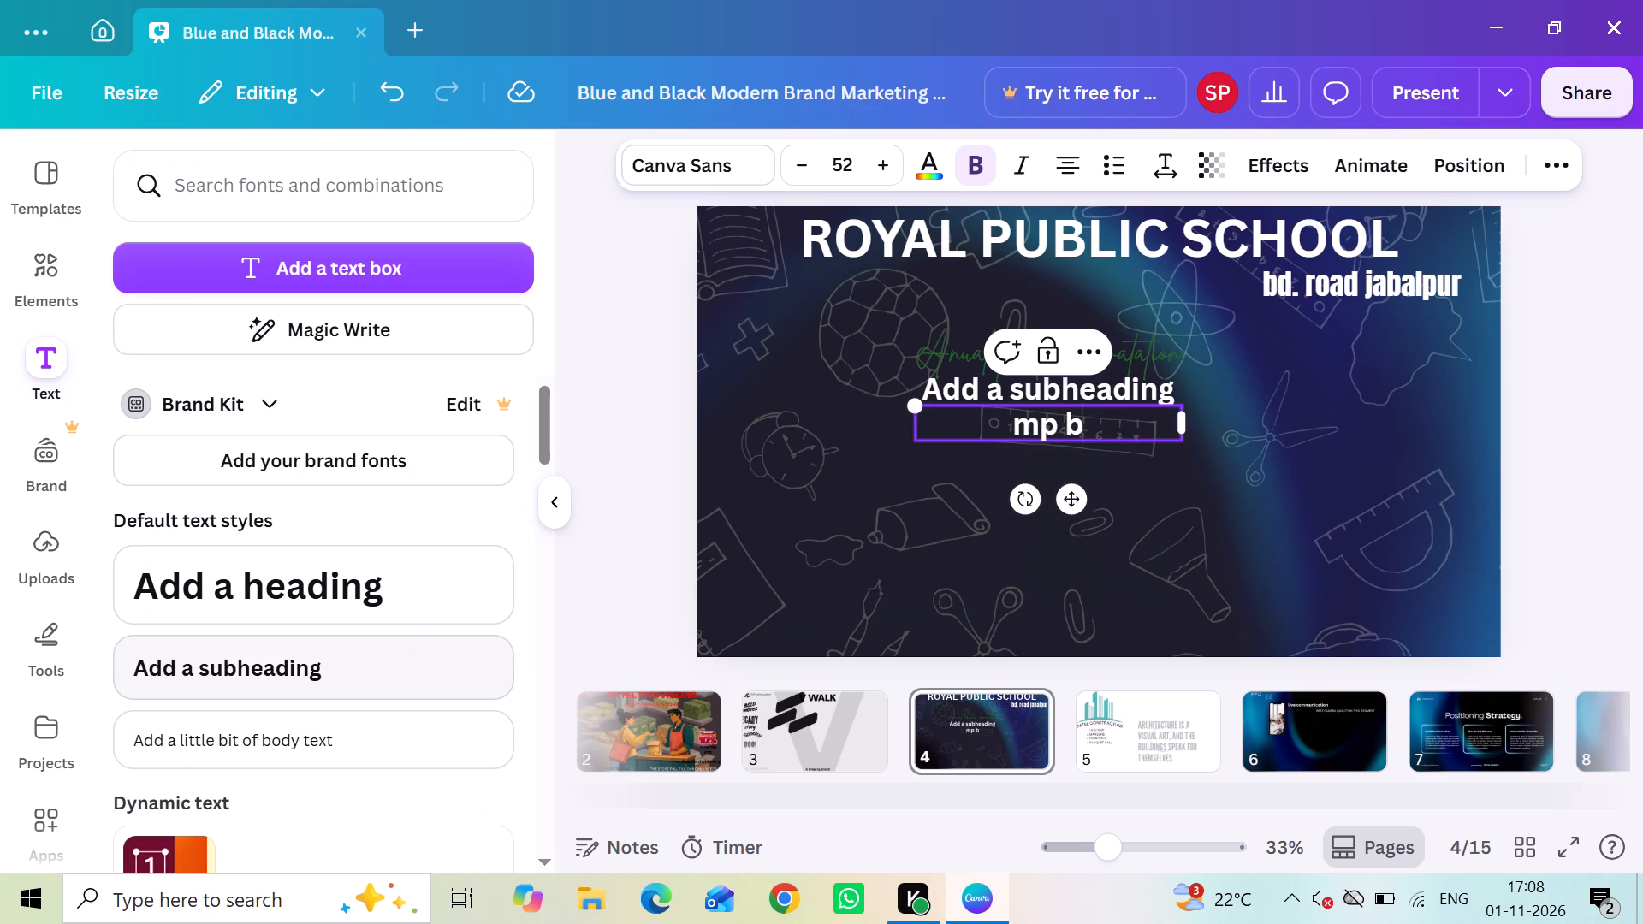
type("oar")
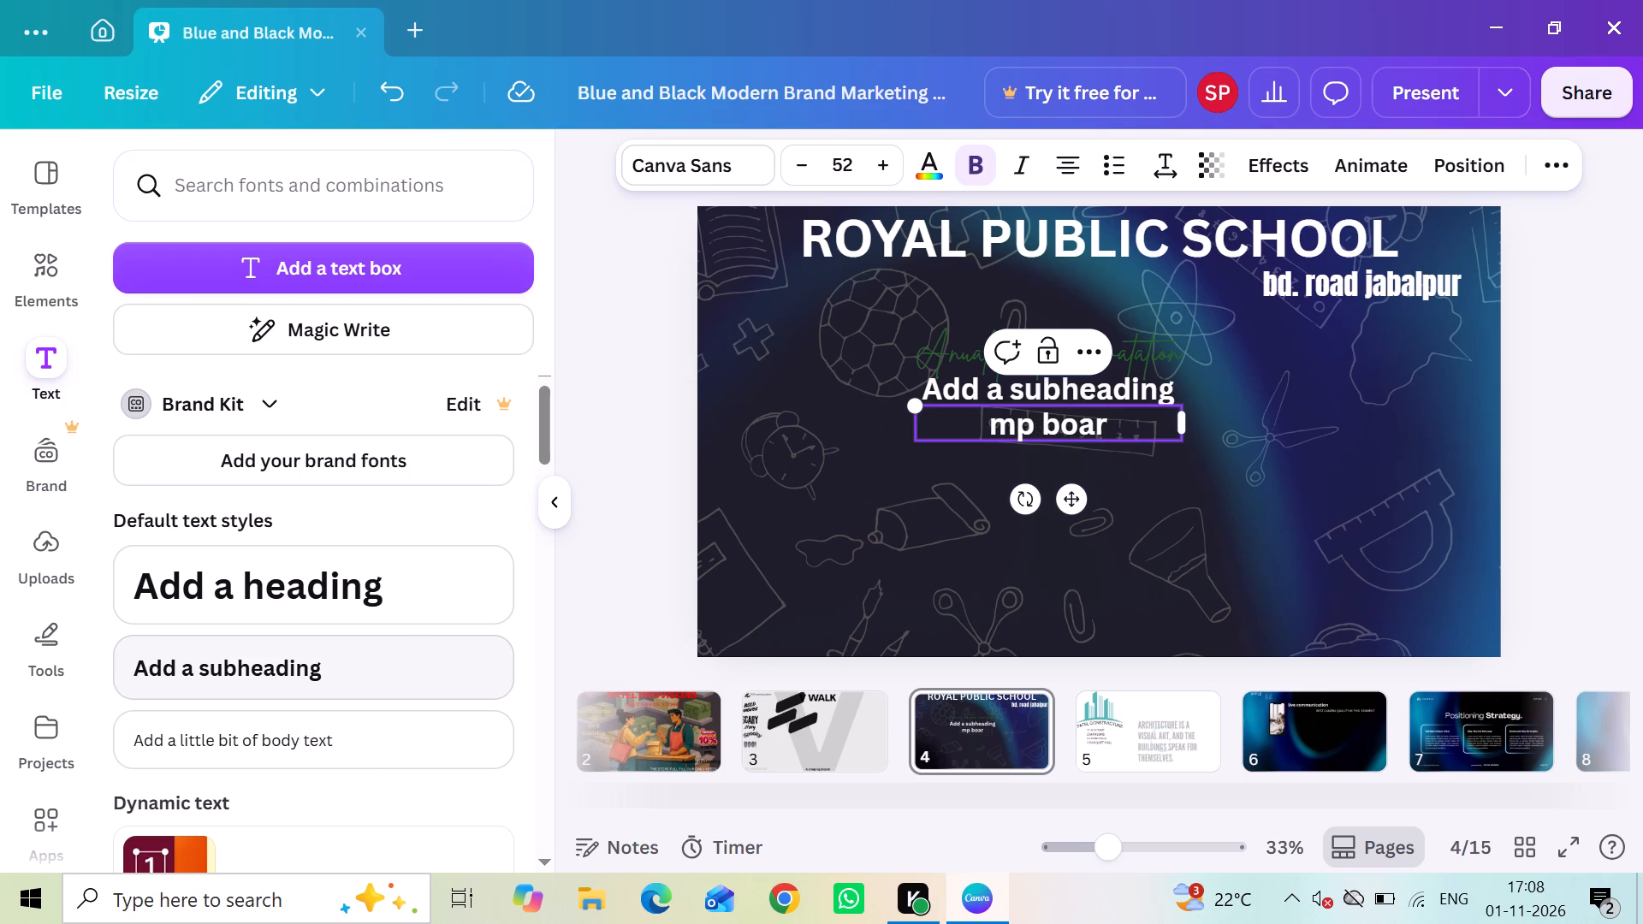
key("d")
key("Return")
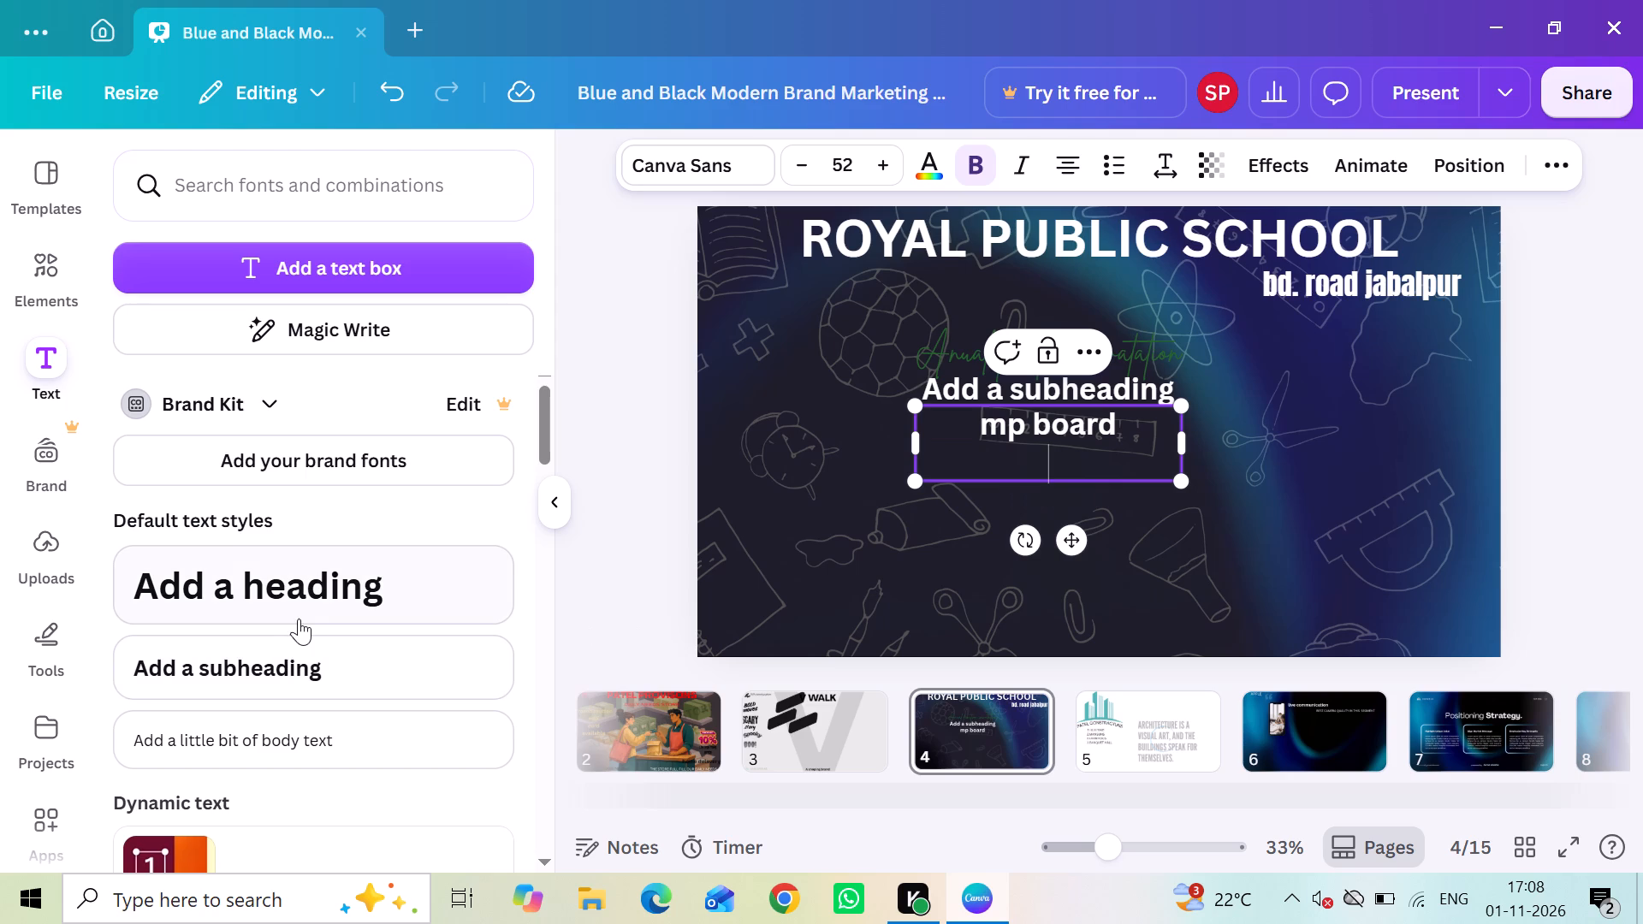
Move the "mp board" line to the page's left edge, just below the level of the school-name heading.
left_click_drag(999, 479, 657, 630)
left_click_drag(657, 630, 890, 393)
left_click(872, 395)
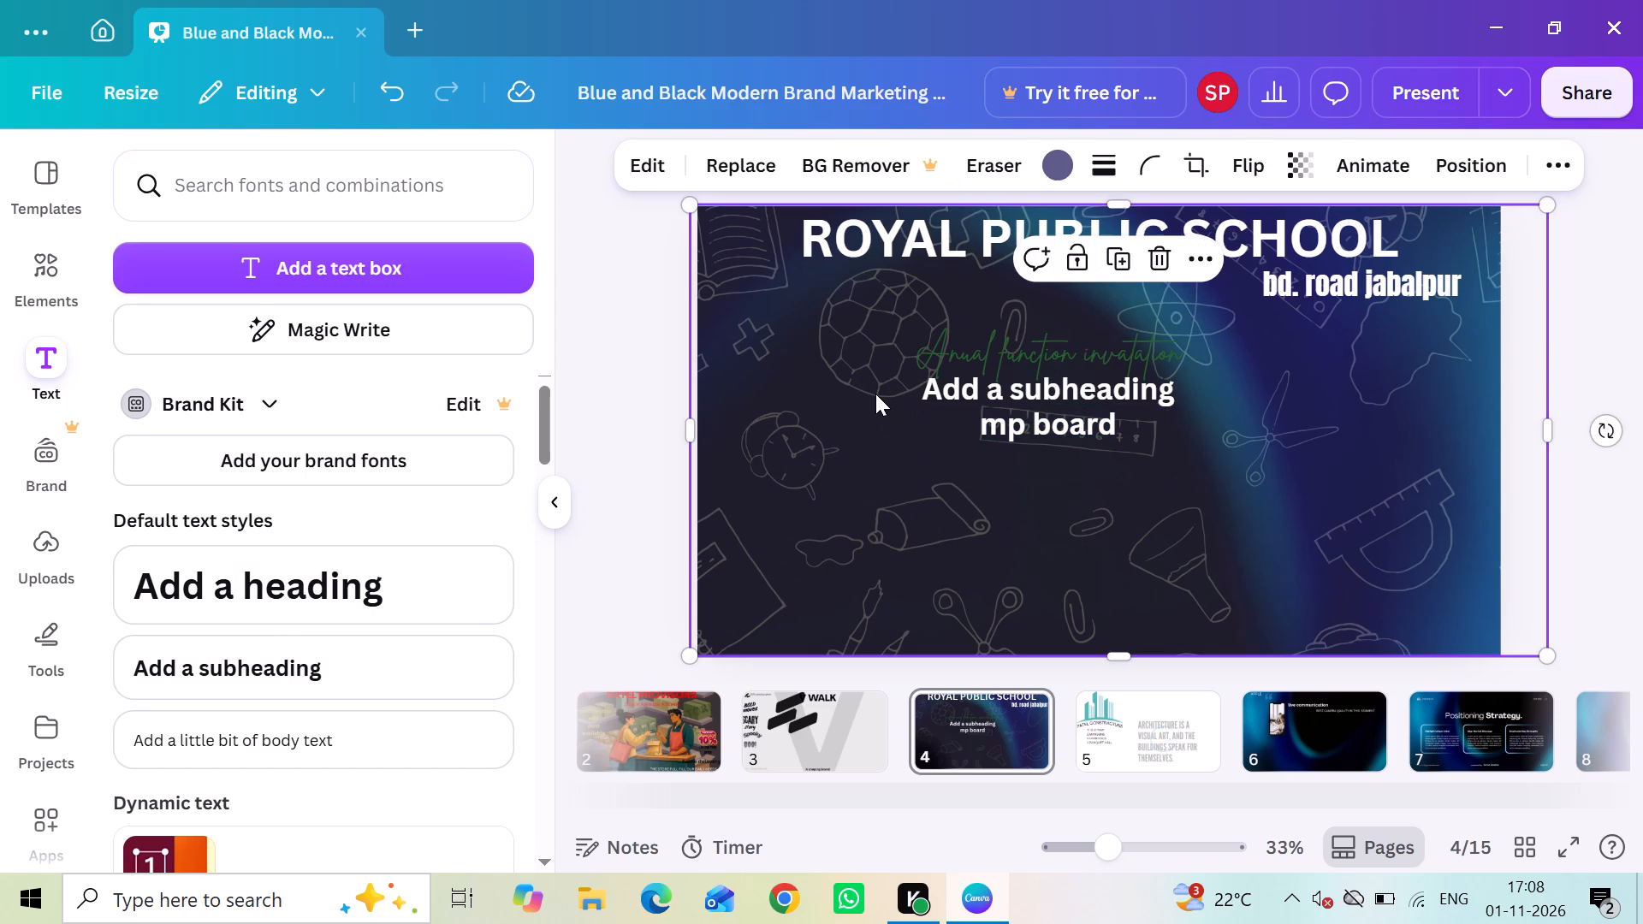
left_click_drag(991, 431, 874, 374)
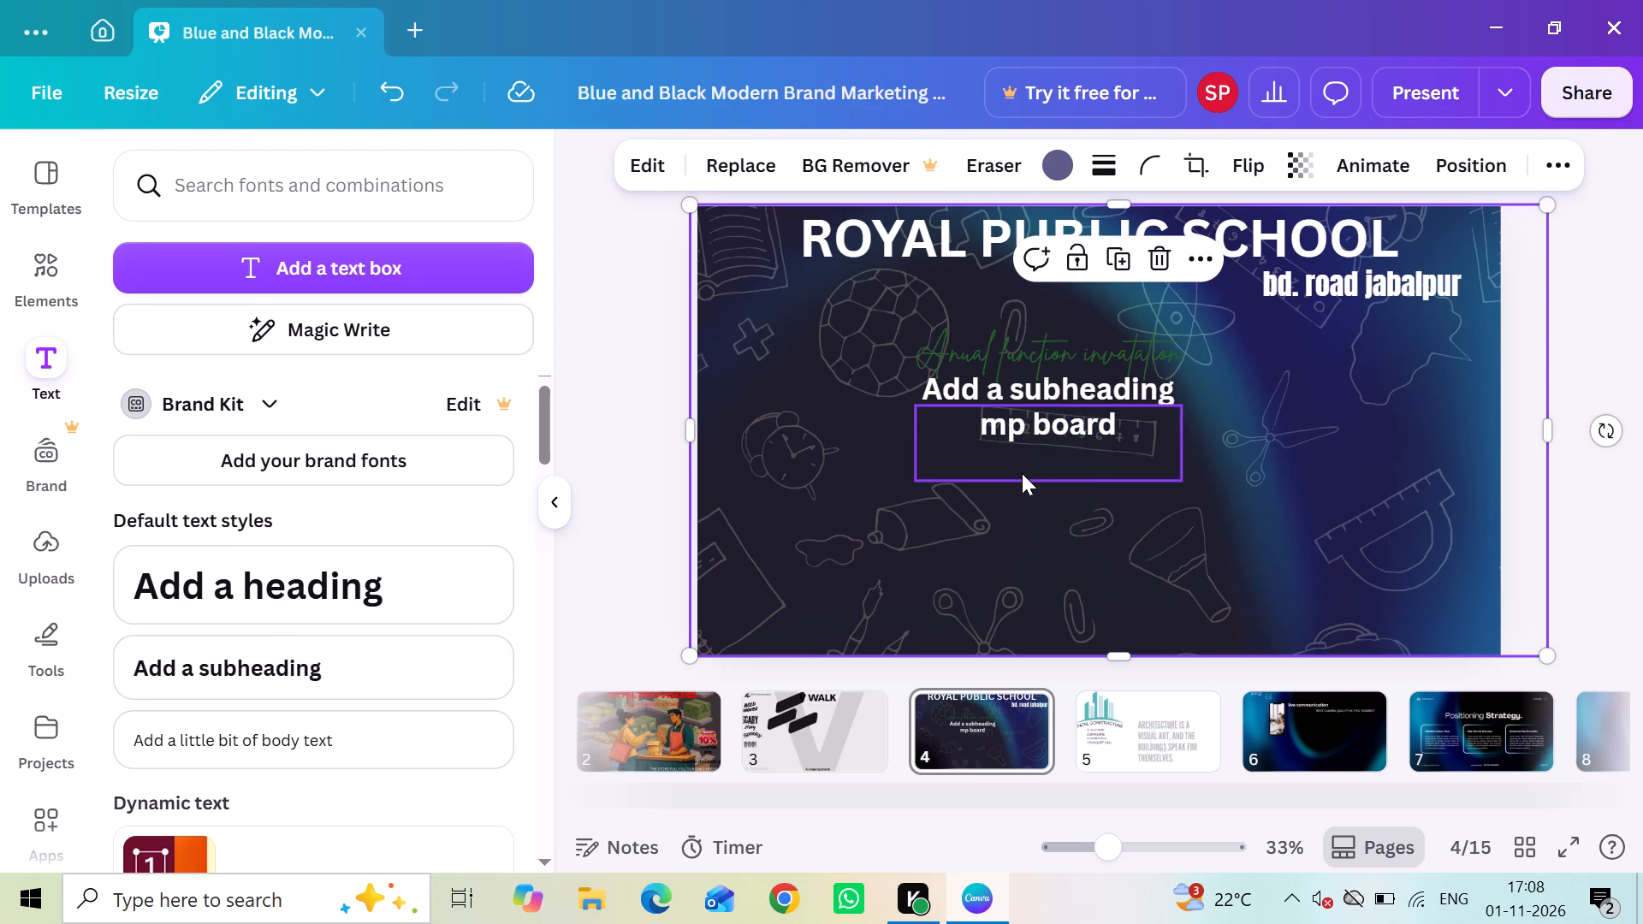
left_click_drag(910, 365, 1022, 473)
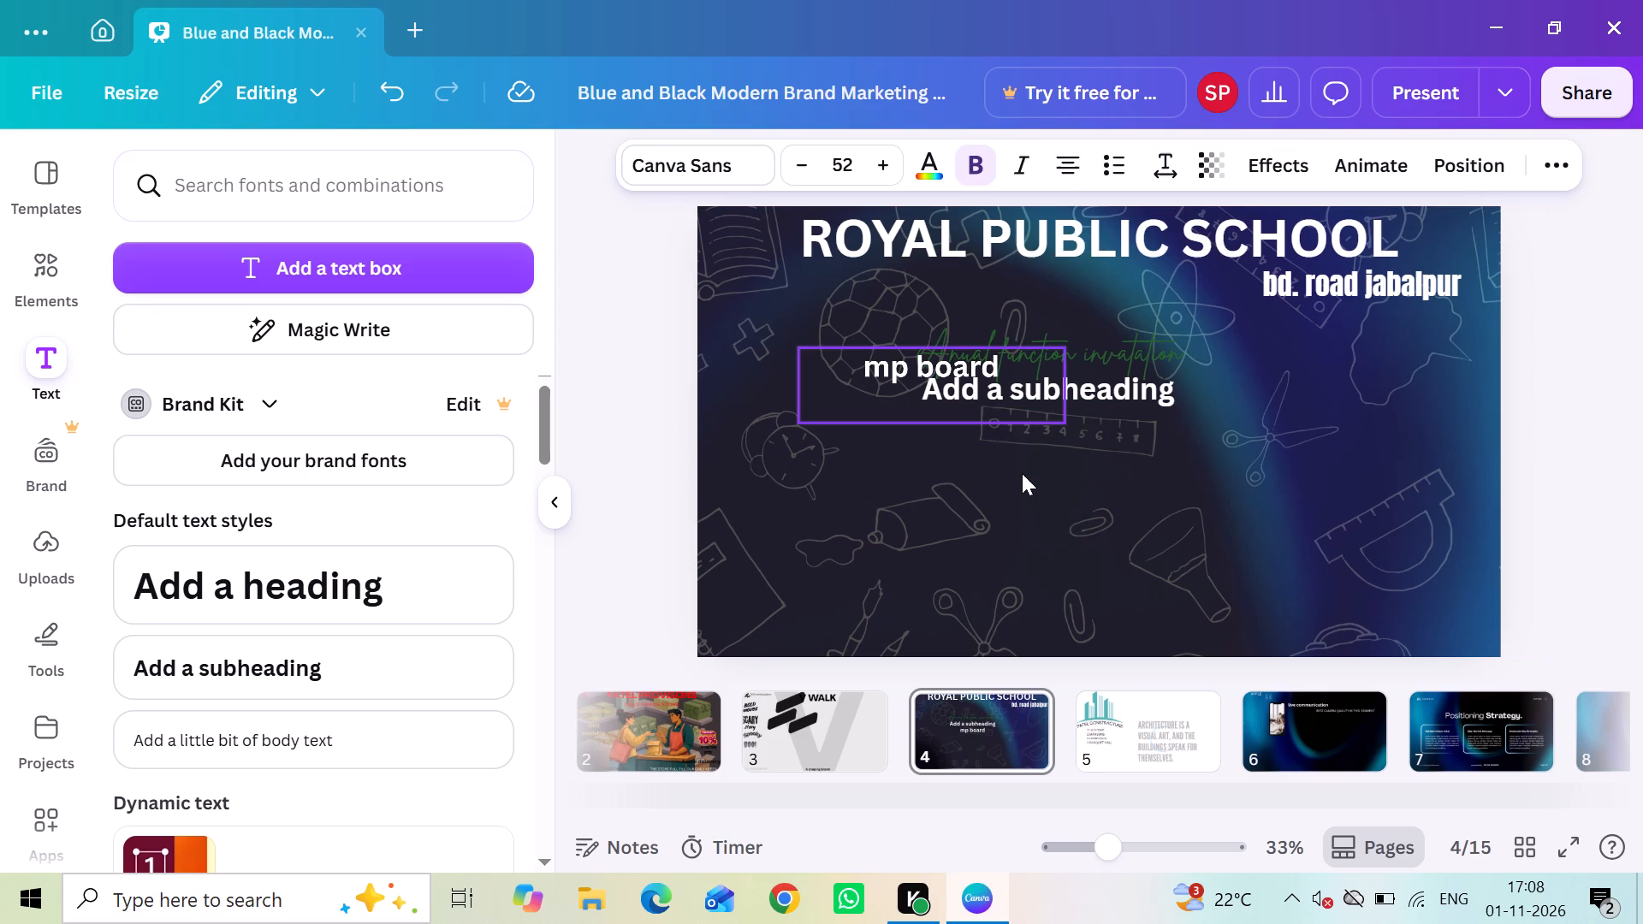
left_click_drag(1022, 473, 750, 272)
left_click(750, 272)
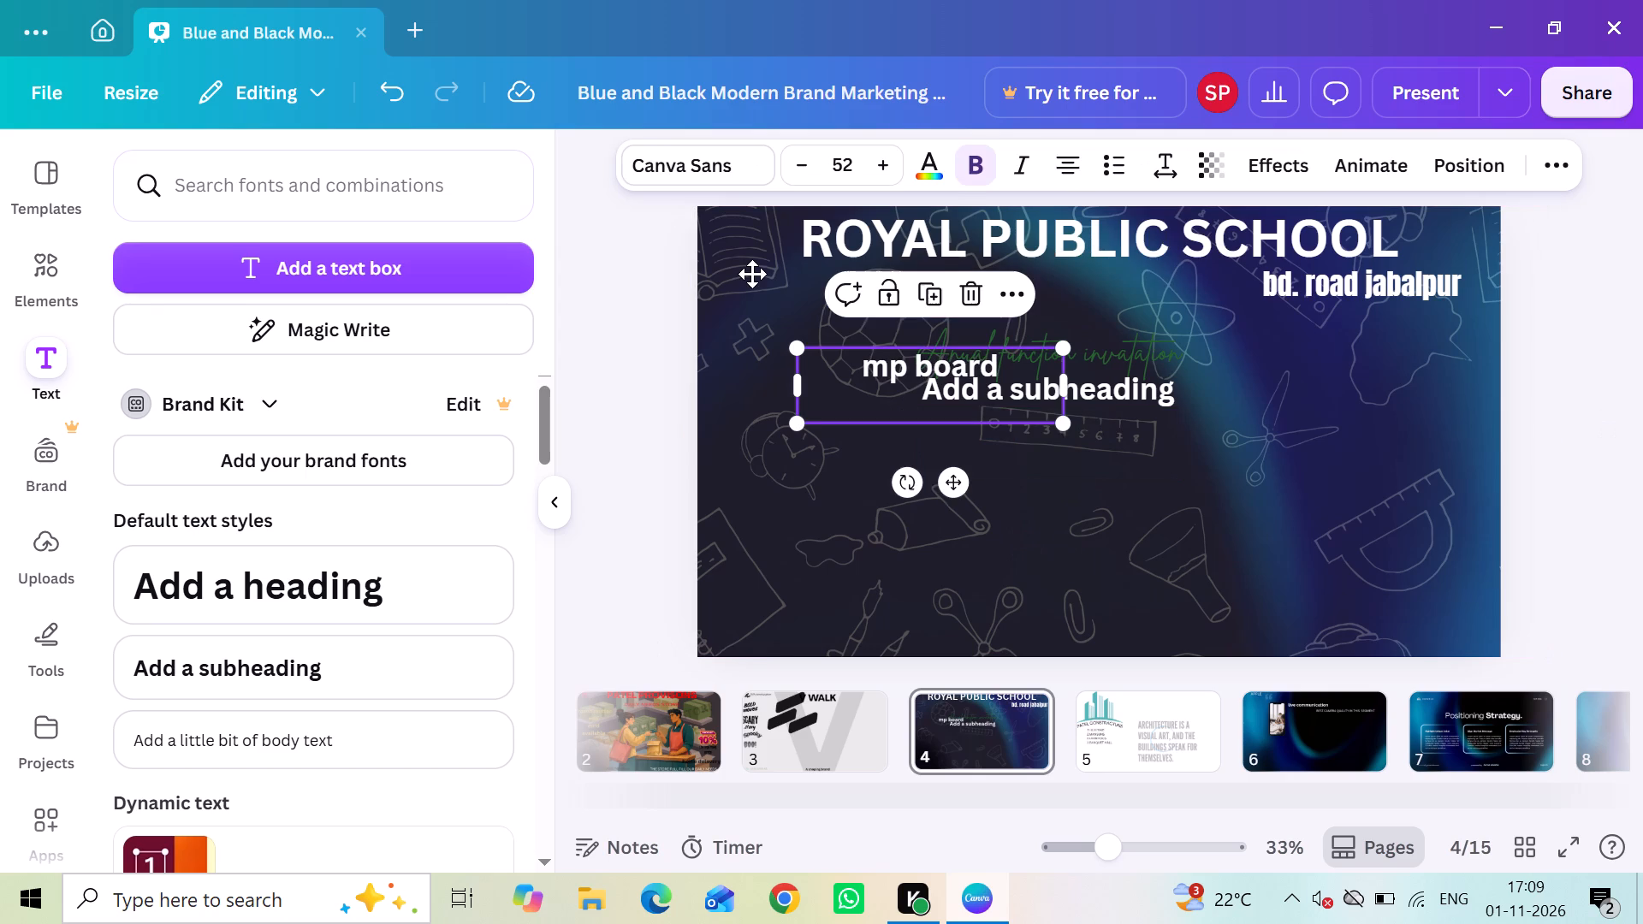
left_click(650, 360)
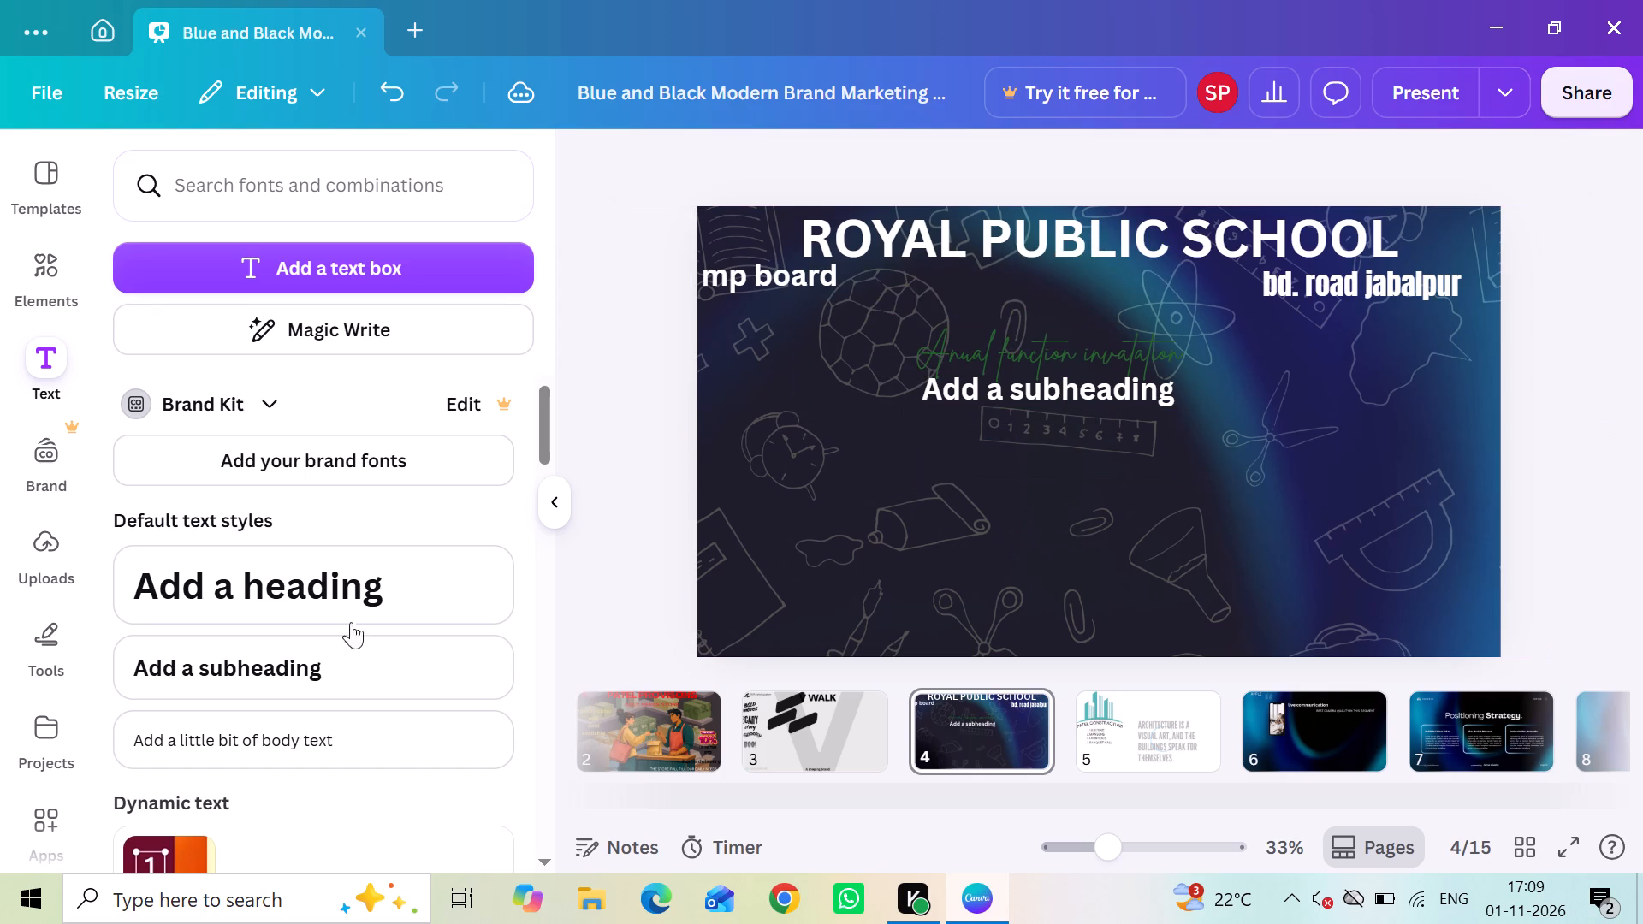
Add another subheading near the page's centre reading "english and hindi medium".
left_click(358, 670)
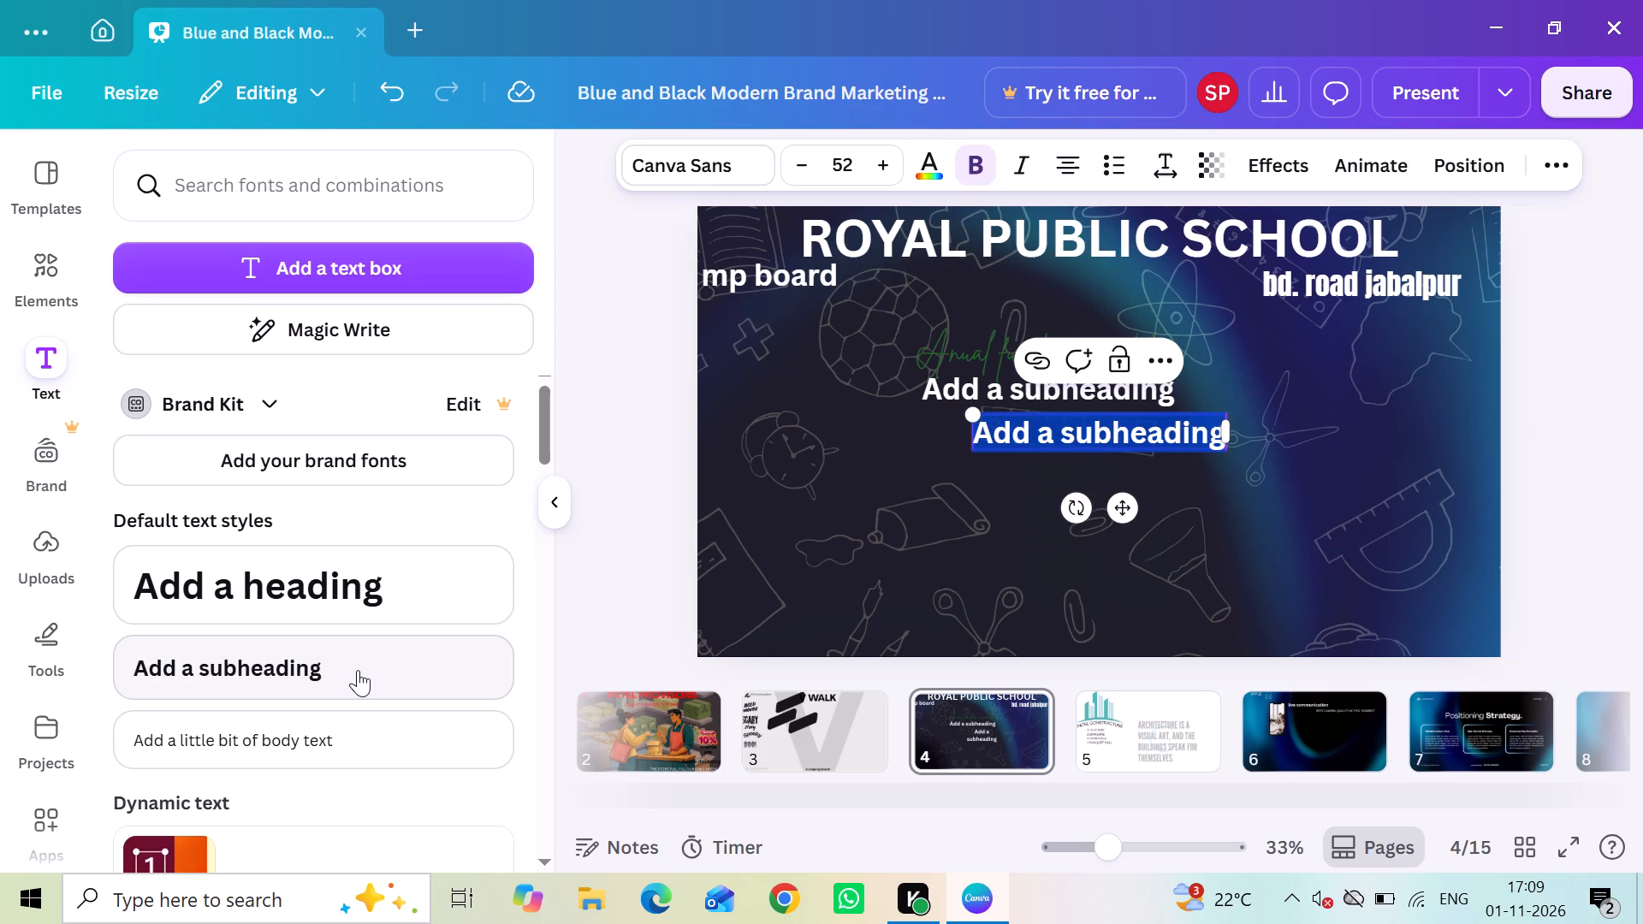
type("en")
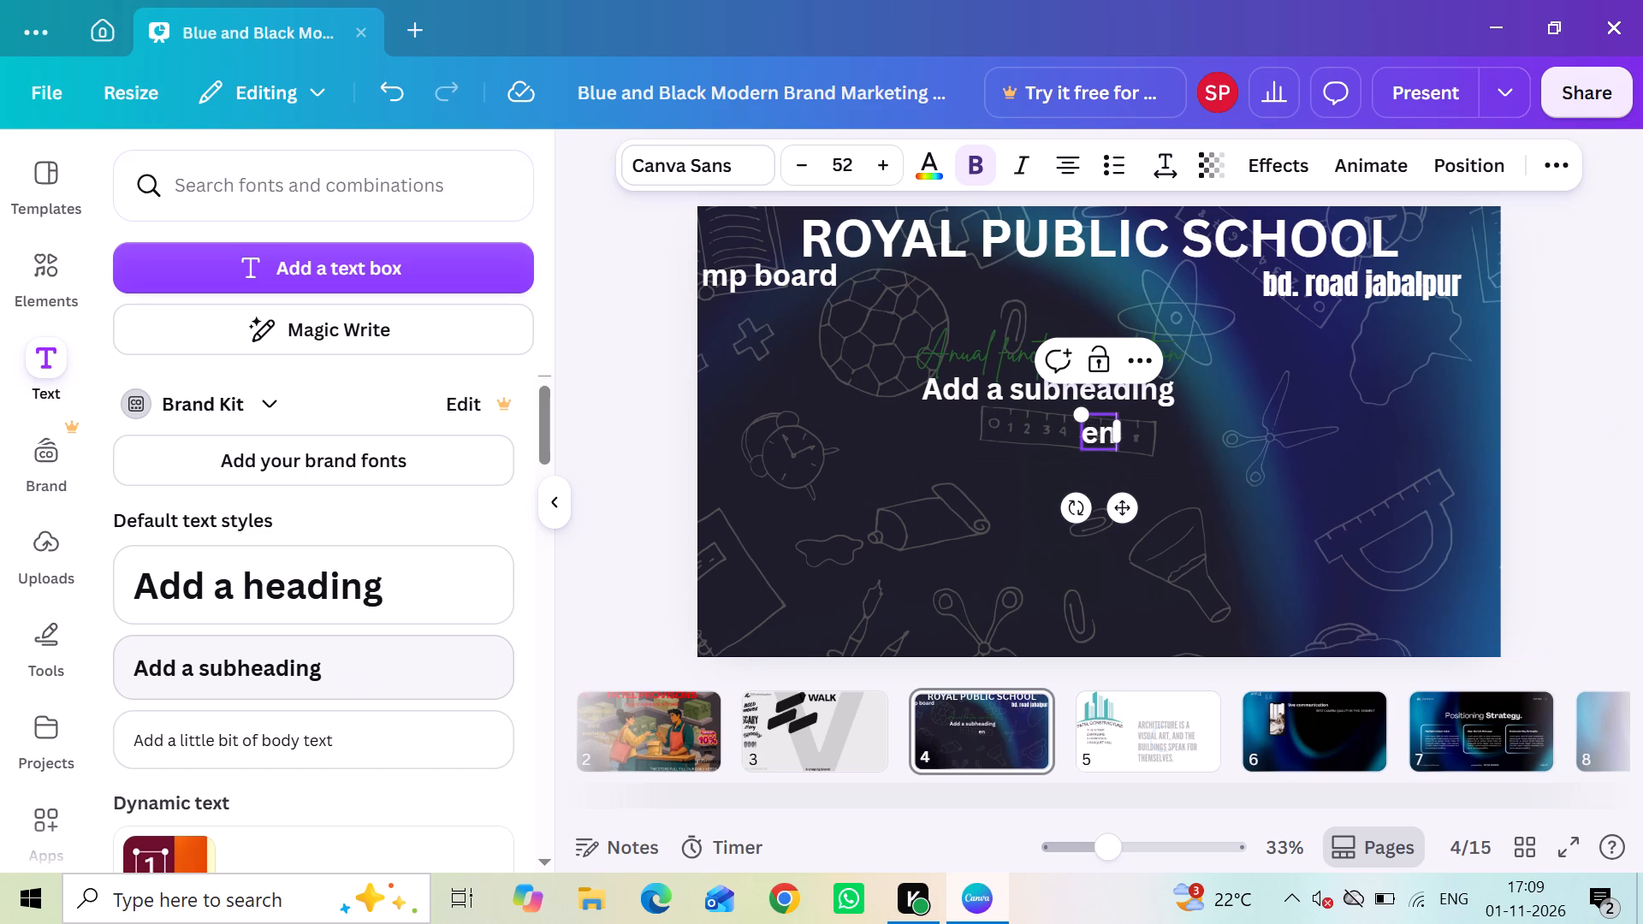
key("g")
type("lish a")
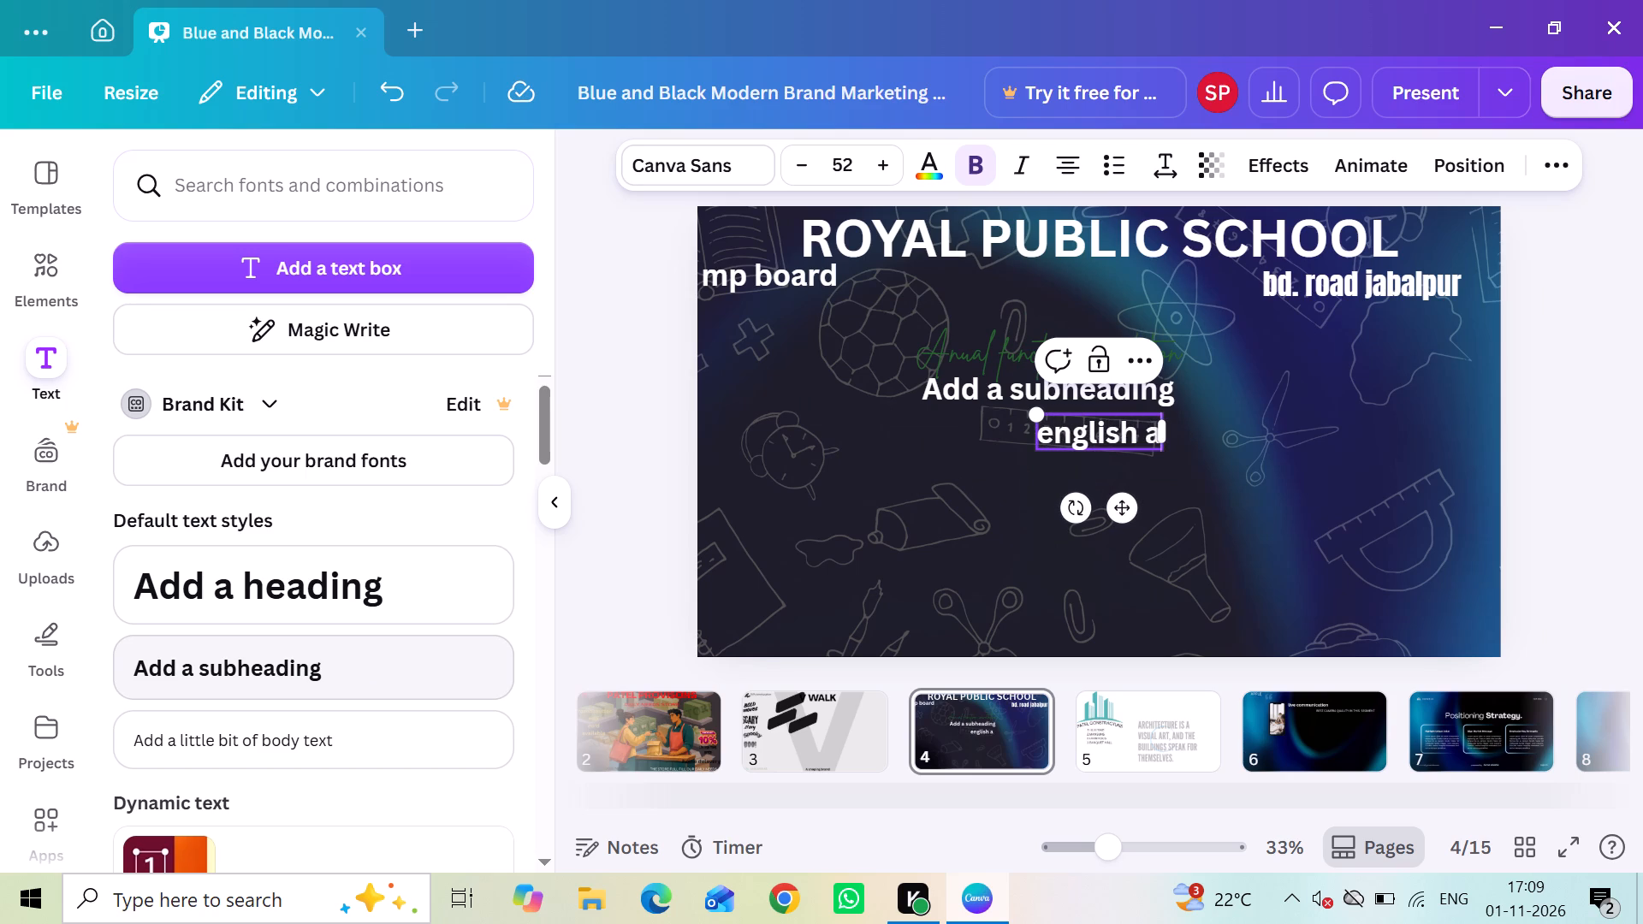
key("BackSpace")
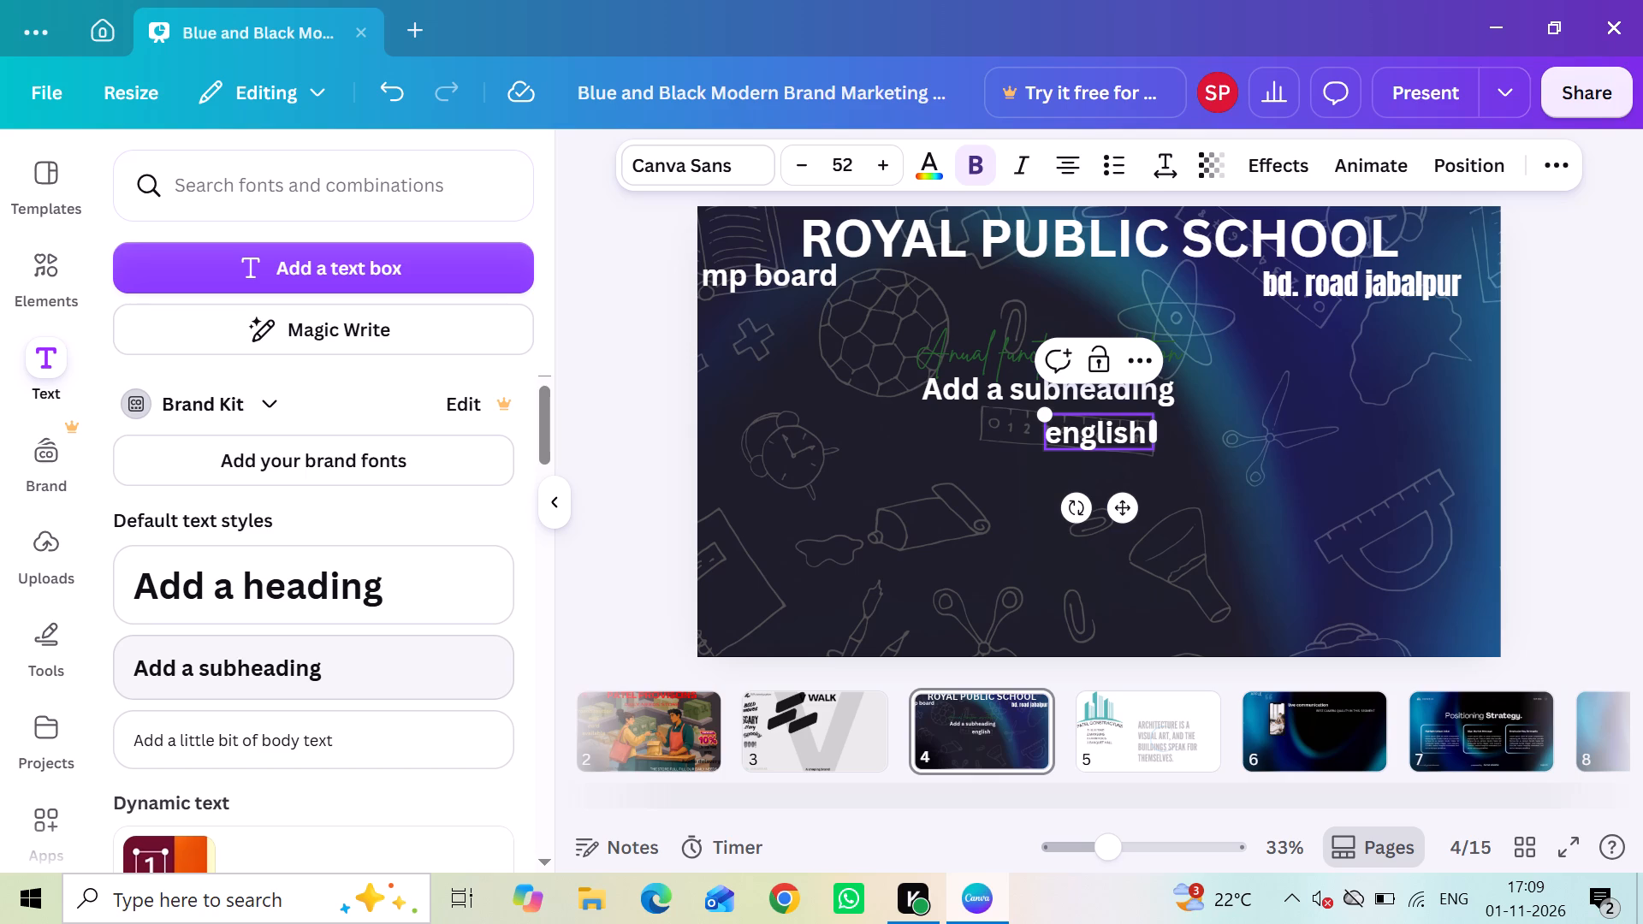
type("````")
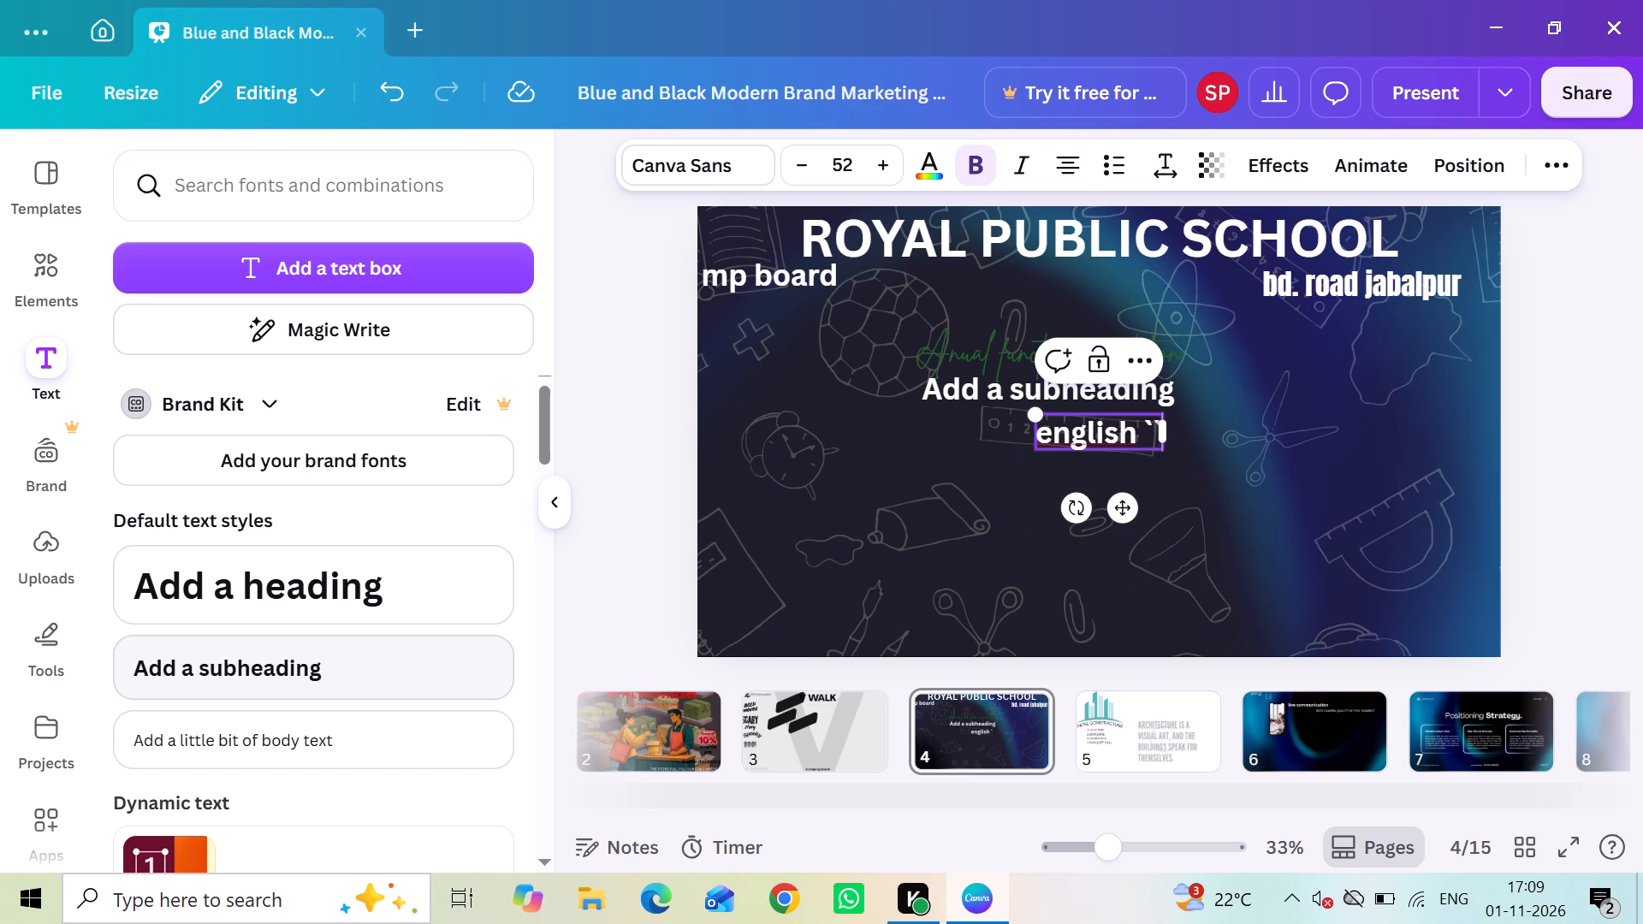
key("BackSpace")
key("BackSpace")
key("BackSpace")
key("BackSpace")
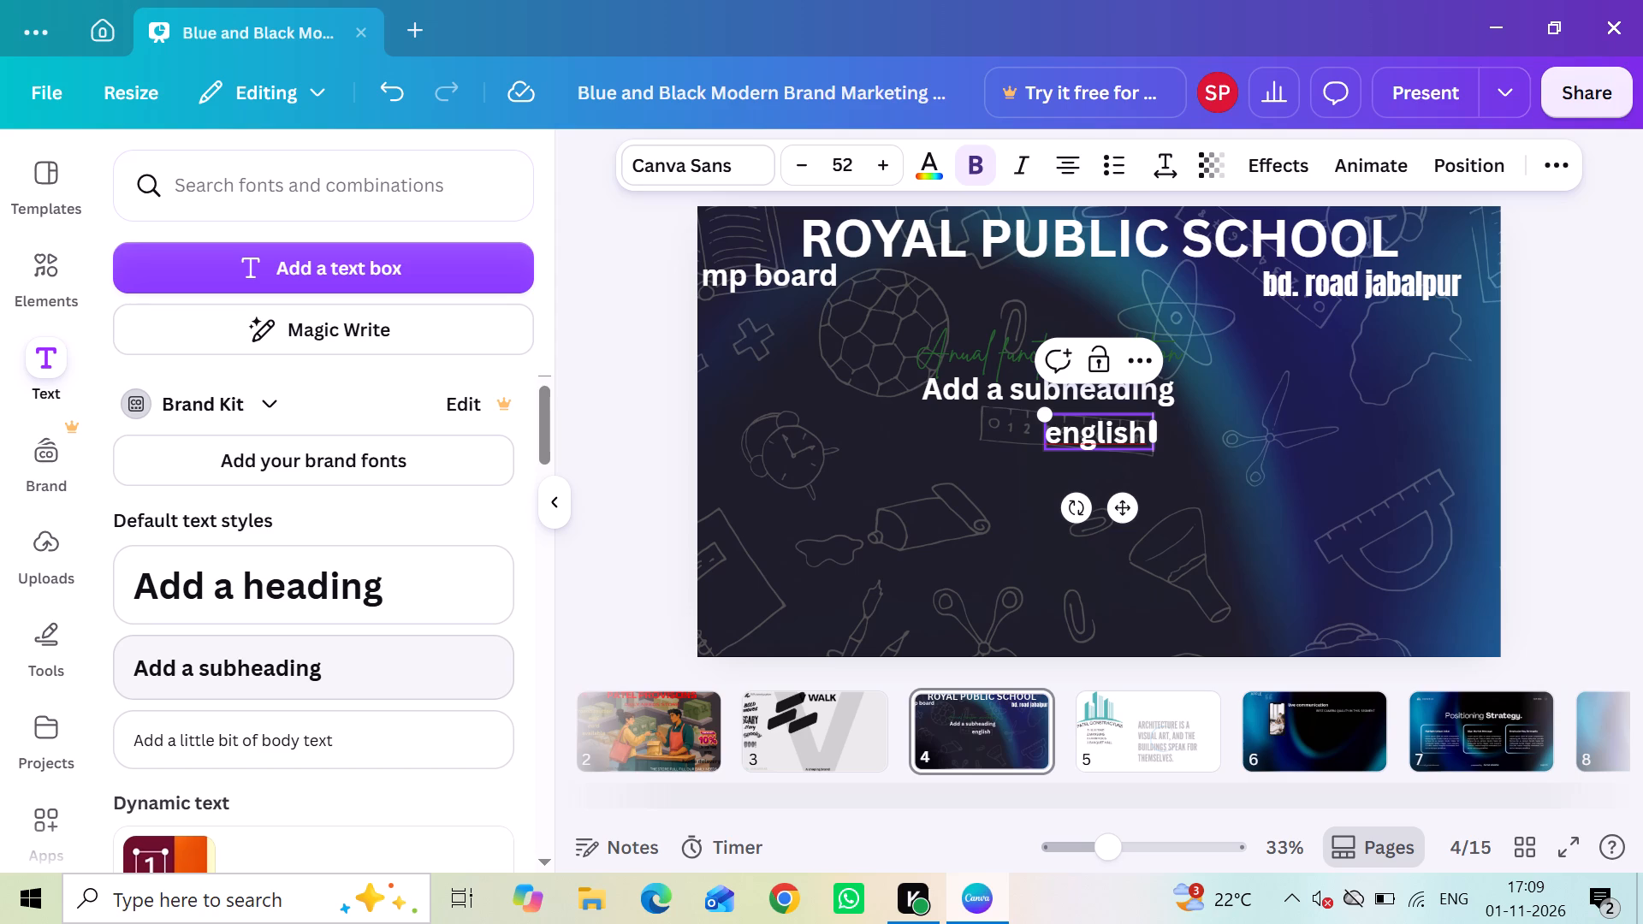
type("and")
key("space")
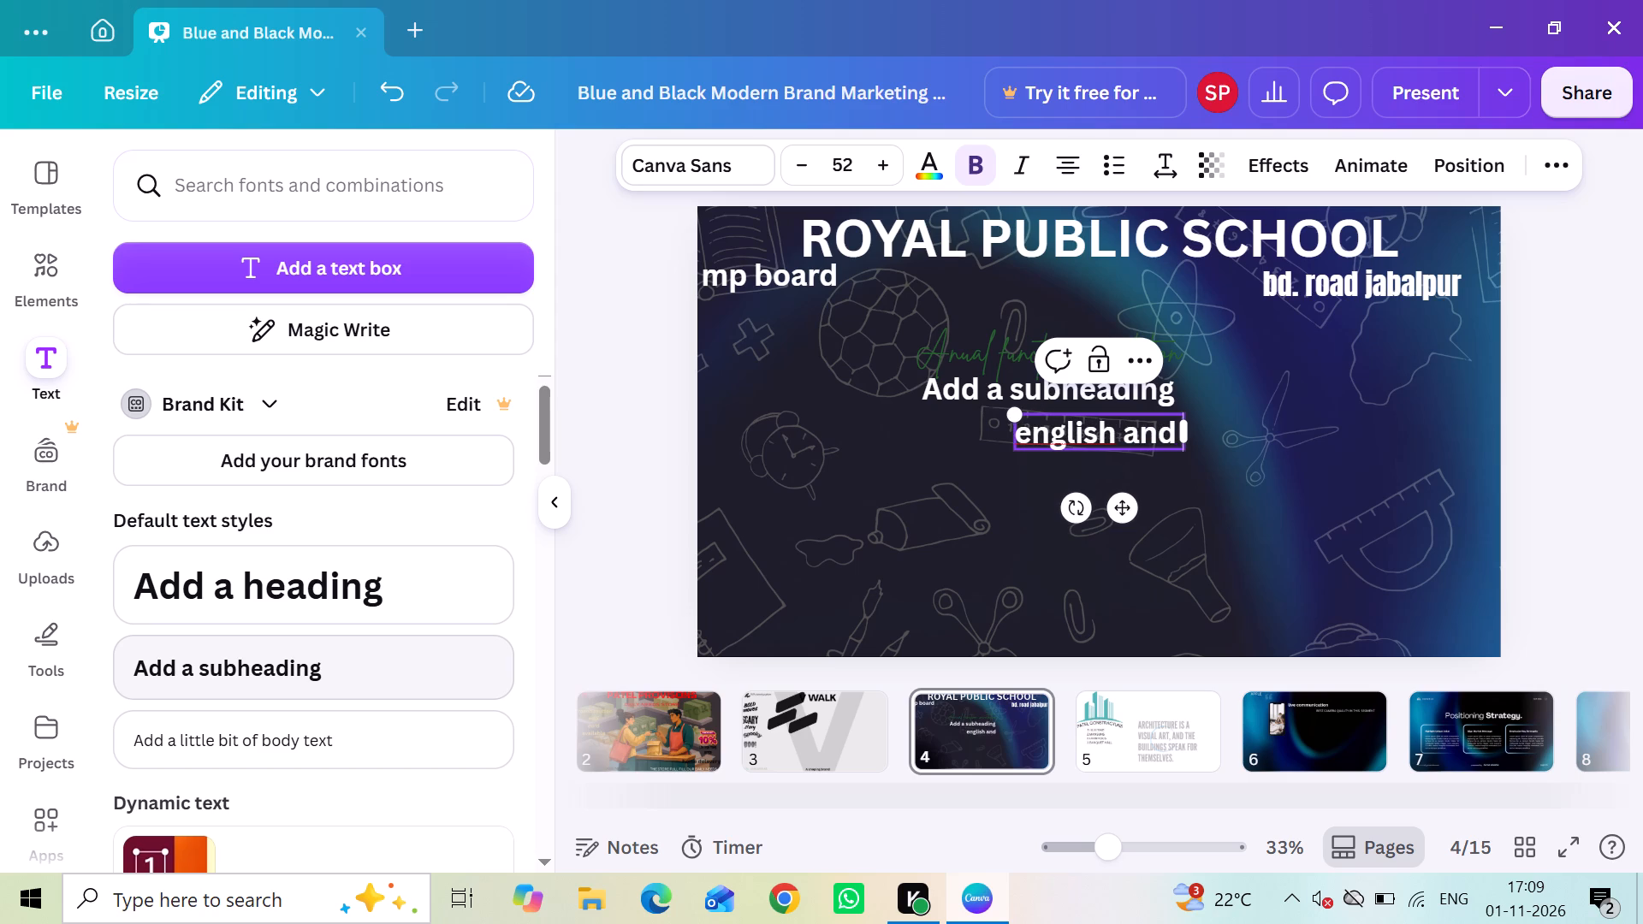
type("hindi")
key("space")
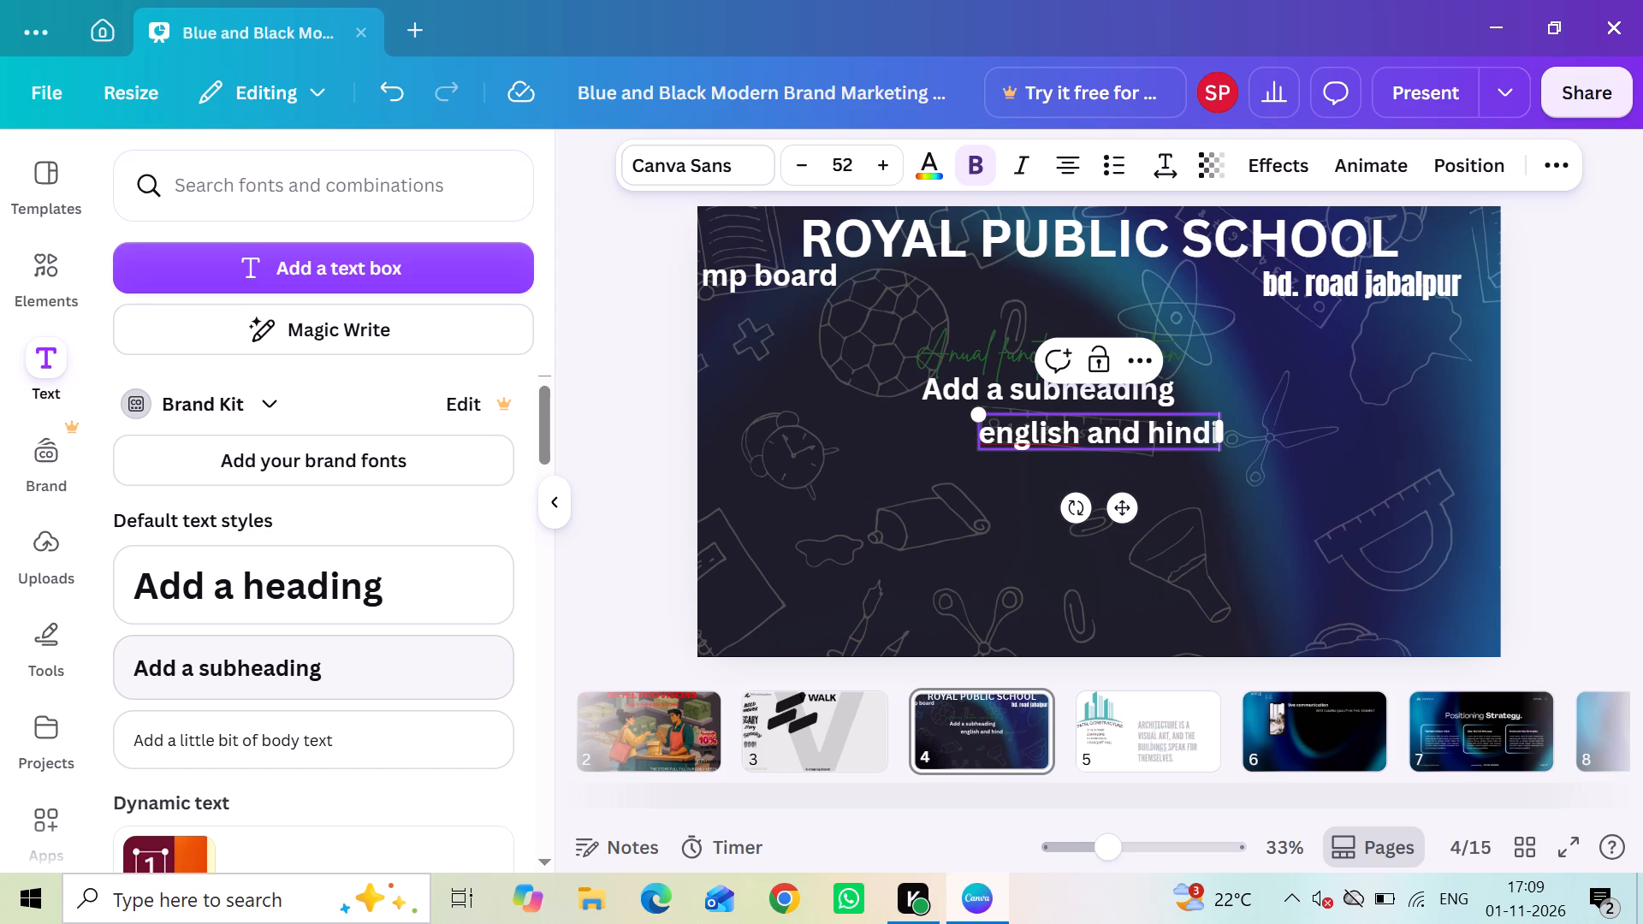
key("m")
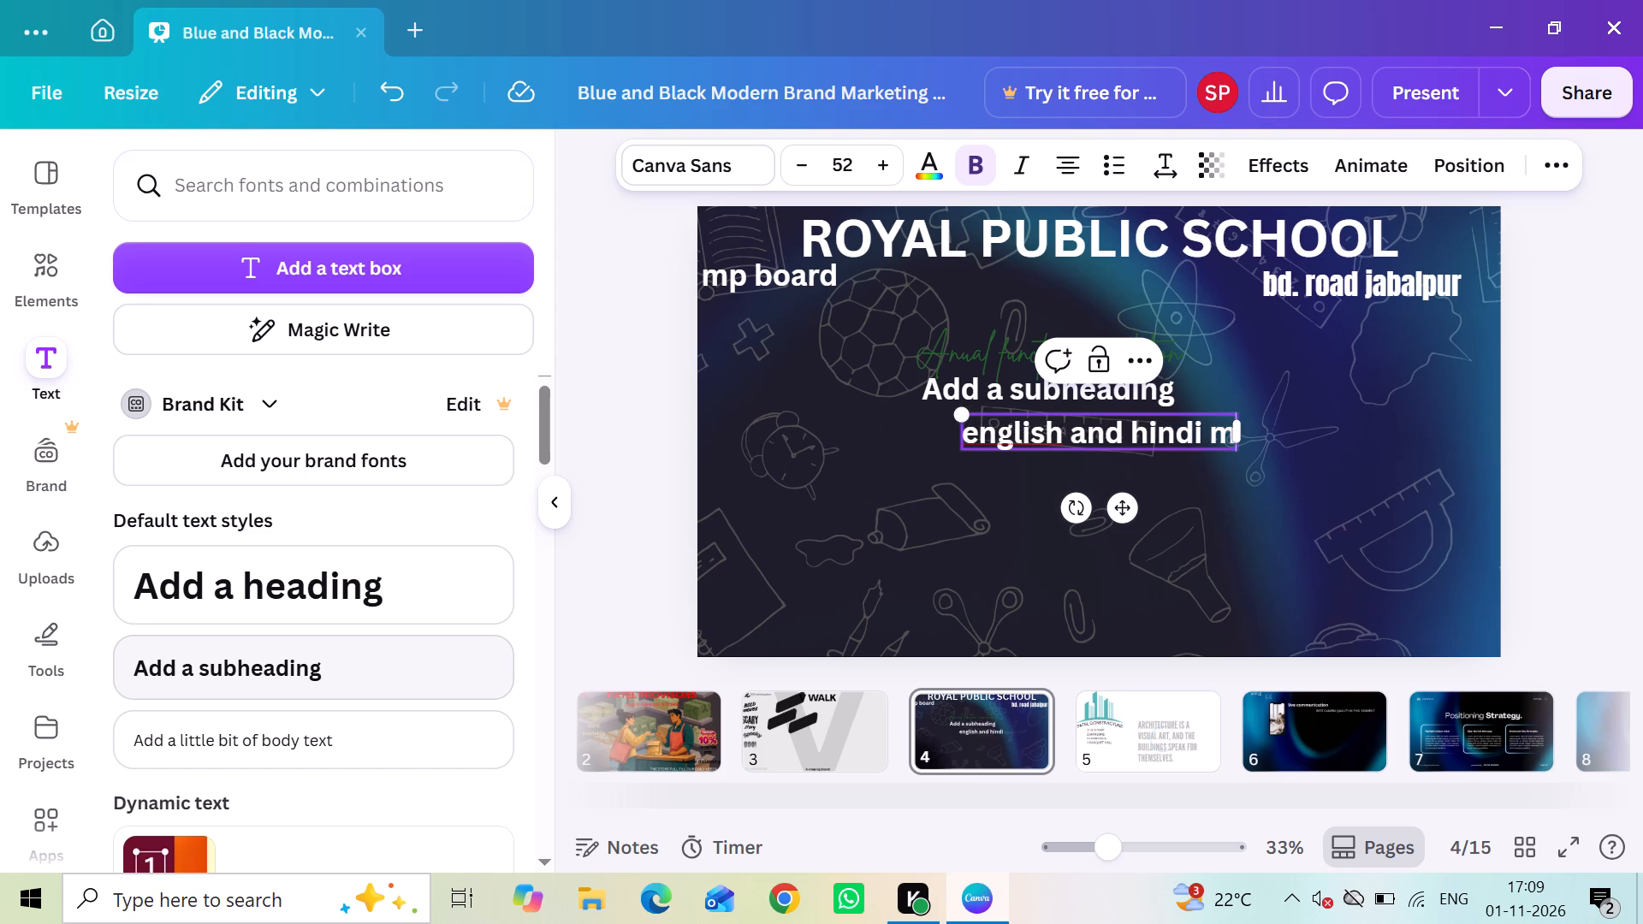
type("edium")
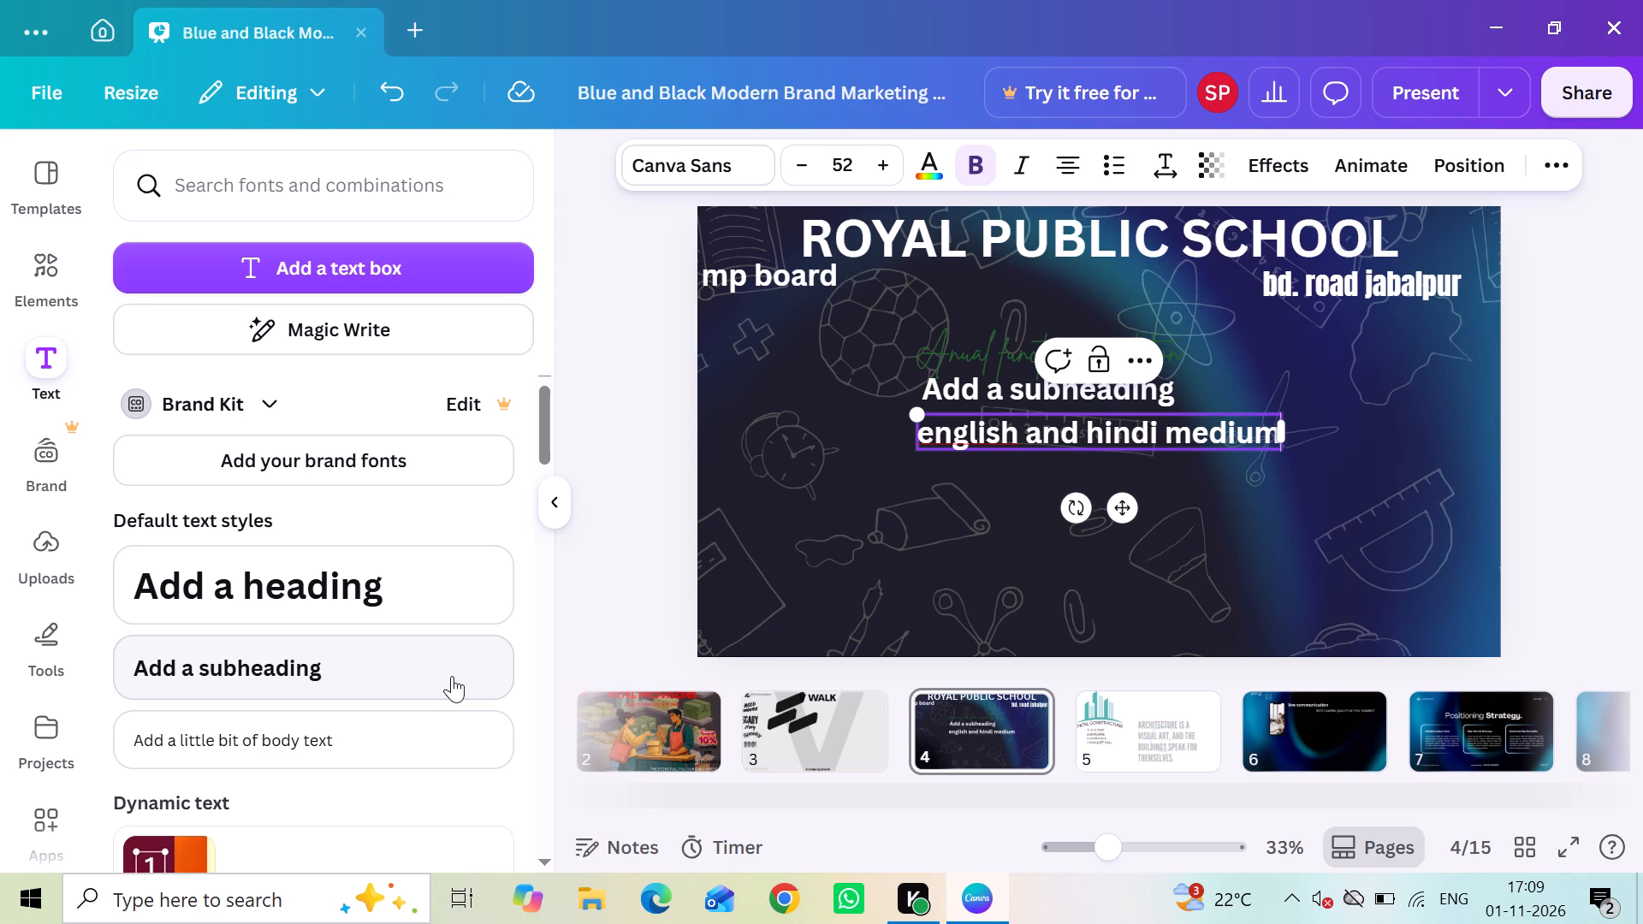
Shrink the "english and hindi medium" line to font size 37.6.
scroll(929, 410, "left", 1)
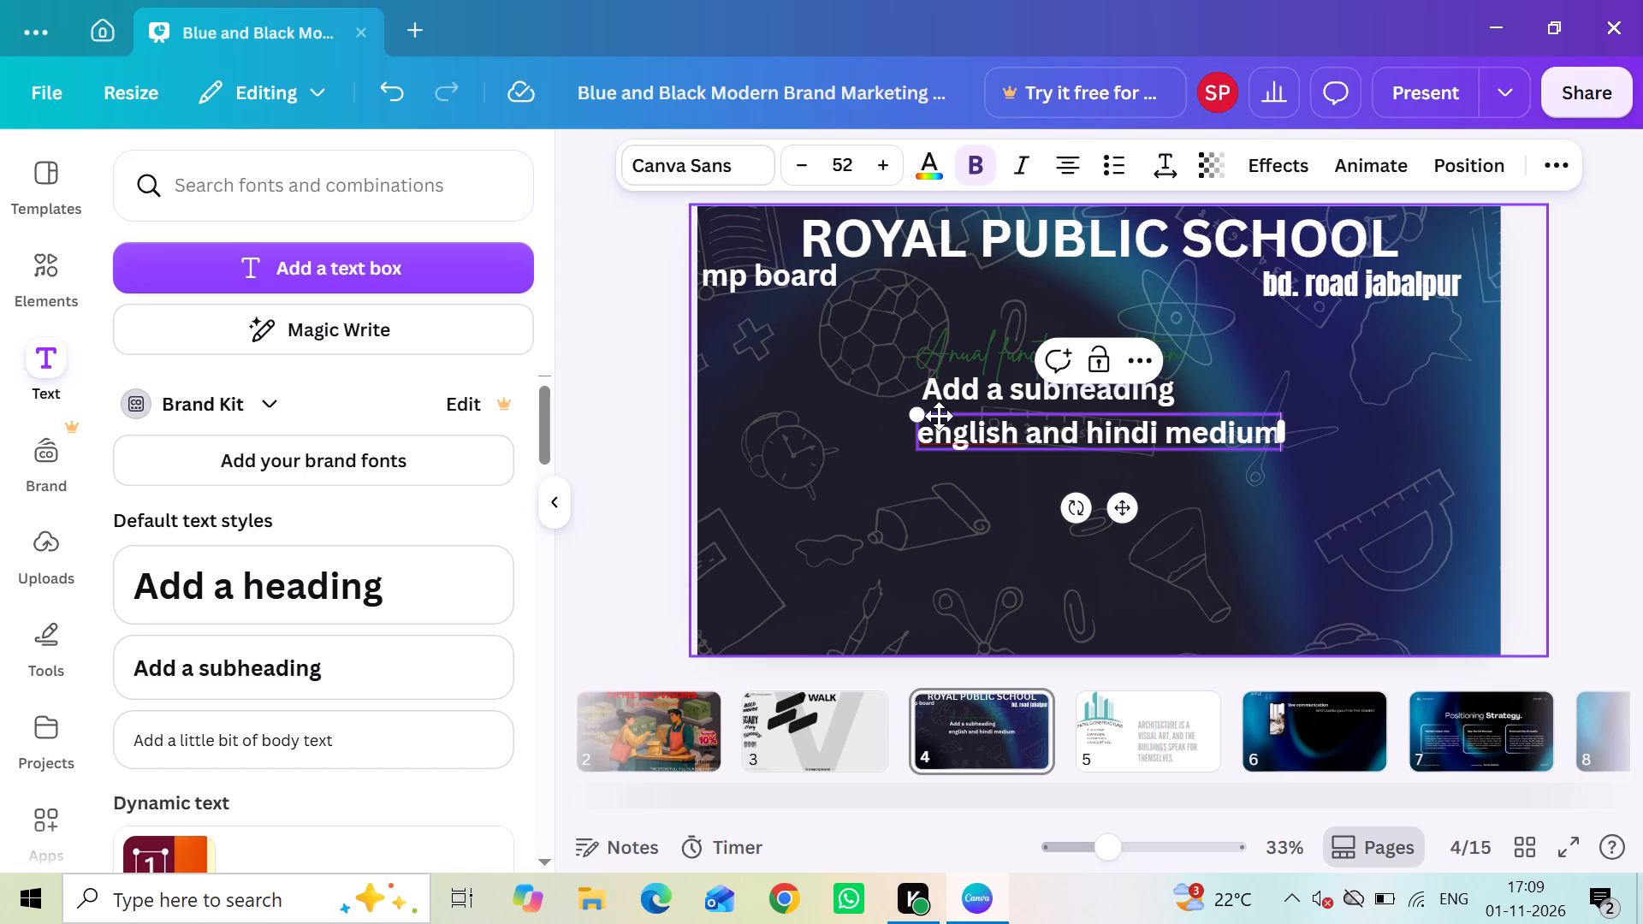
scroll(939, 416, "left", 1)
left_click_drag(961, 420, 959, 420)
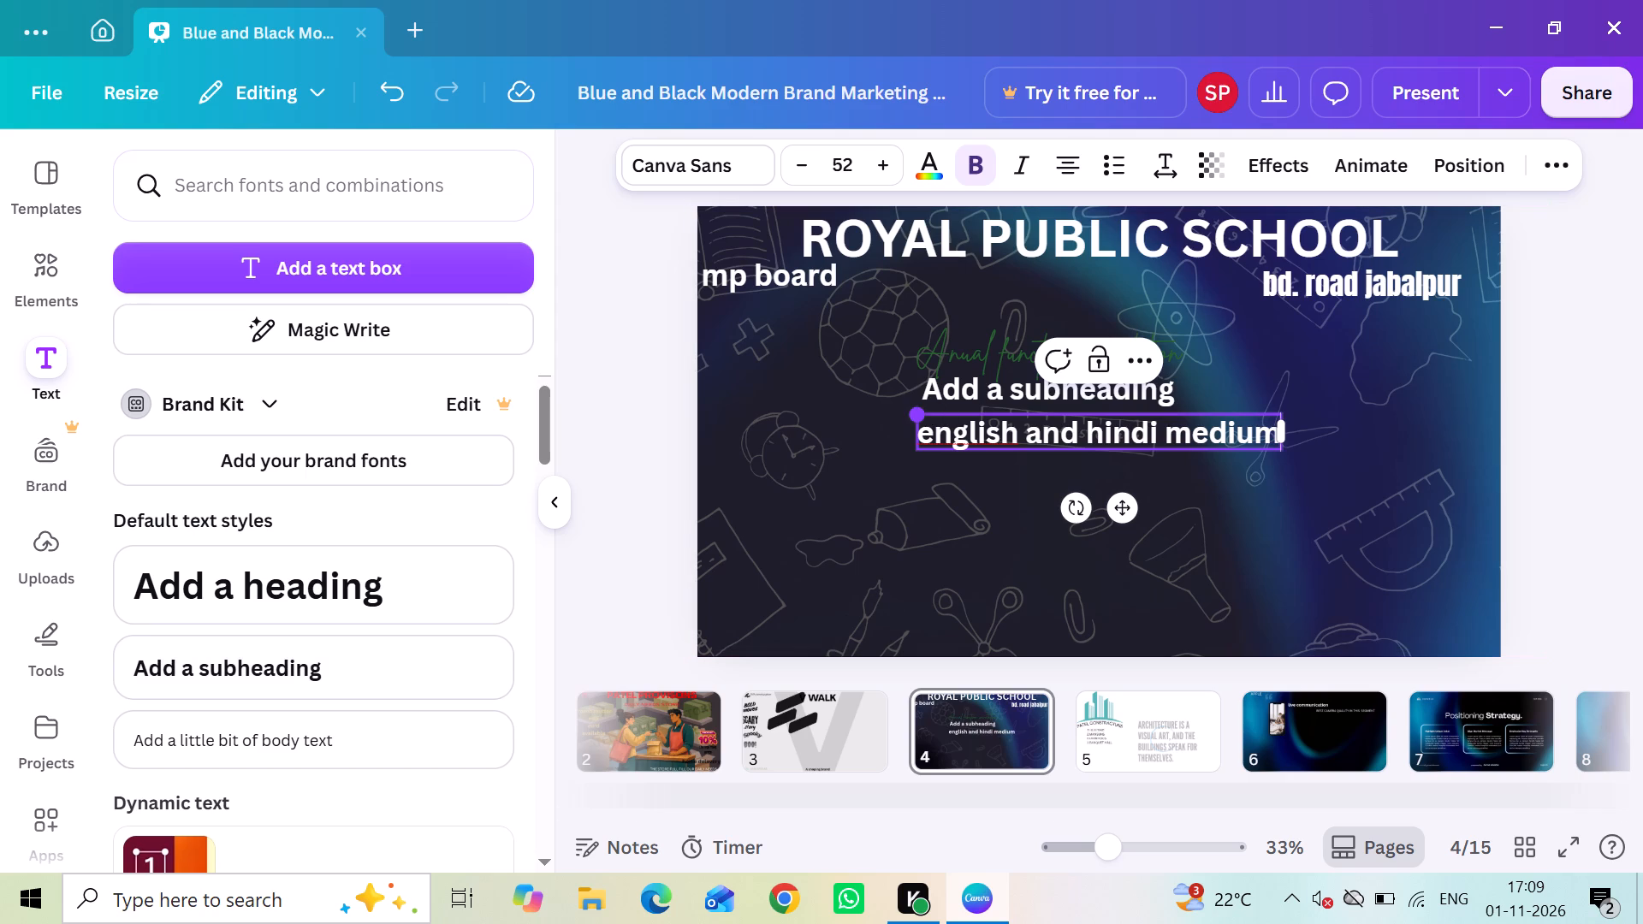
left_click_drag(959, 420, 1011, 435)
left_click(1005, 533)
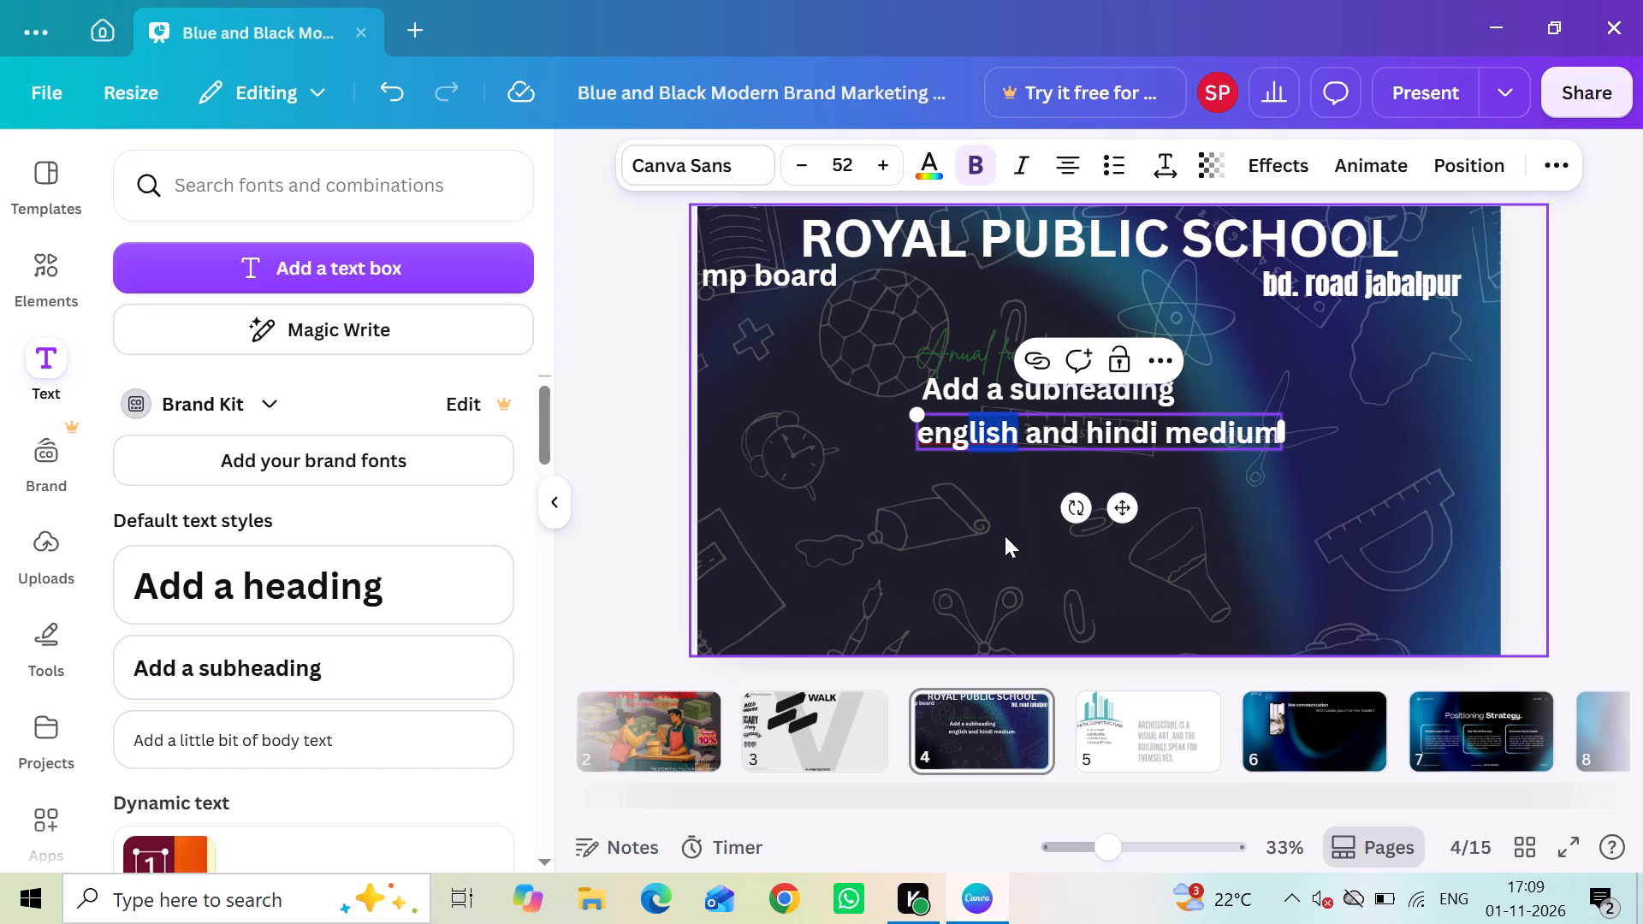
left_click(929, 424)
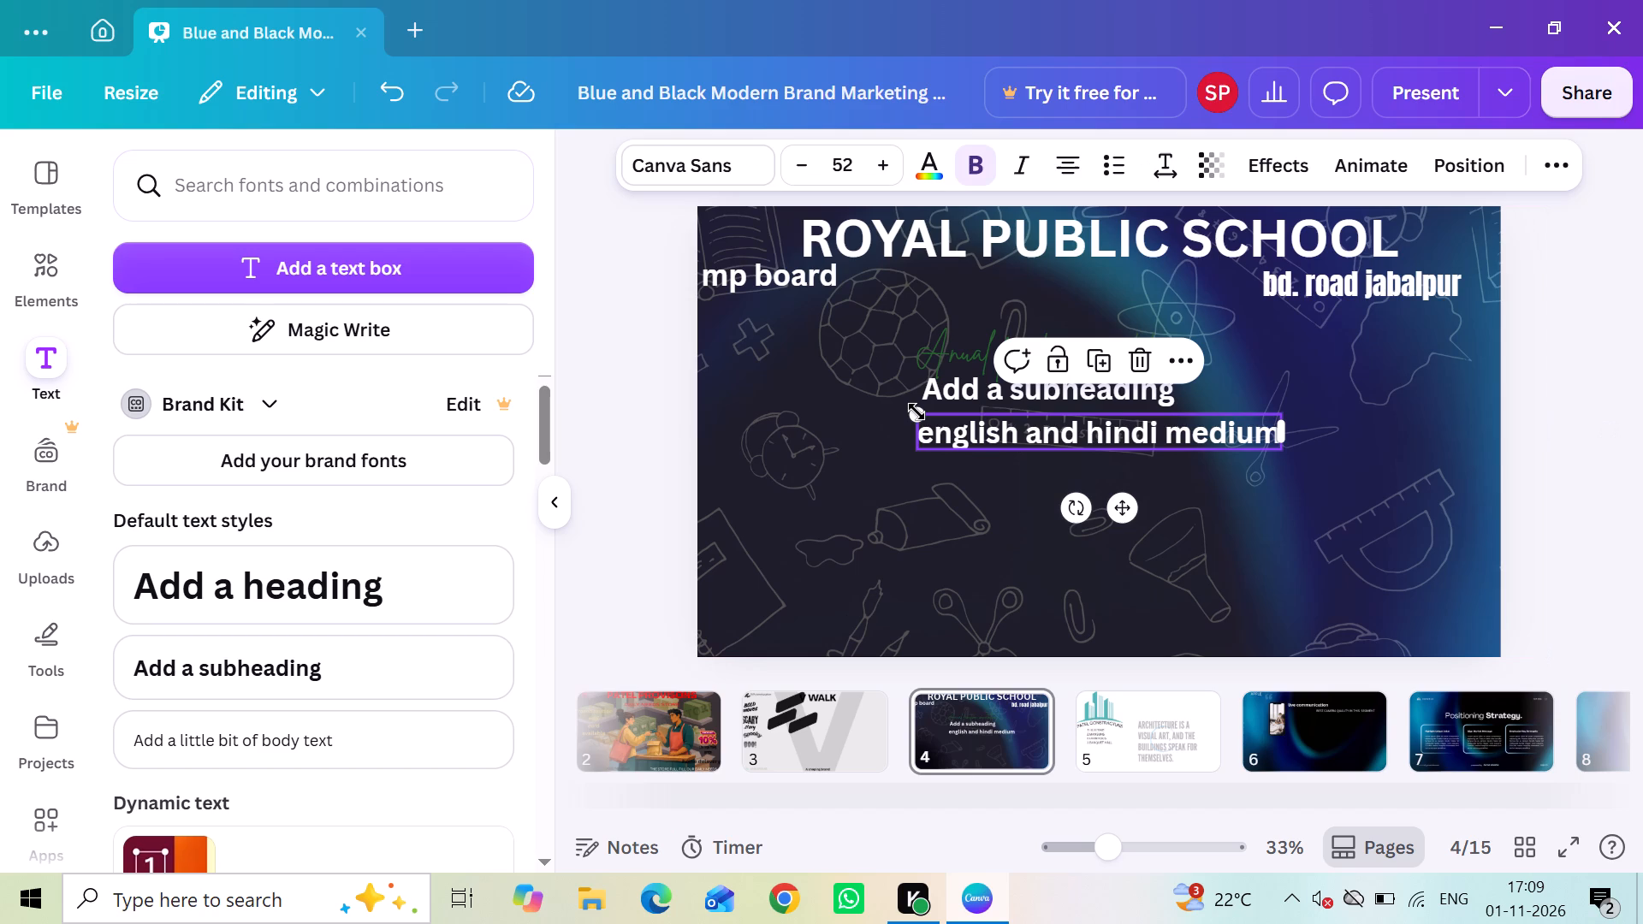
left_click_drag(916, 408, 1014, 450)
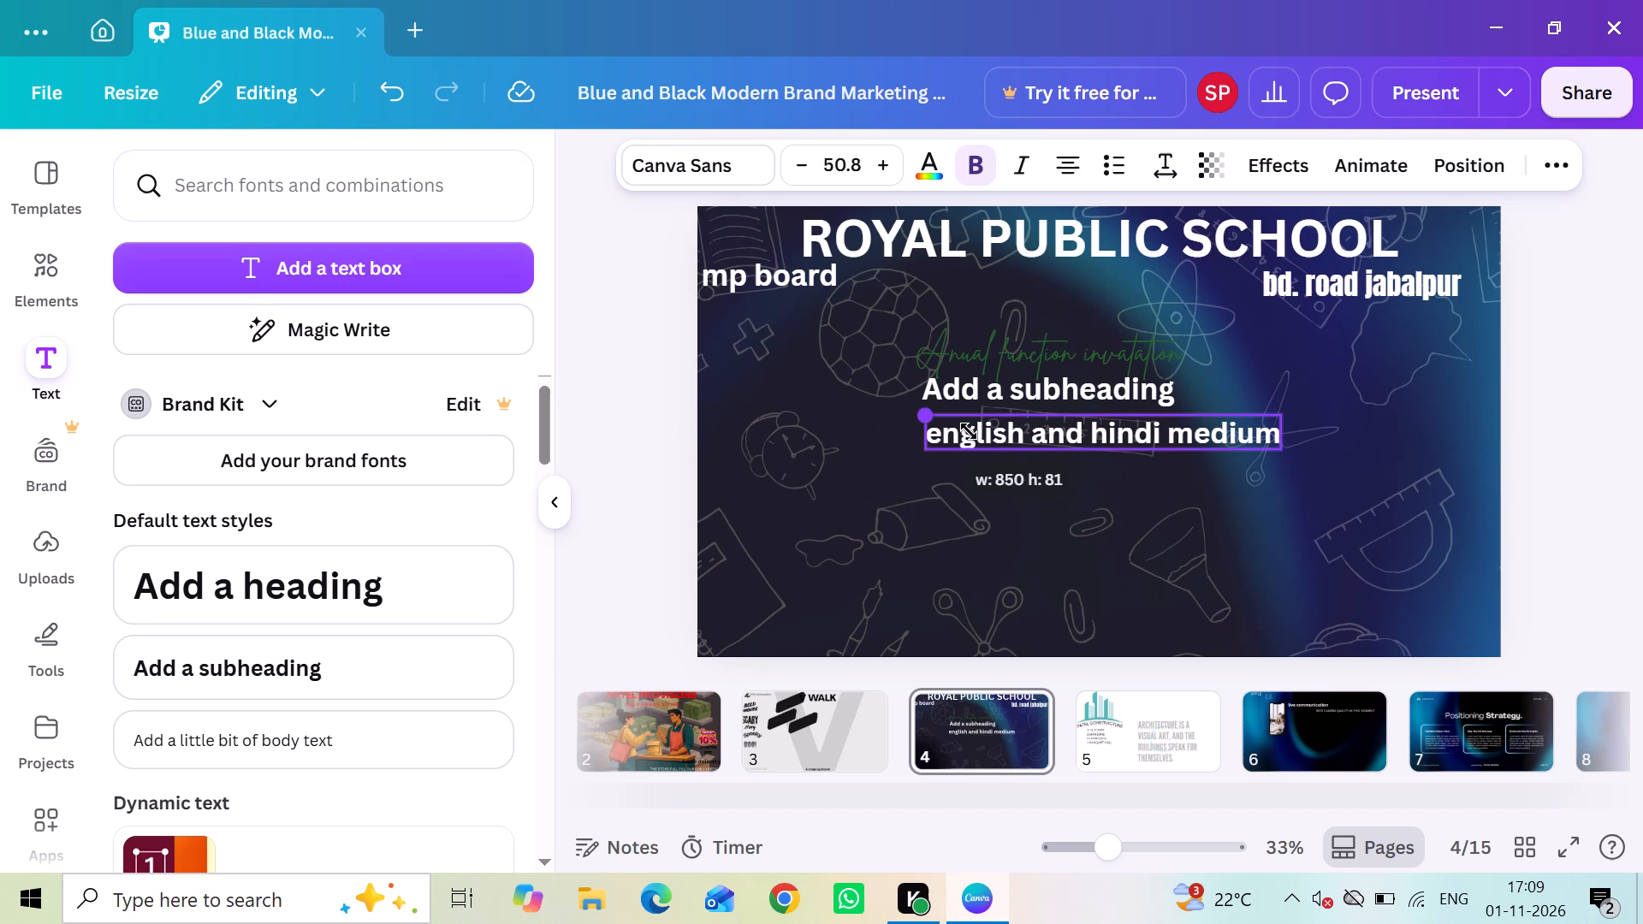
Move the "english and hindi medium" line to the page's left edge, directly beneath "mp board".
left_click_drag(1096, 441, 969, 431)
left_click_drag(969, 431, 775, 317)
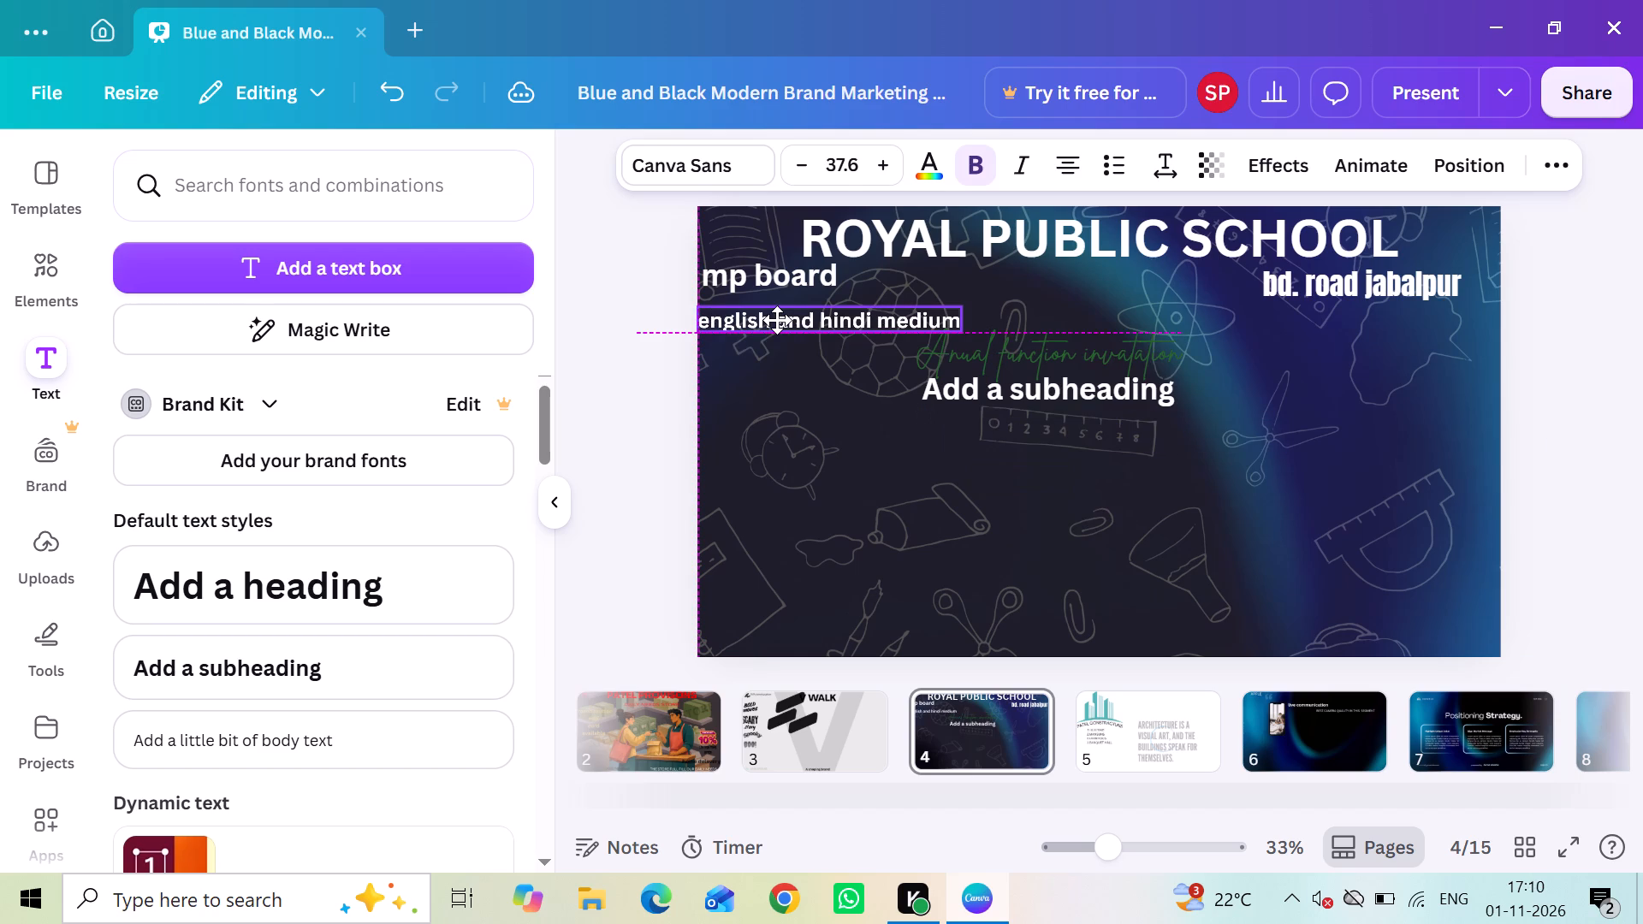
Delete the unused "Add a subheading" placeholder below the invitation line.
left_click(1052, 390)
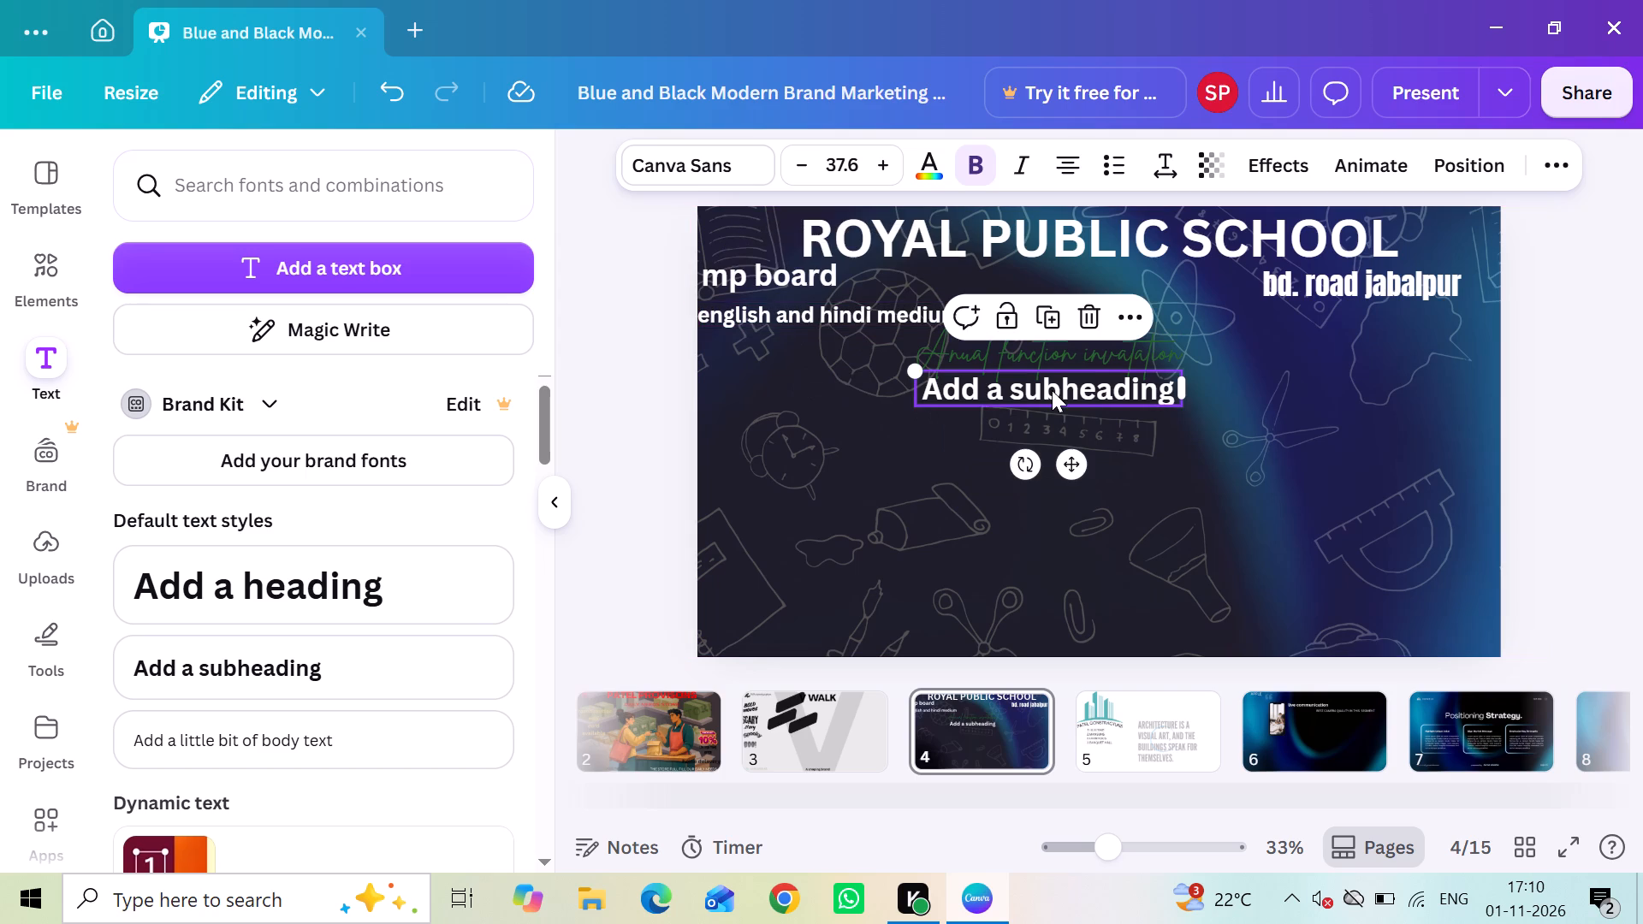
left_click(1086, 316)
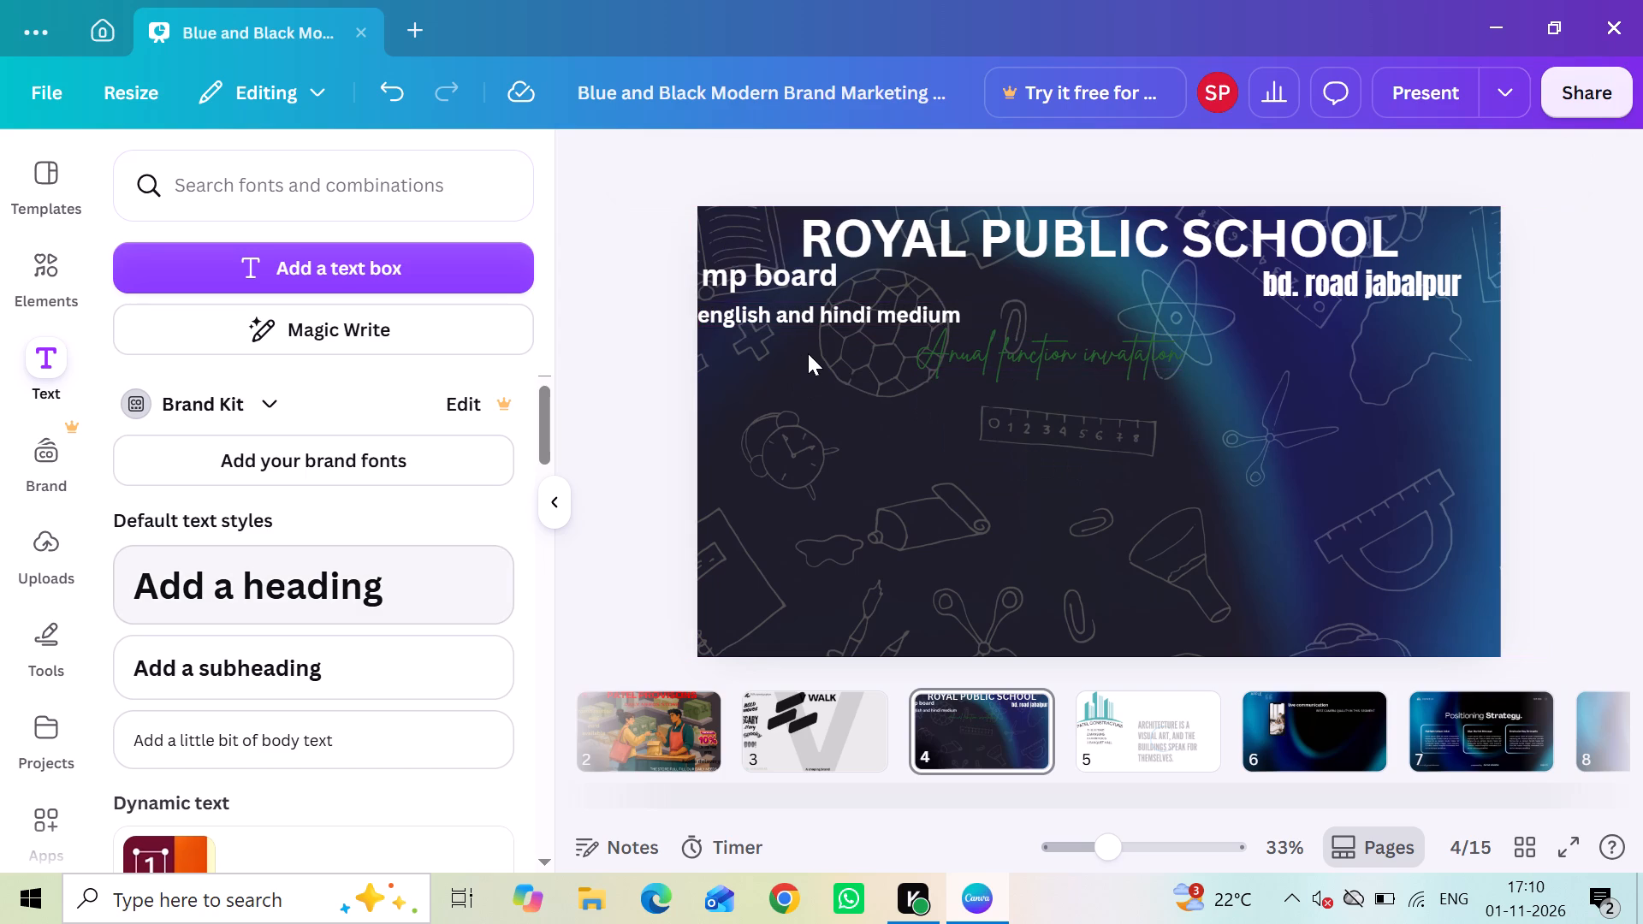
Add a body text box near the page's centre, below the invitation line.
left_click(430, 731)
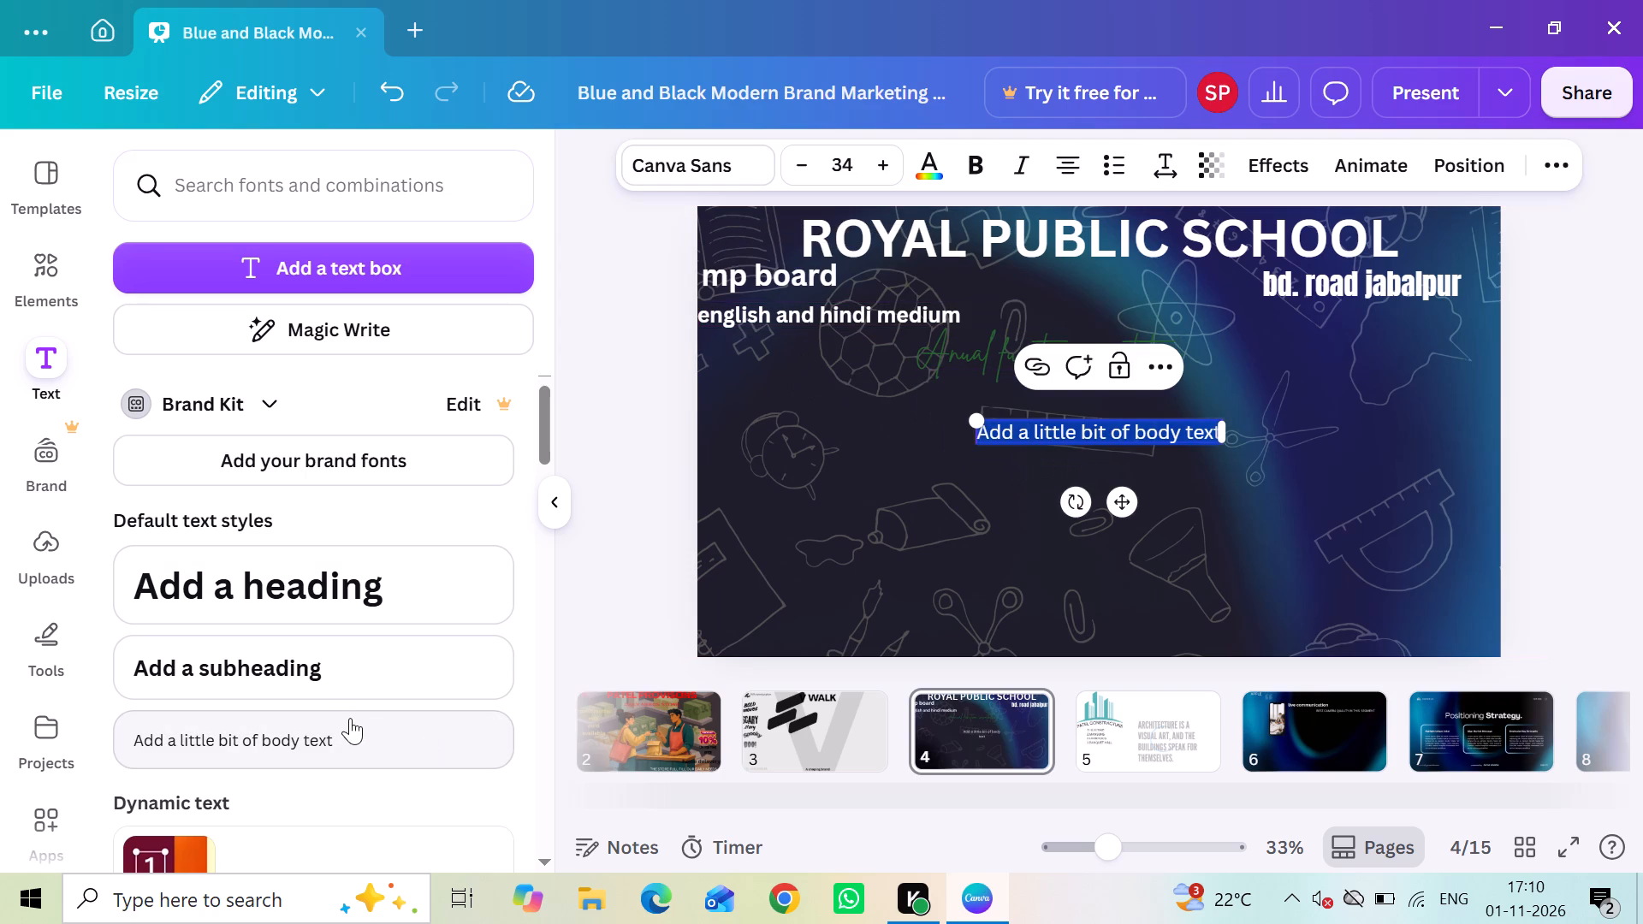
Add a subheading below the body text placeholder reading "Dear,".
left_click(393, 660)
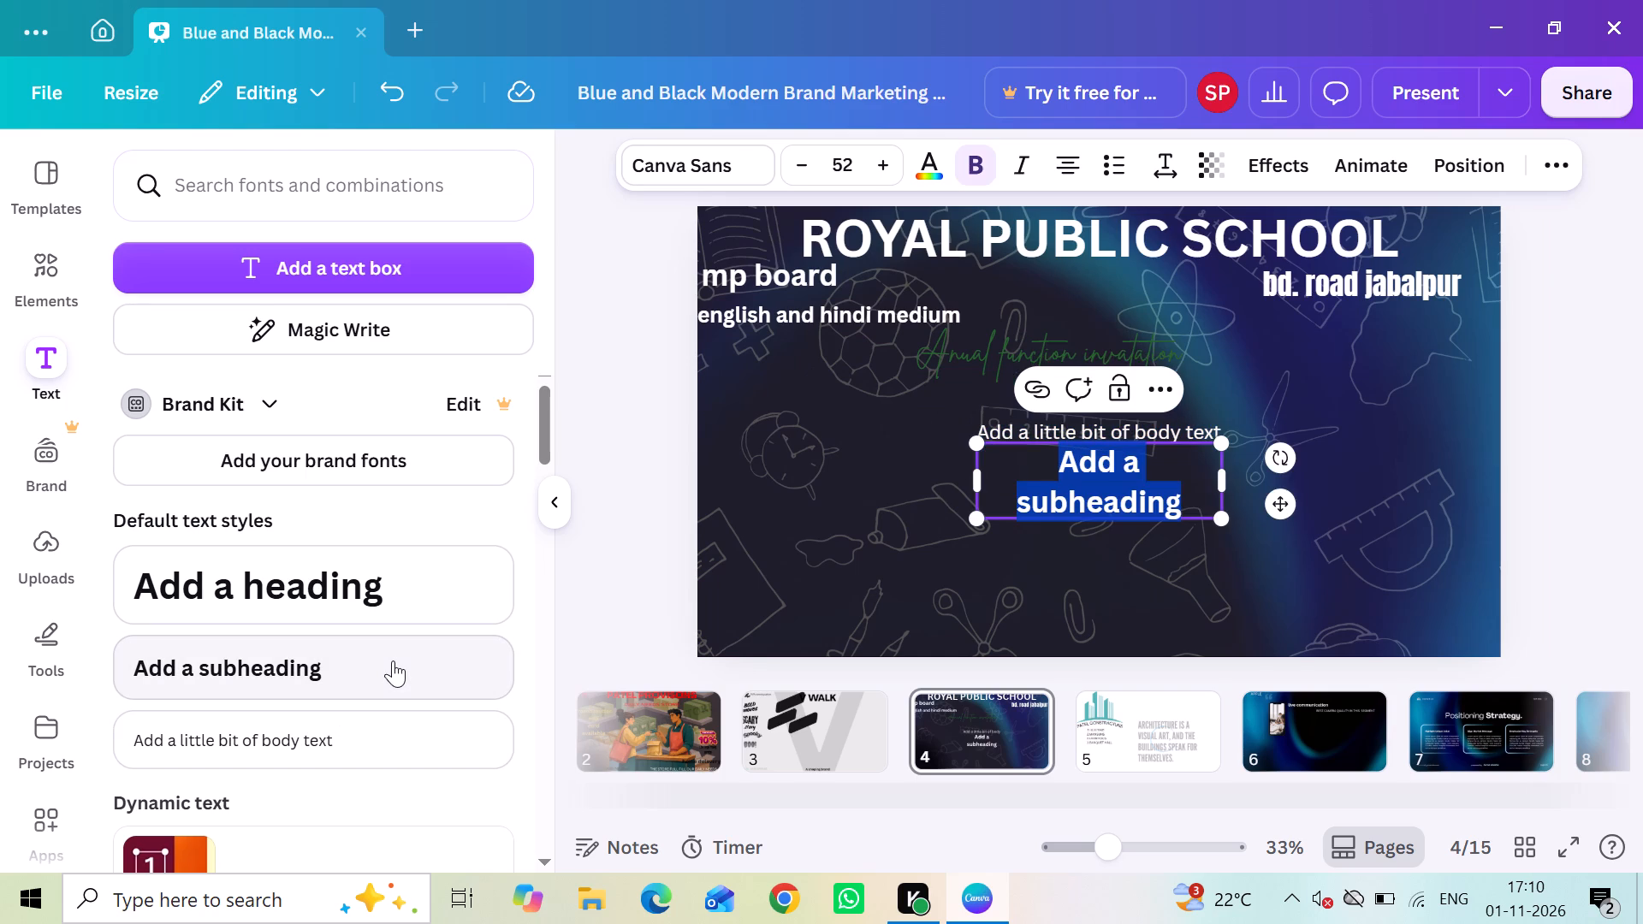
key("d")
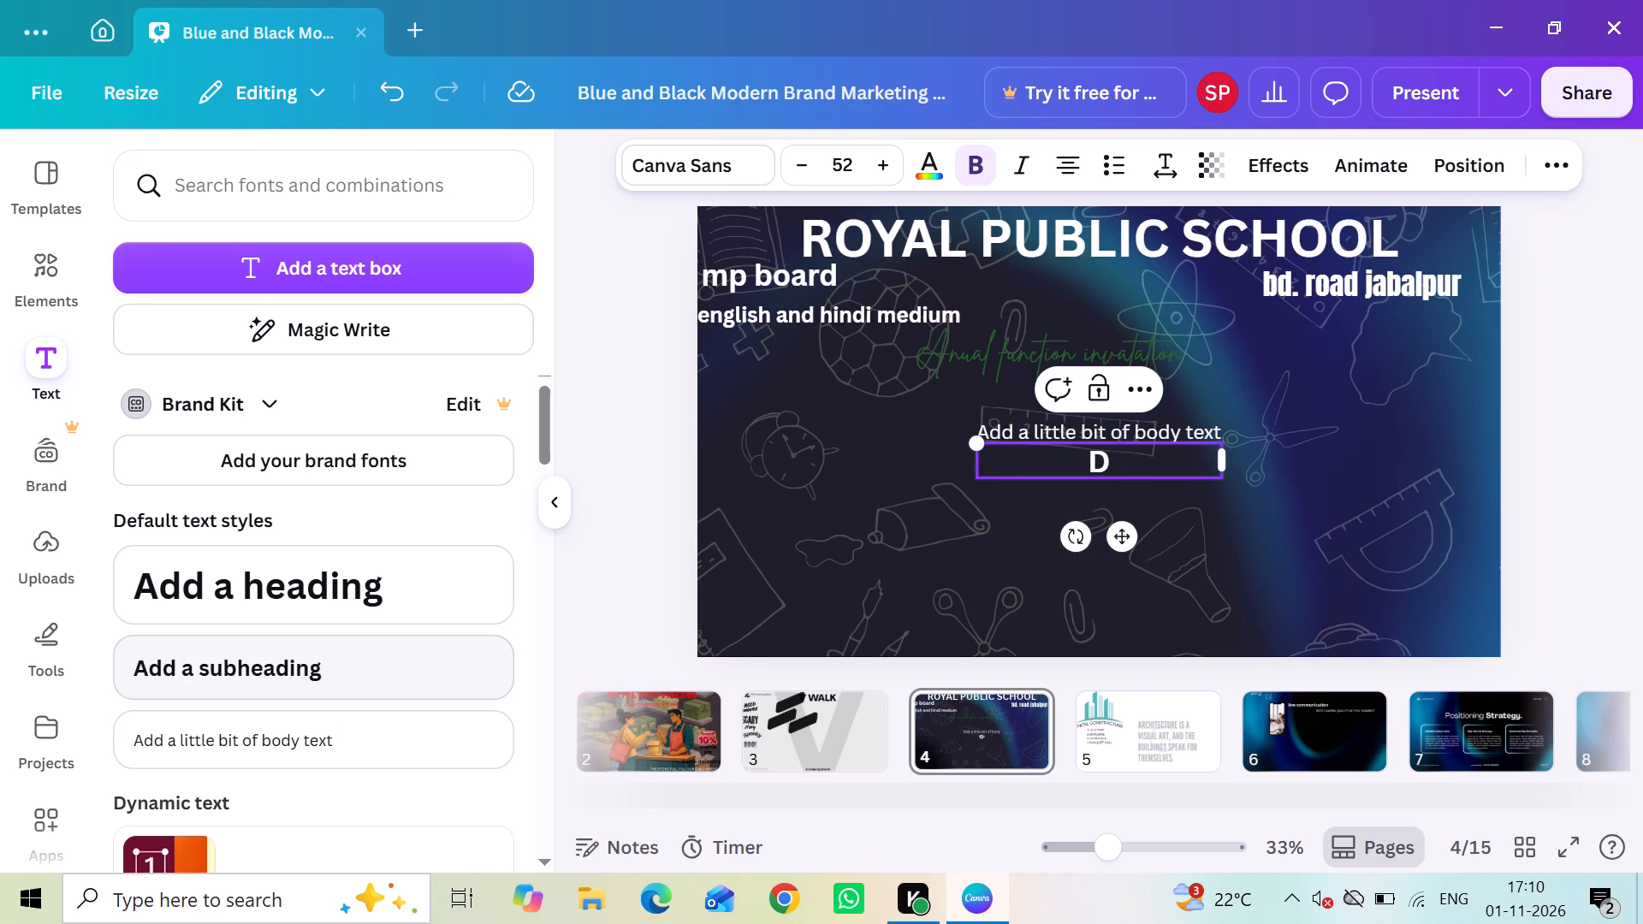
type("ear")
key("space")
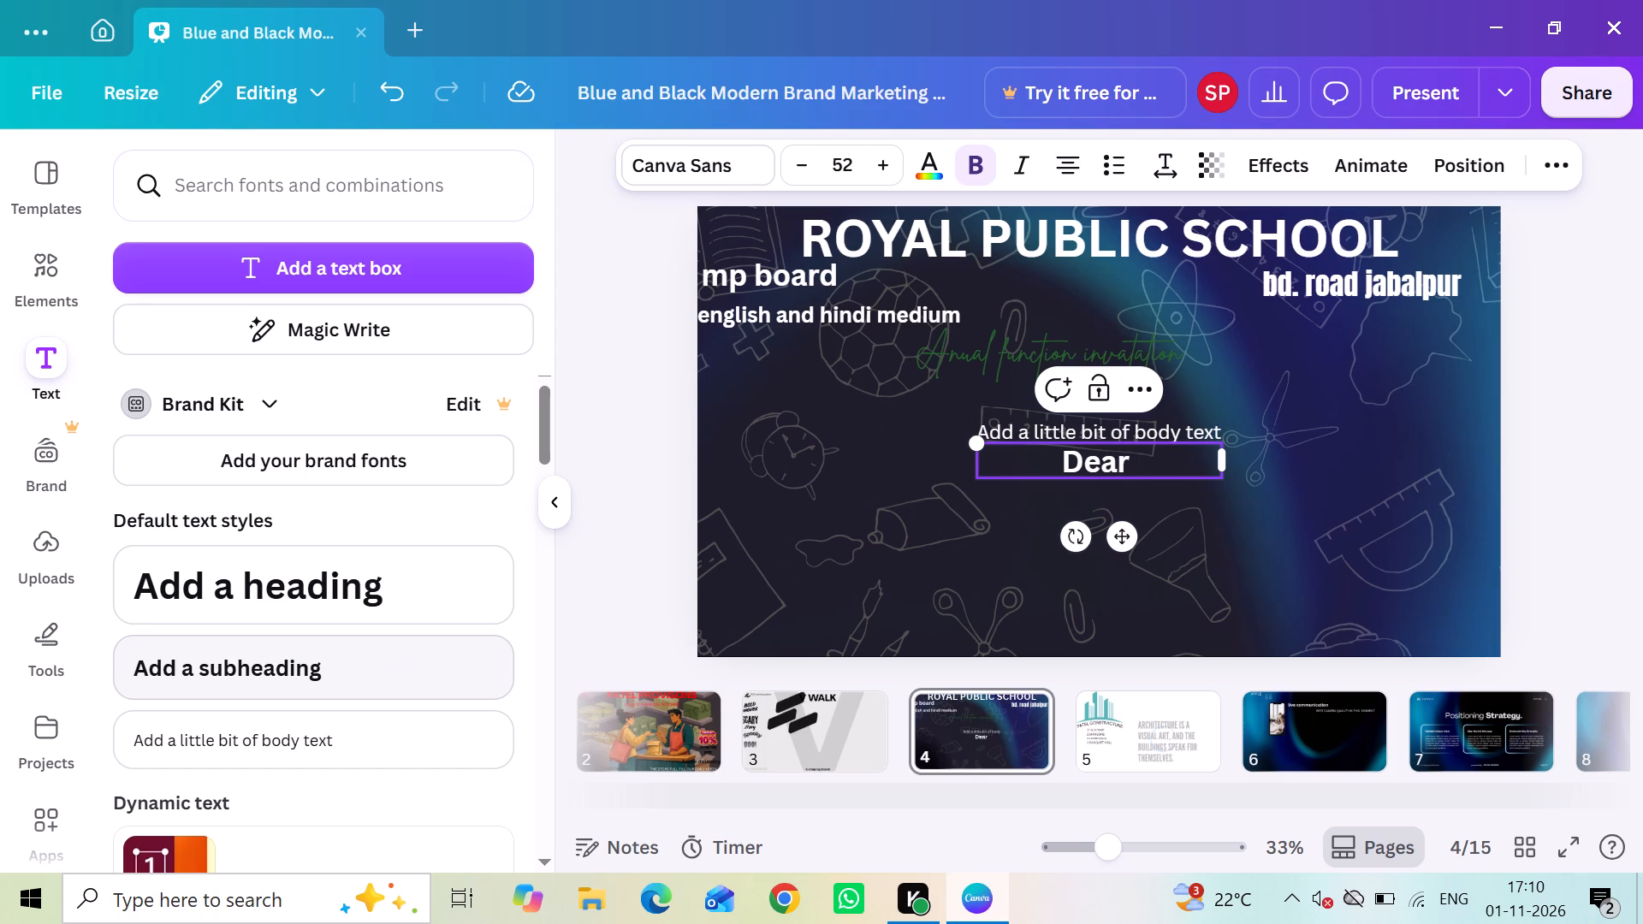
key("BackSpace")
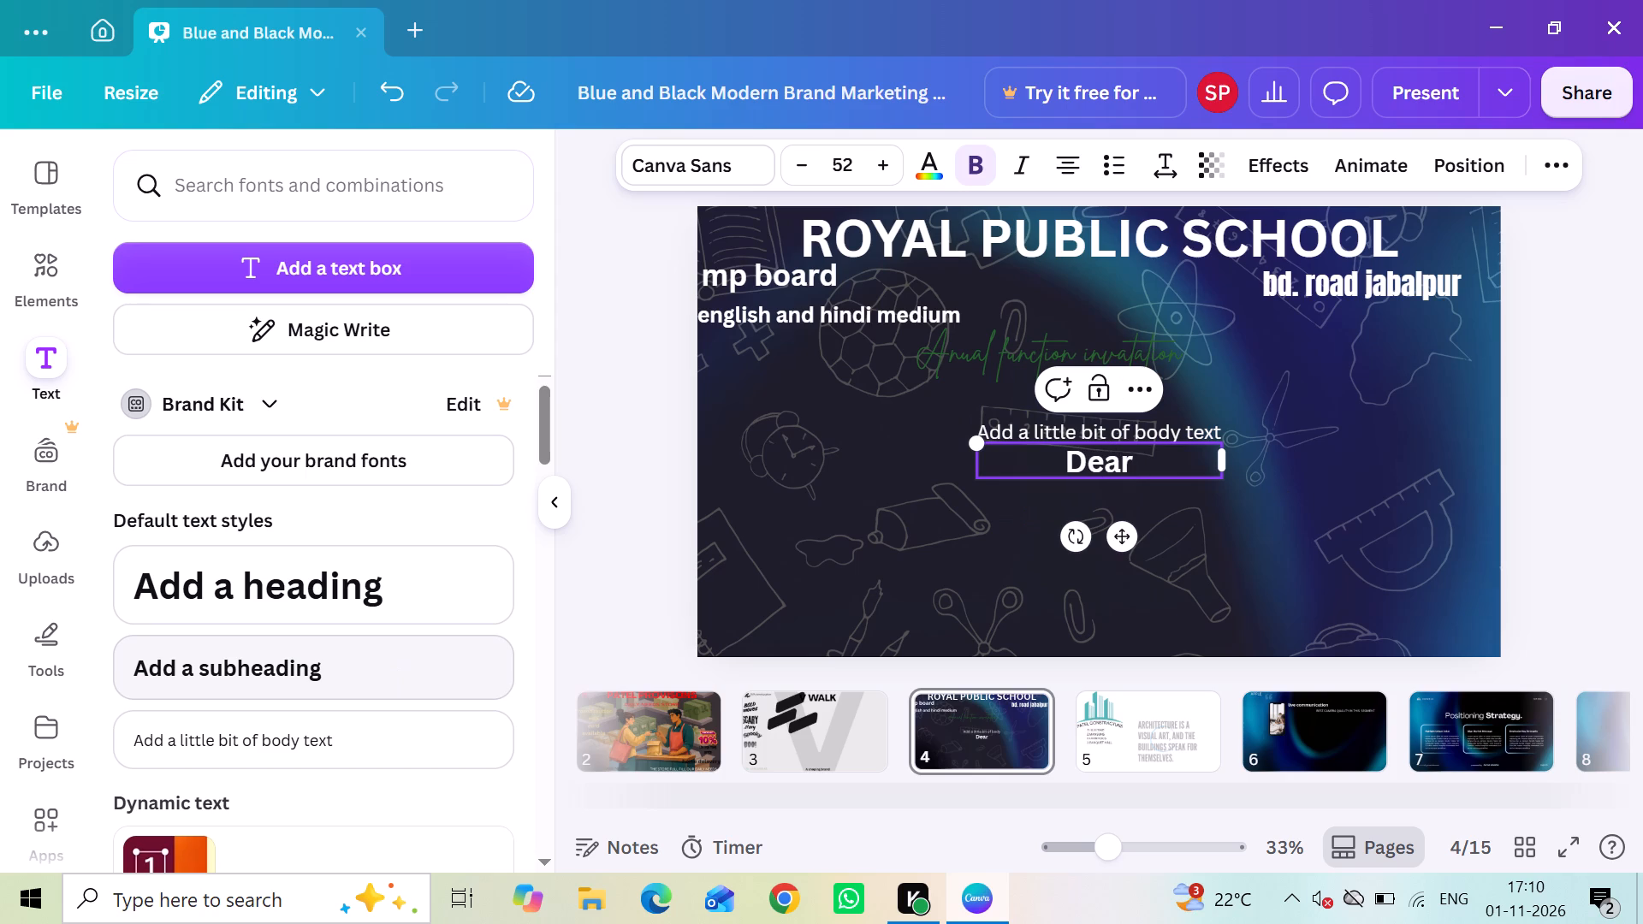
key("comma")
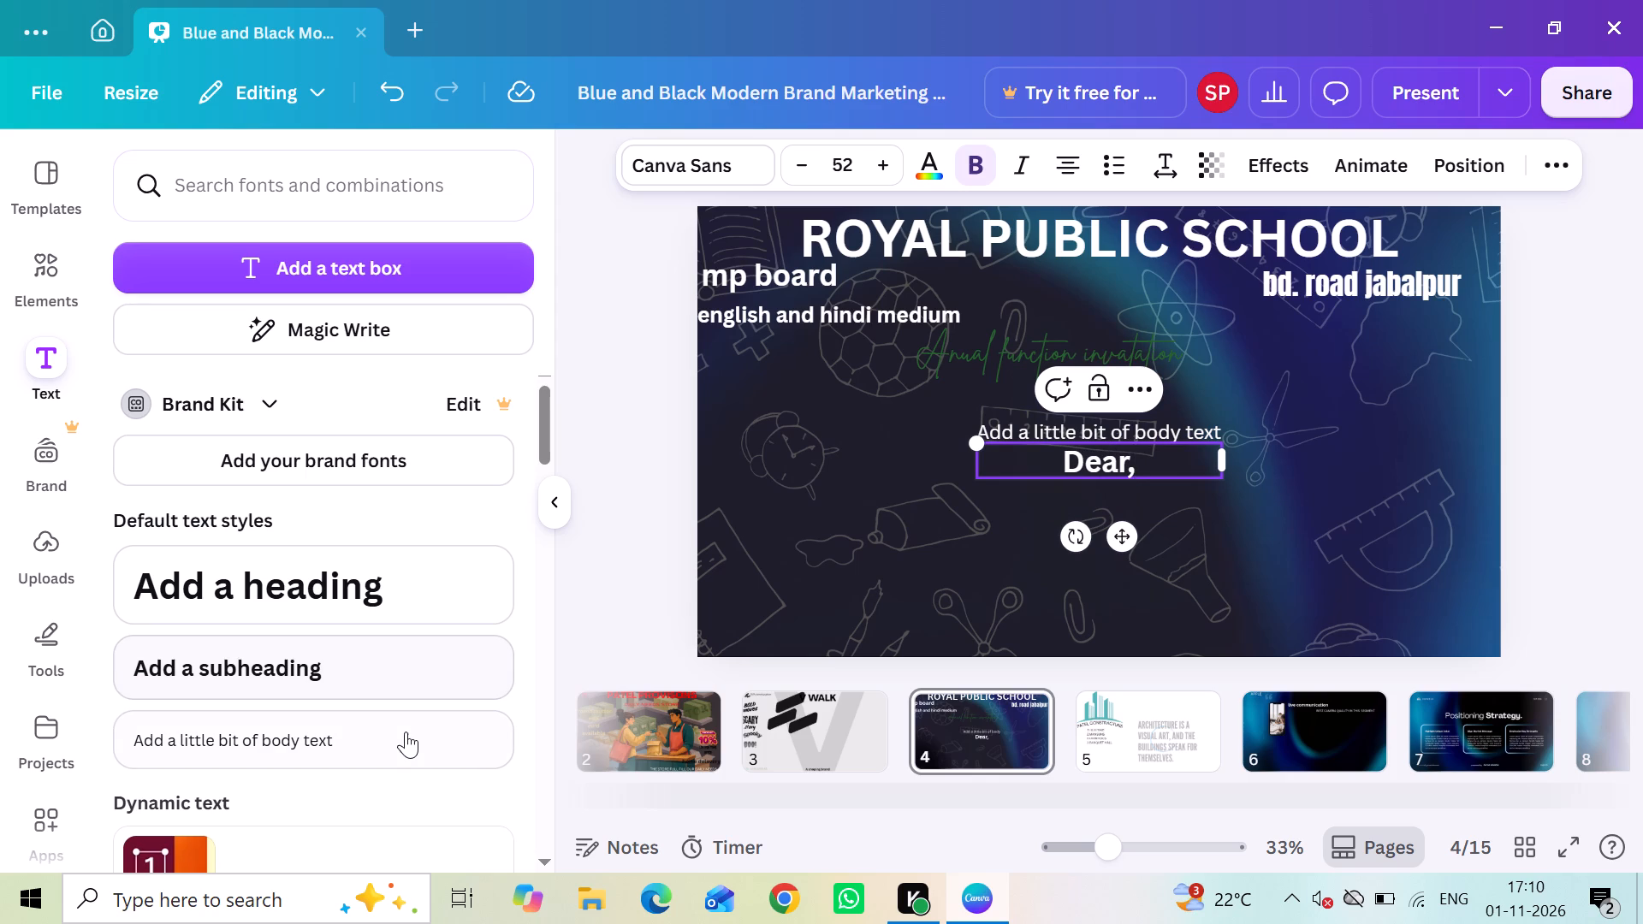
Move the "Dear," text box to the page's left edge, beneath the "english and hindi medium" line.
left_click_drag(1059, 458, 1014, 545)
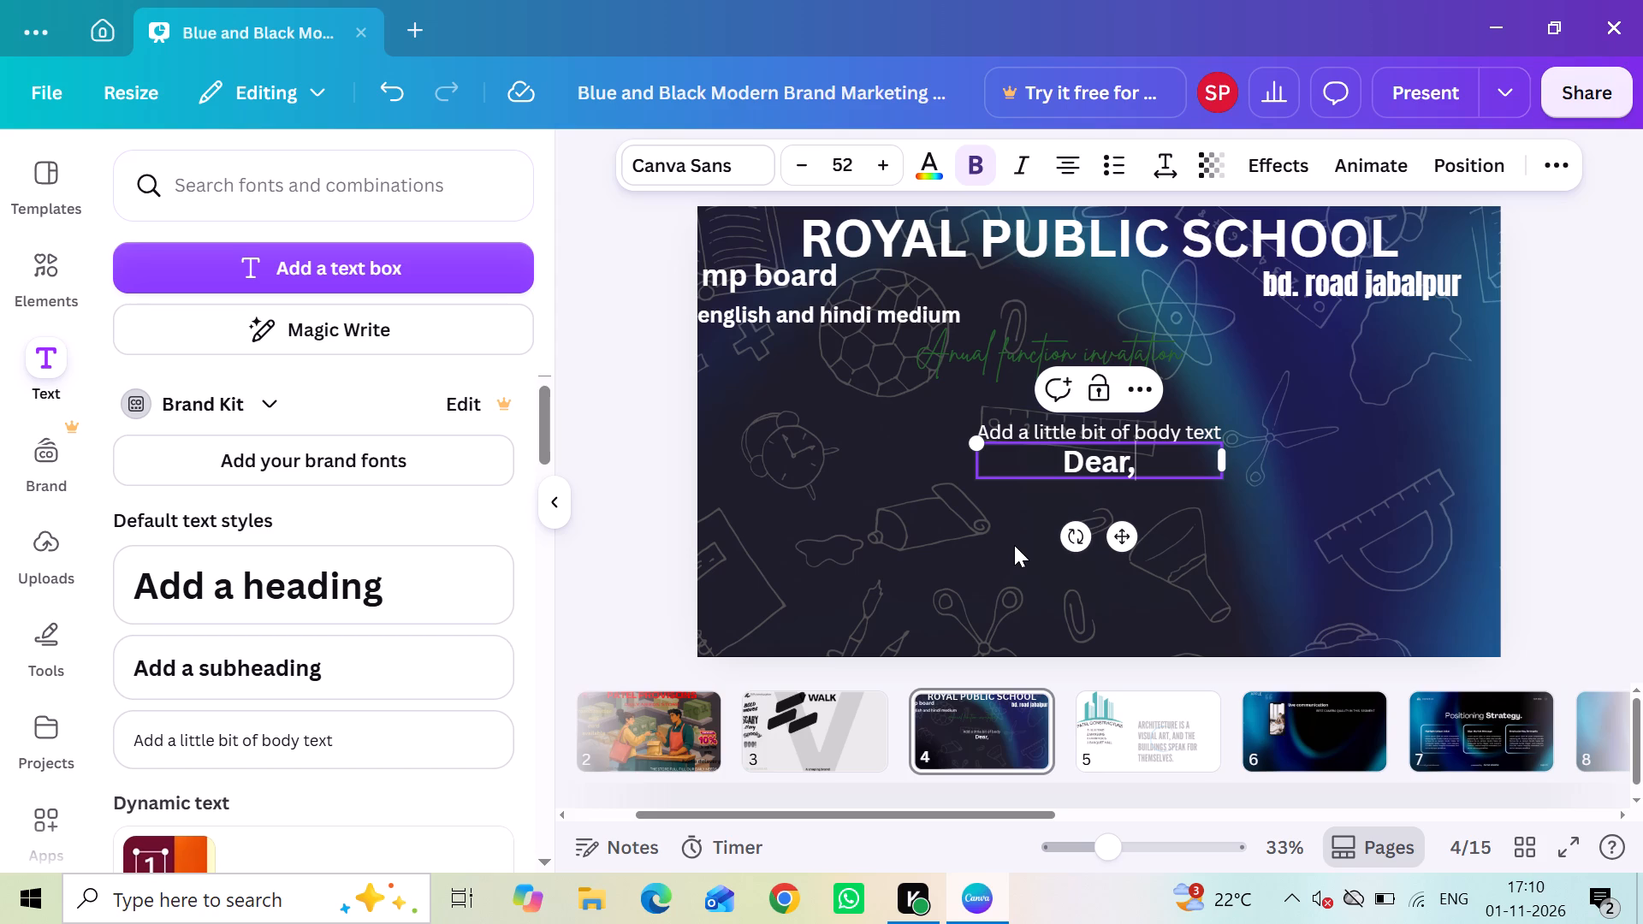
left_click_drag(1014, 545, 893, 433)
left_click_drag(985, 448, 999, 456)
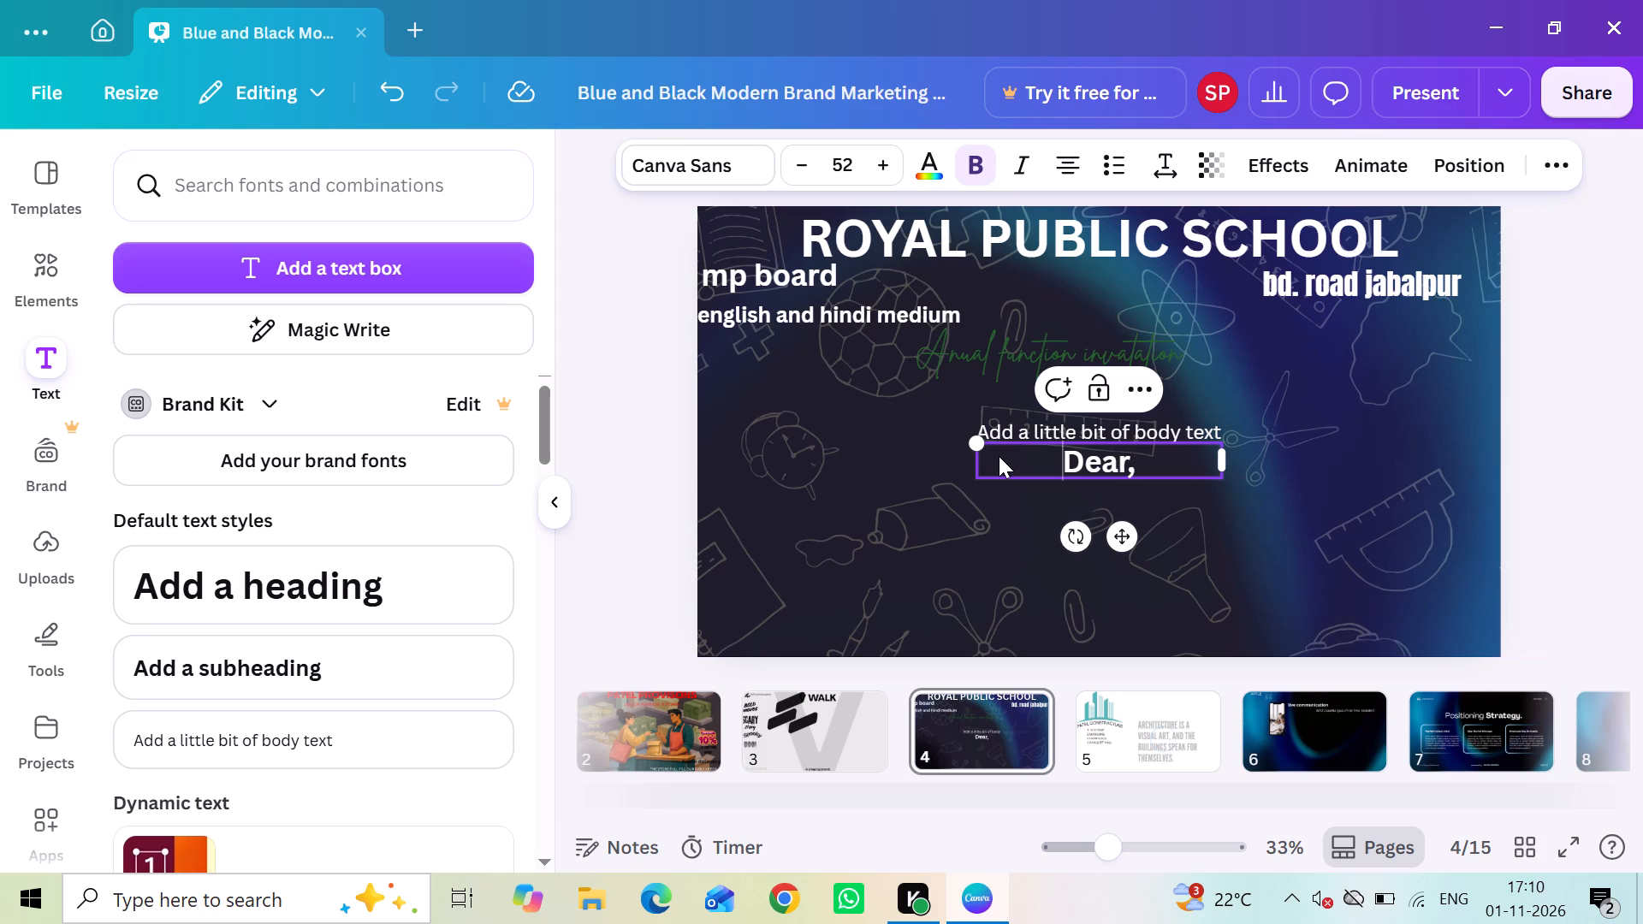
left_click_drag(999, 456, 833, 399)
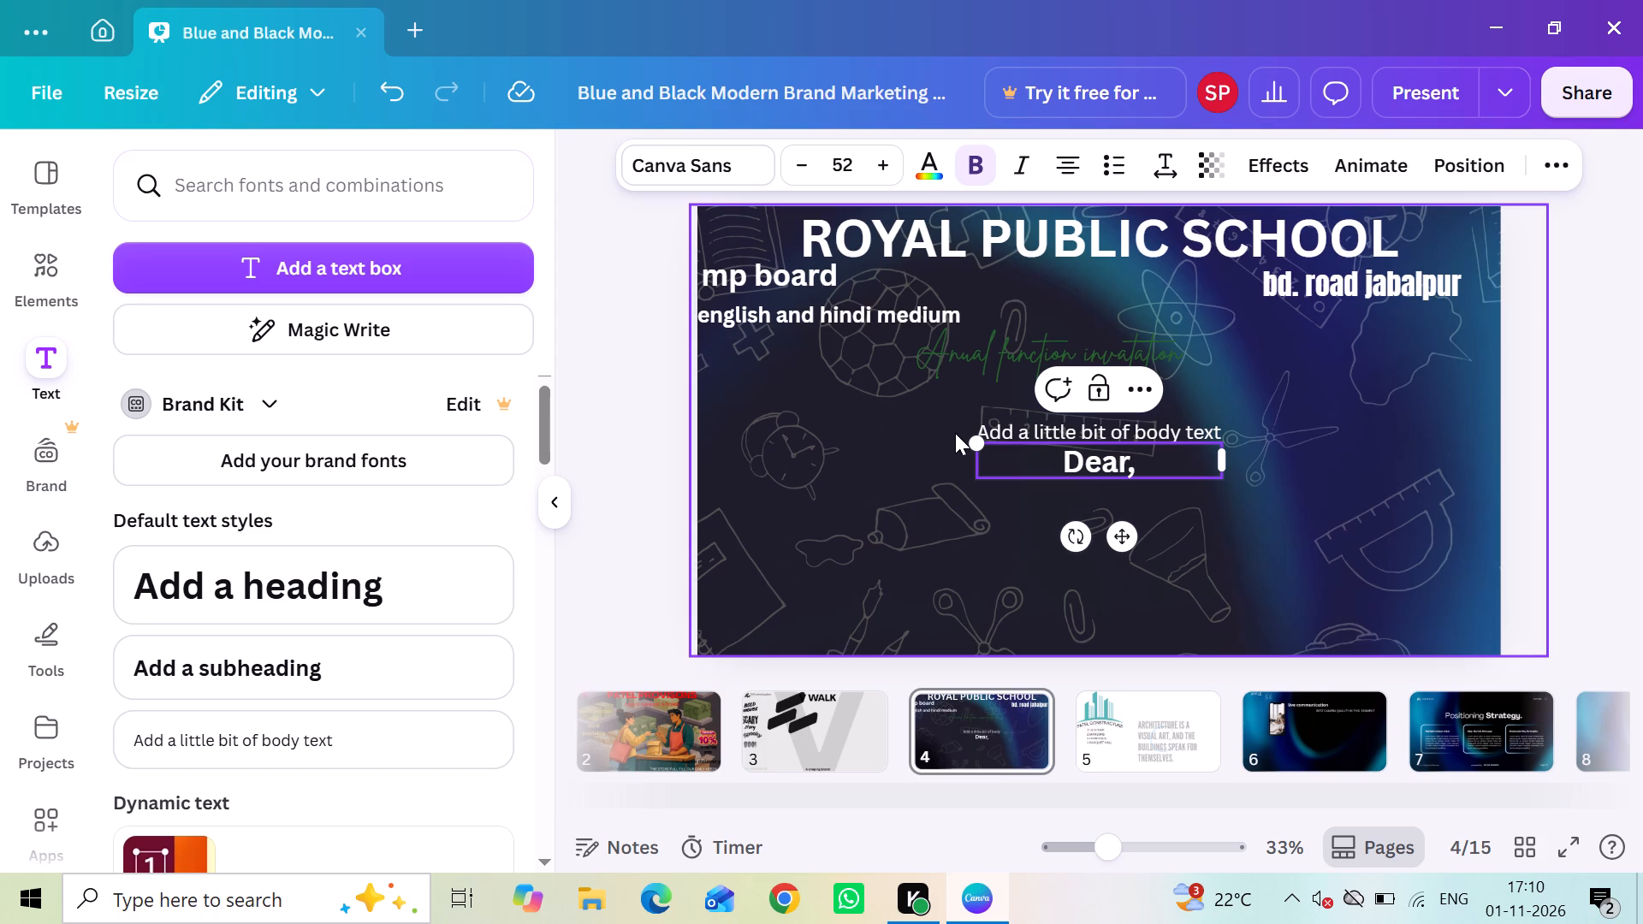
left_click_drag(801, 527, 1033, 479)
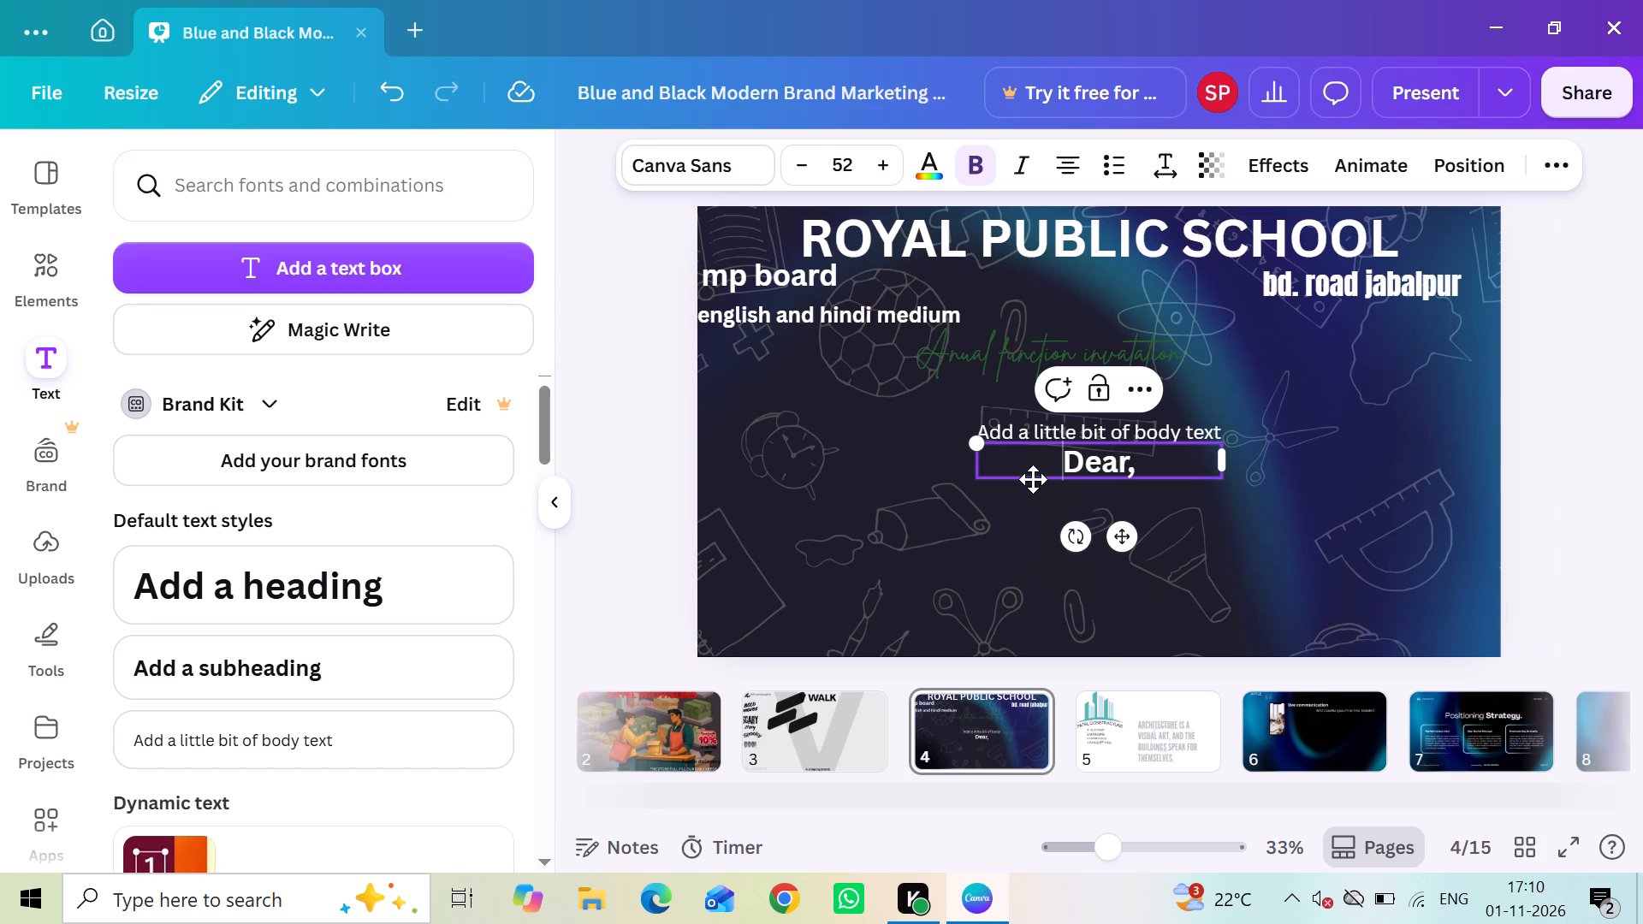
left_click_drag(1033, 479, 818, 512)
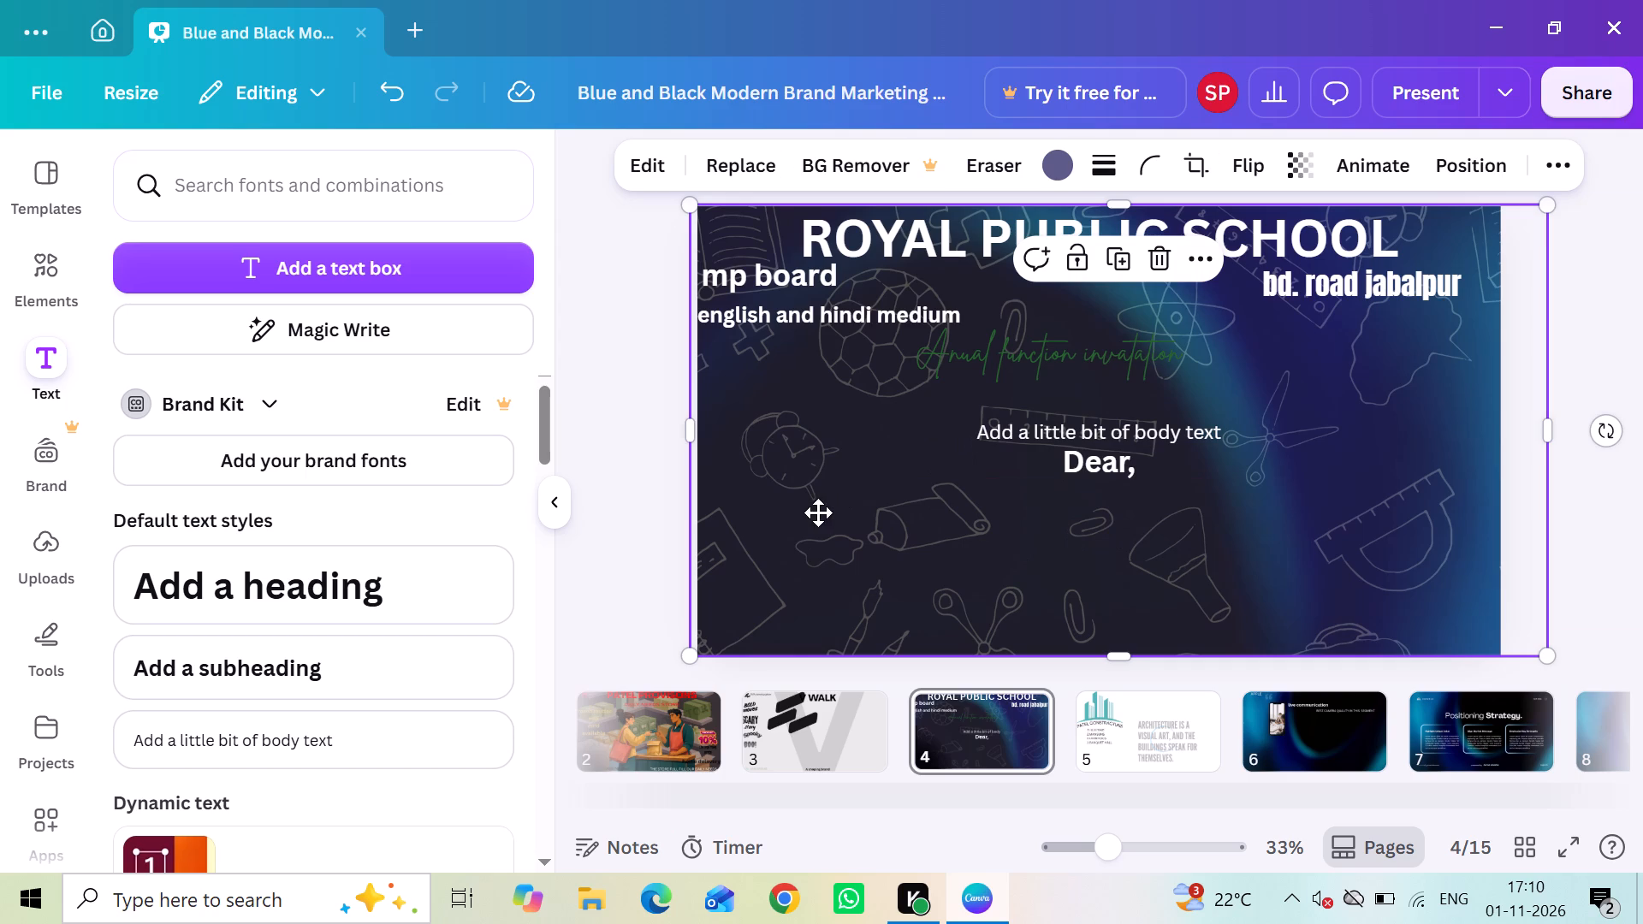
left_click_drag(818, 512, 812, 530)
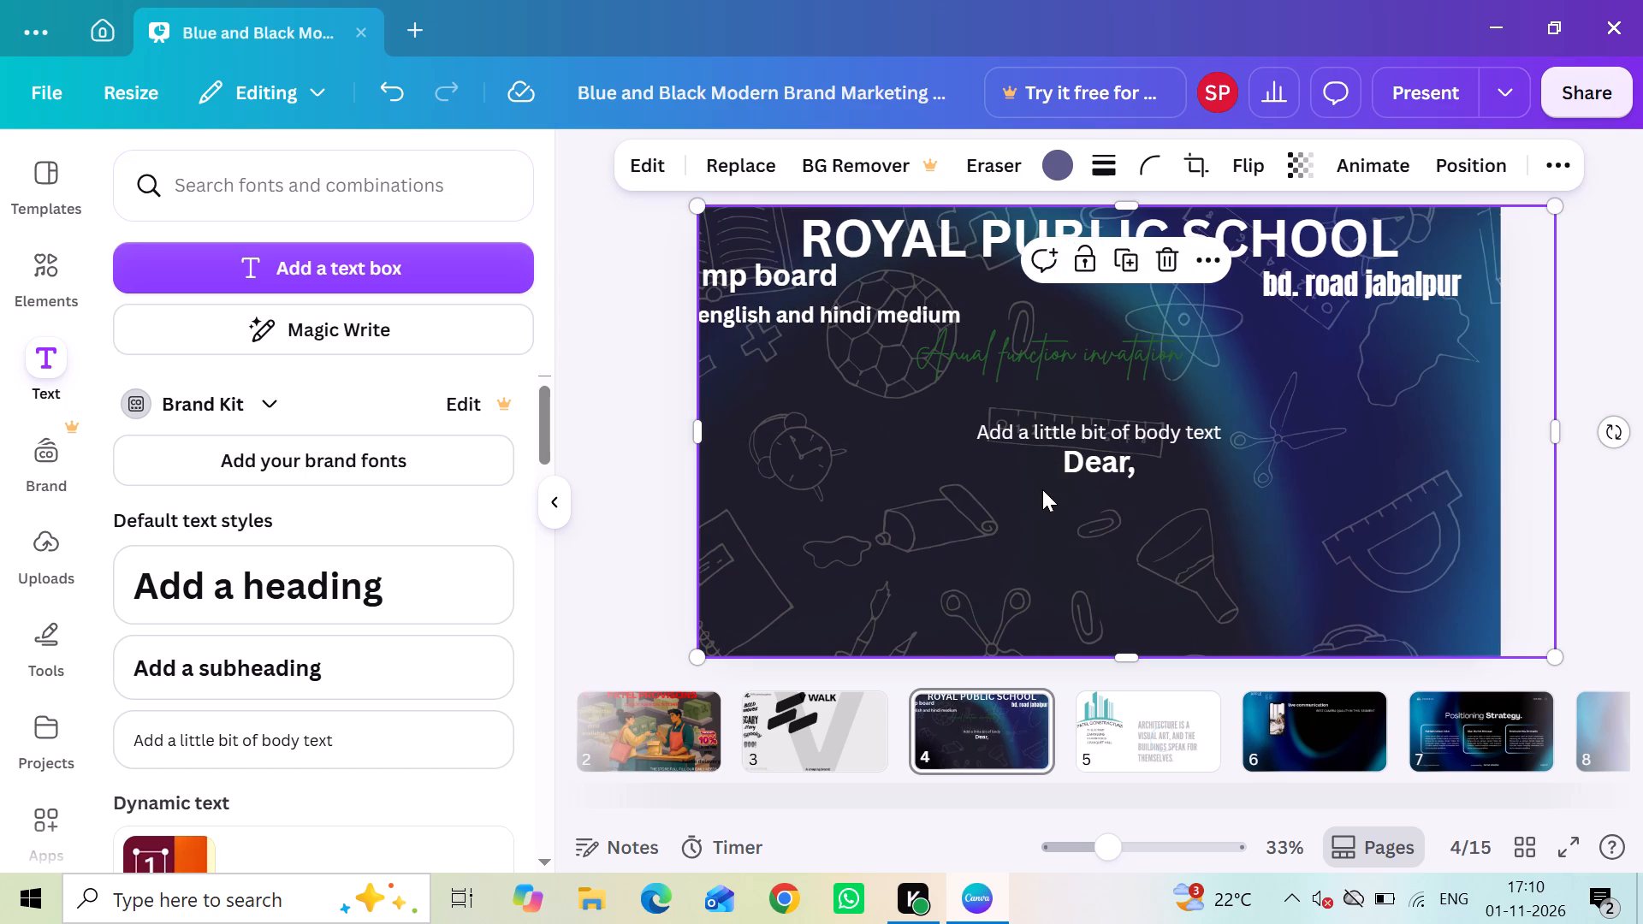
left_click_drag(1099, 466, 839, 386)
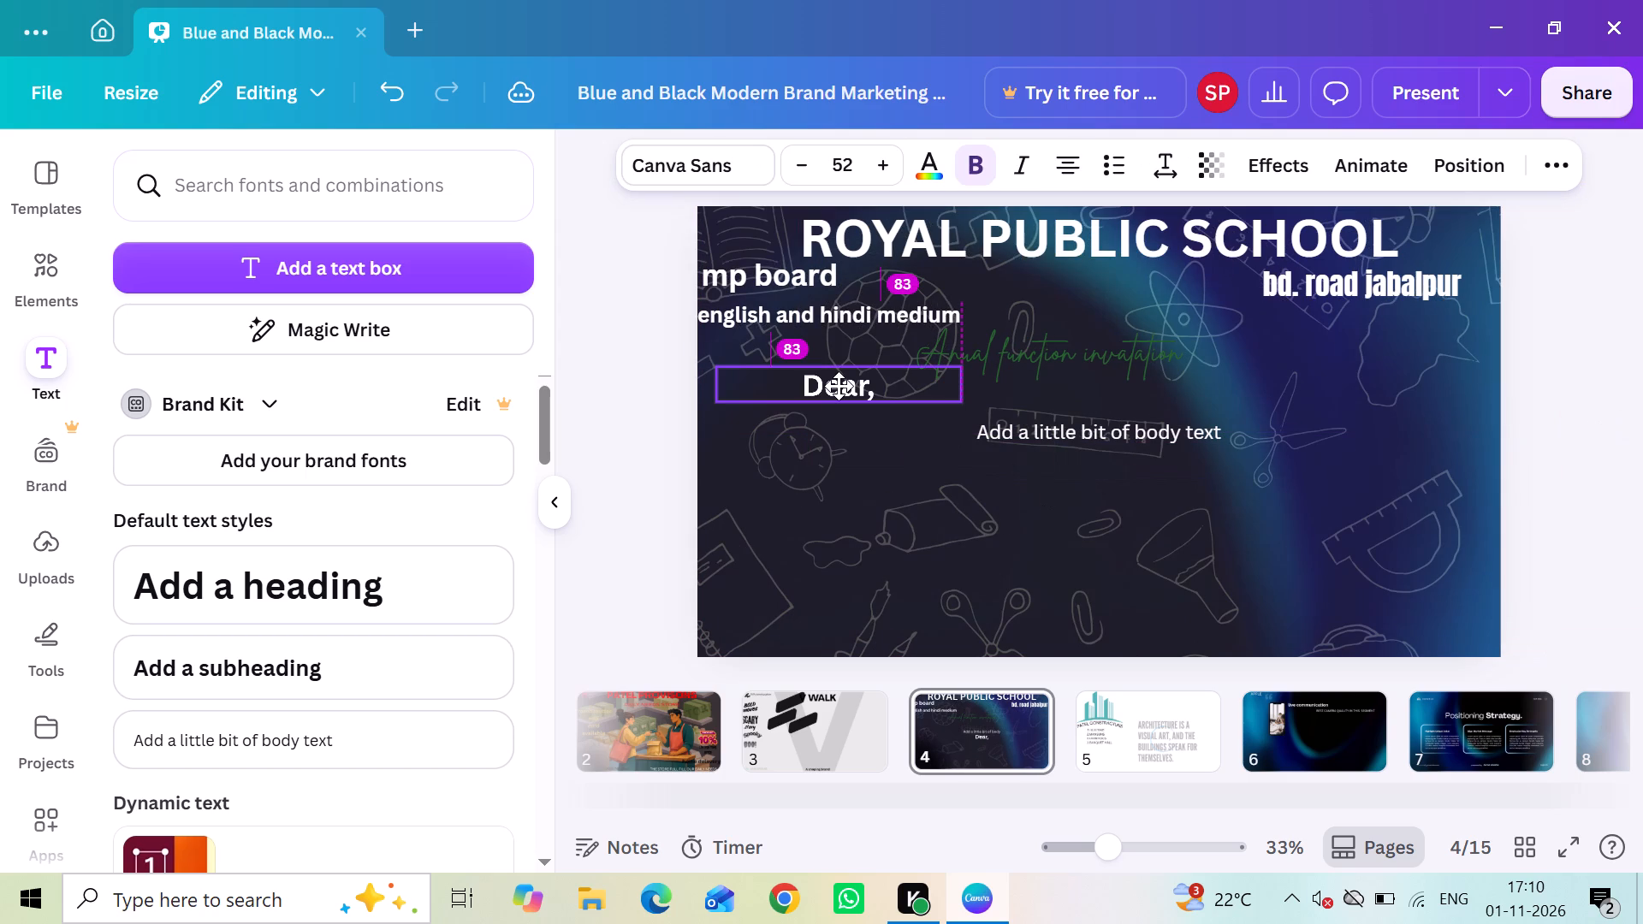
left_click_drag(839, 386, 820, 386)
left_click_drag(784, 386, 760, 386)
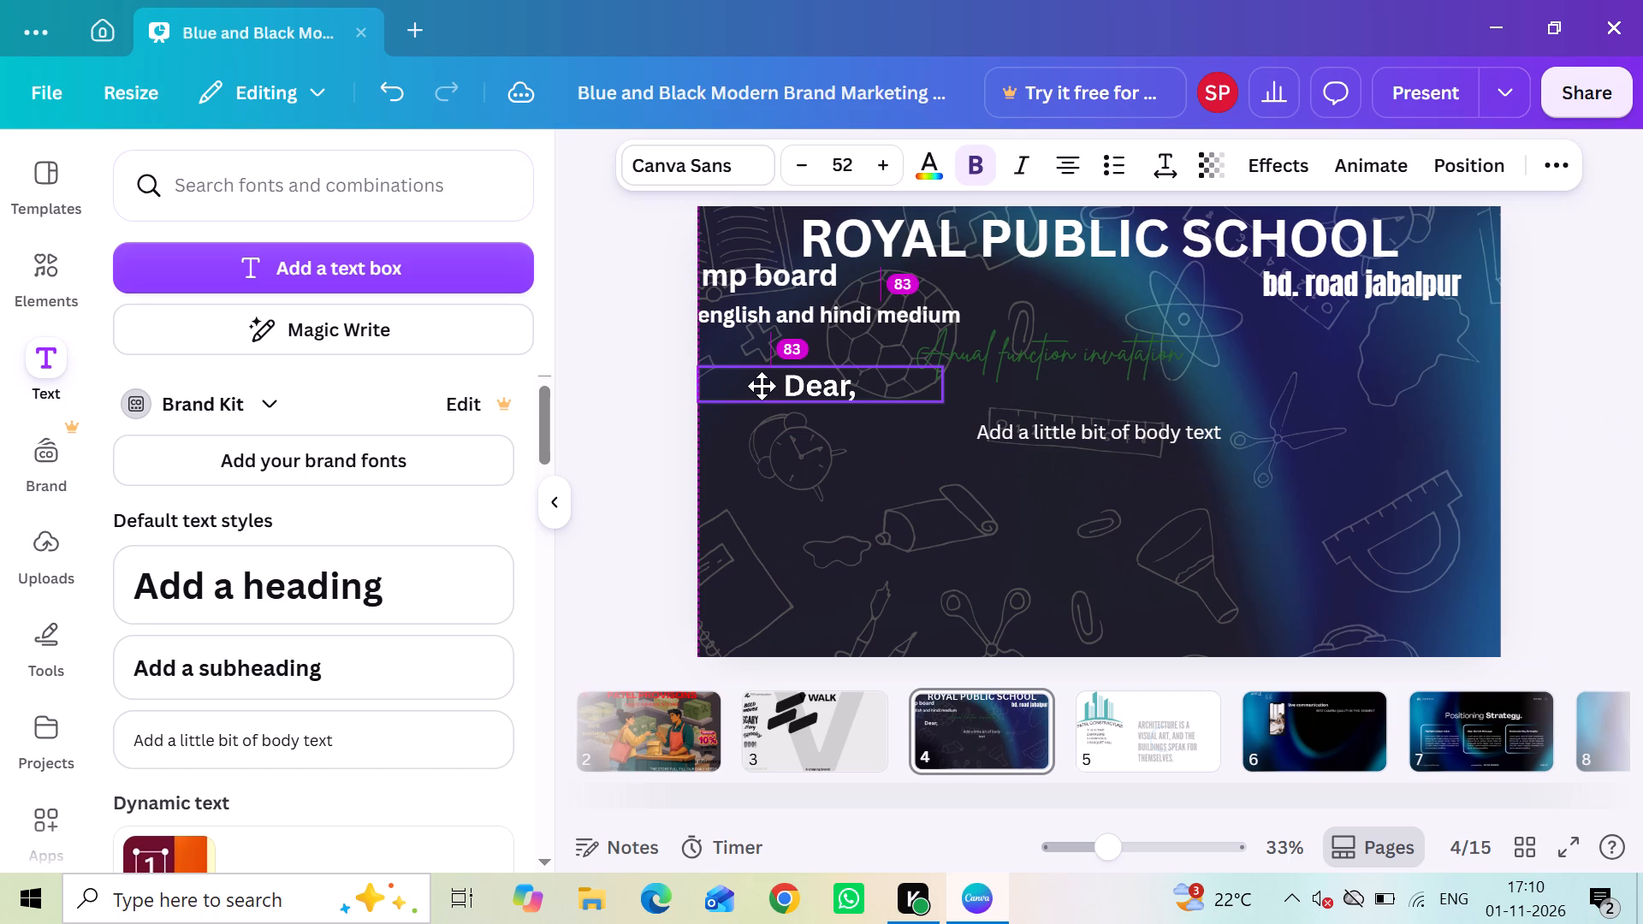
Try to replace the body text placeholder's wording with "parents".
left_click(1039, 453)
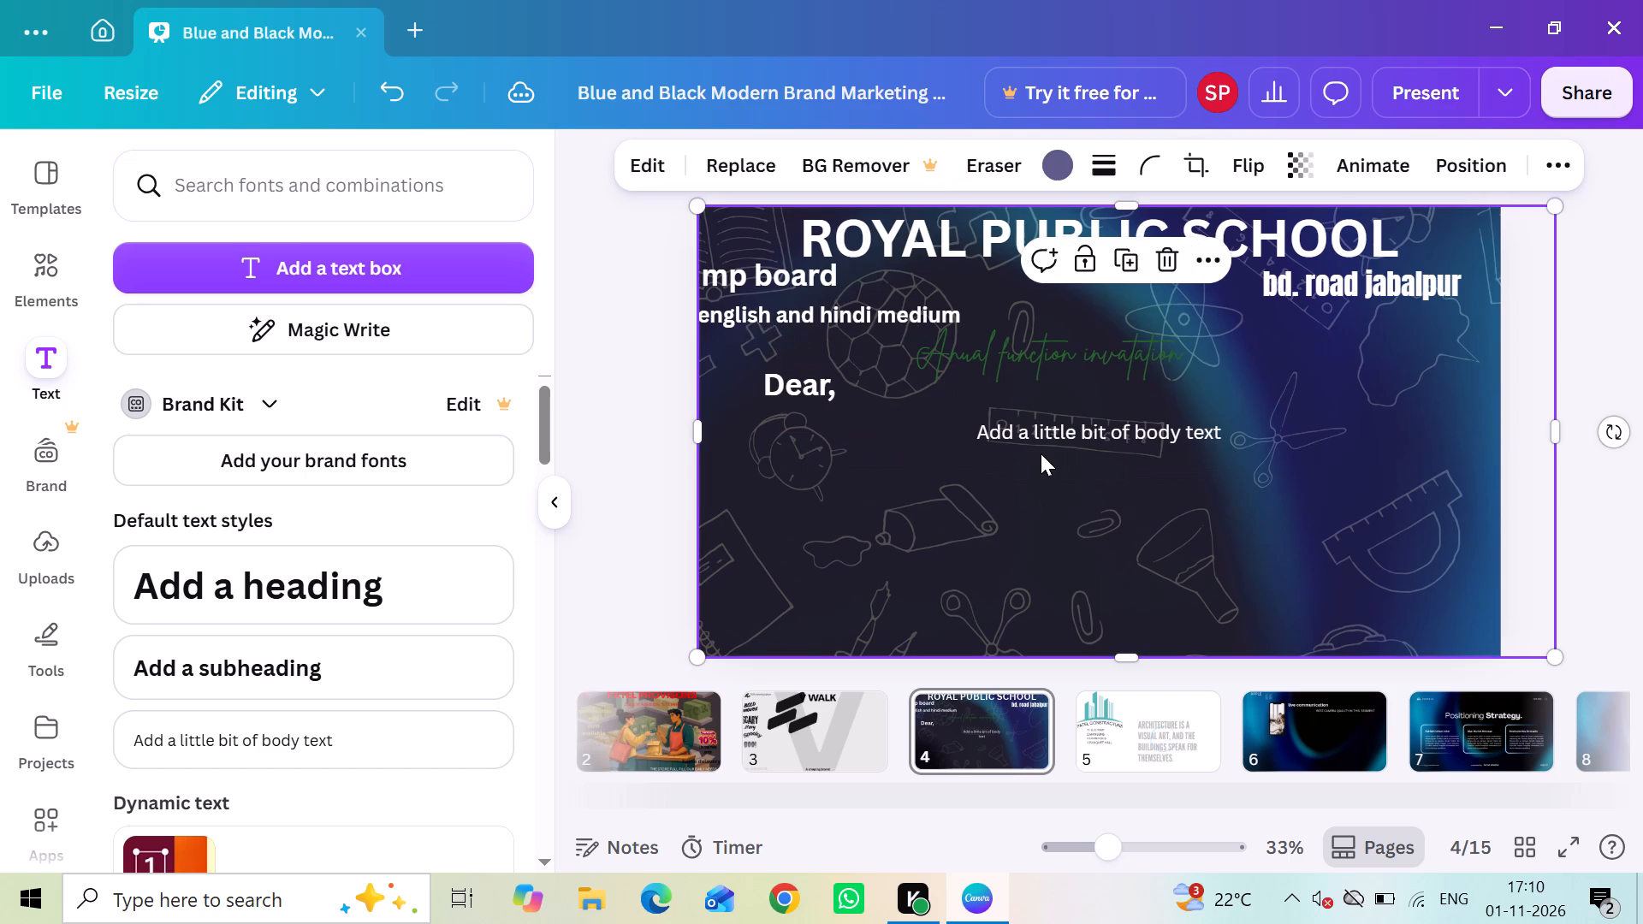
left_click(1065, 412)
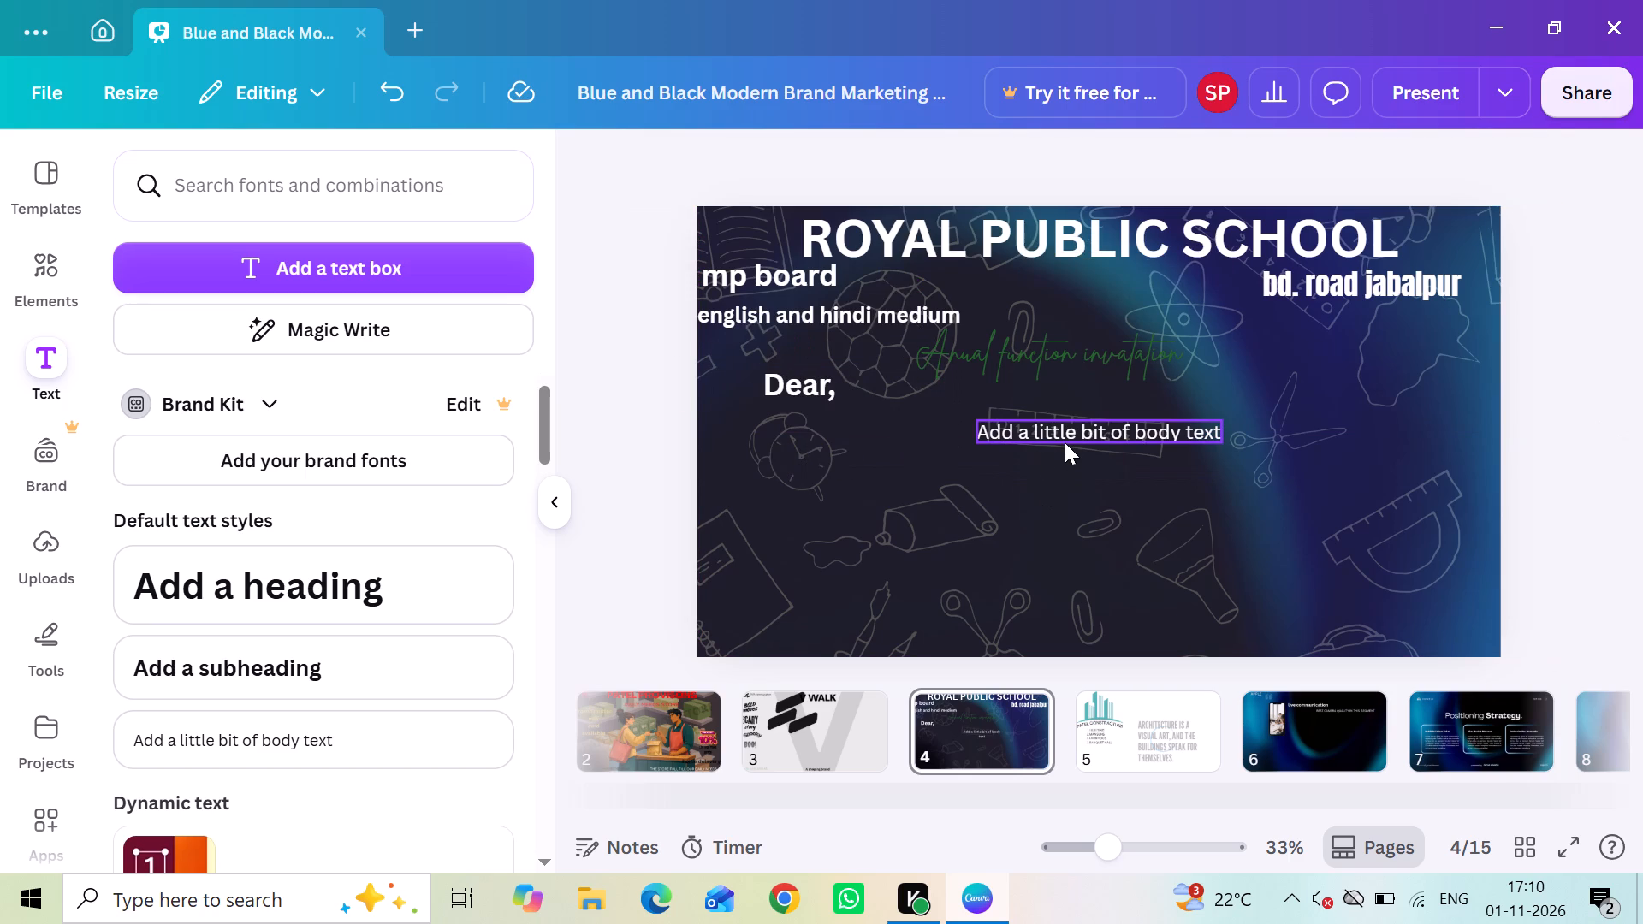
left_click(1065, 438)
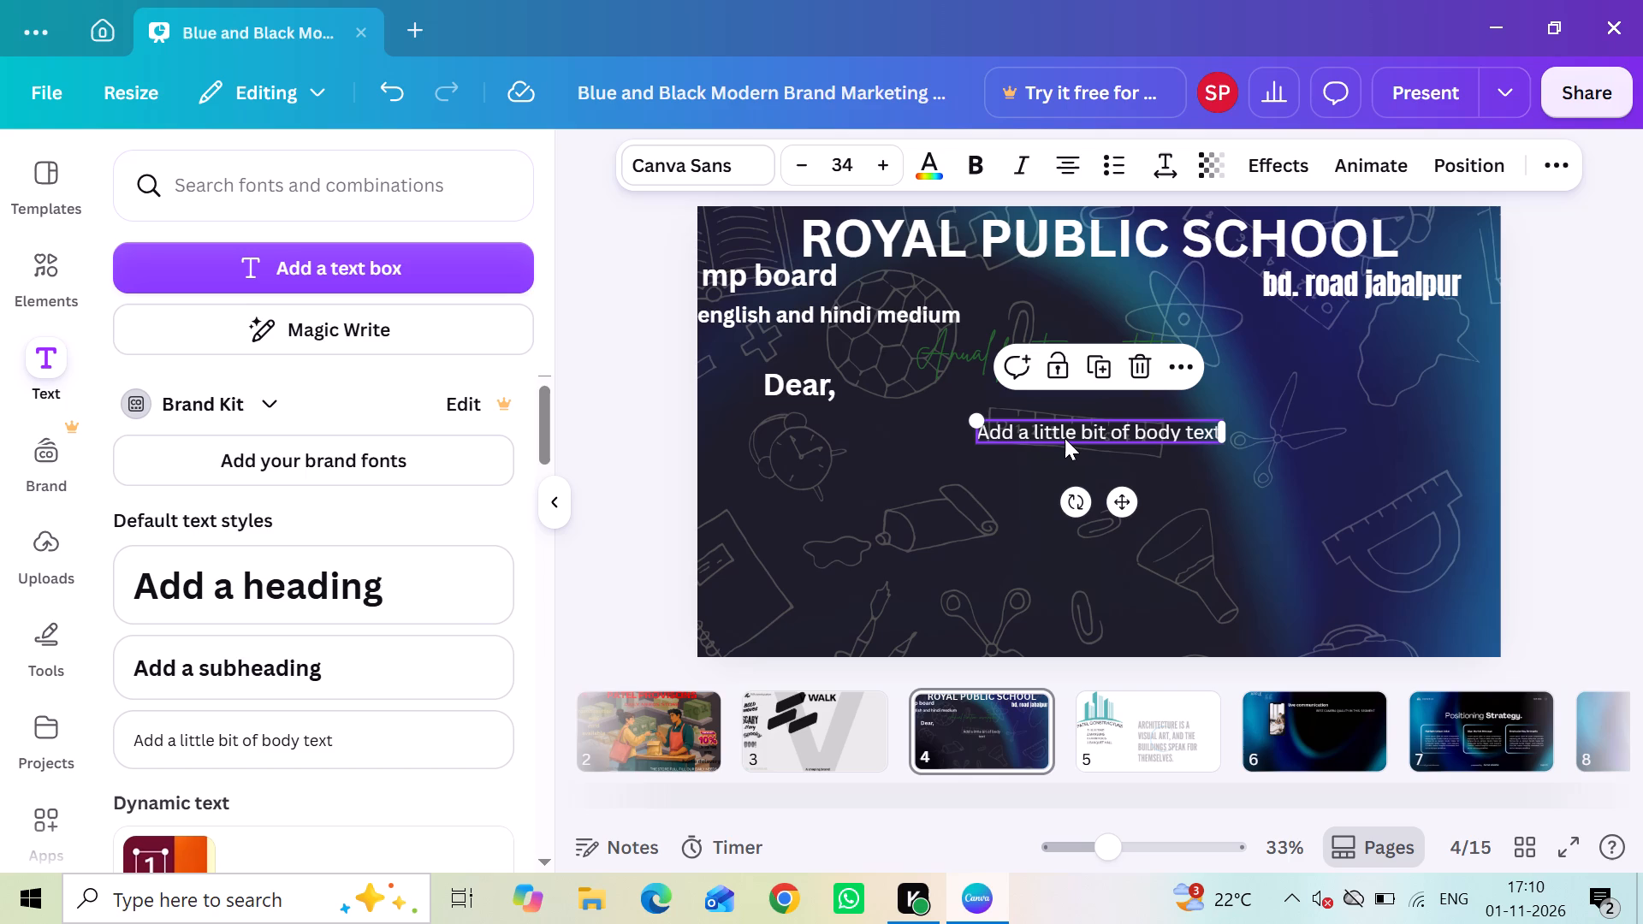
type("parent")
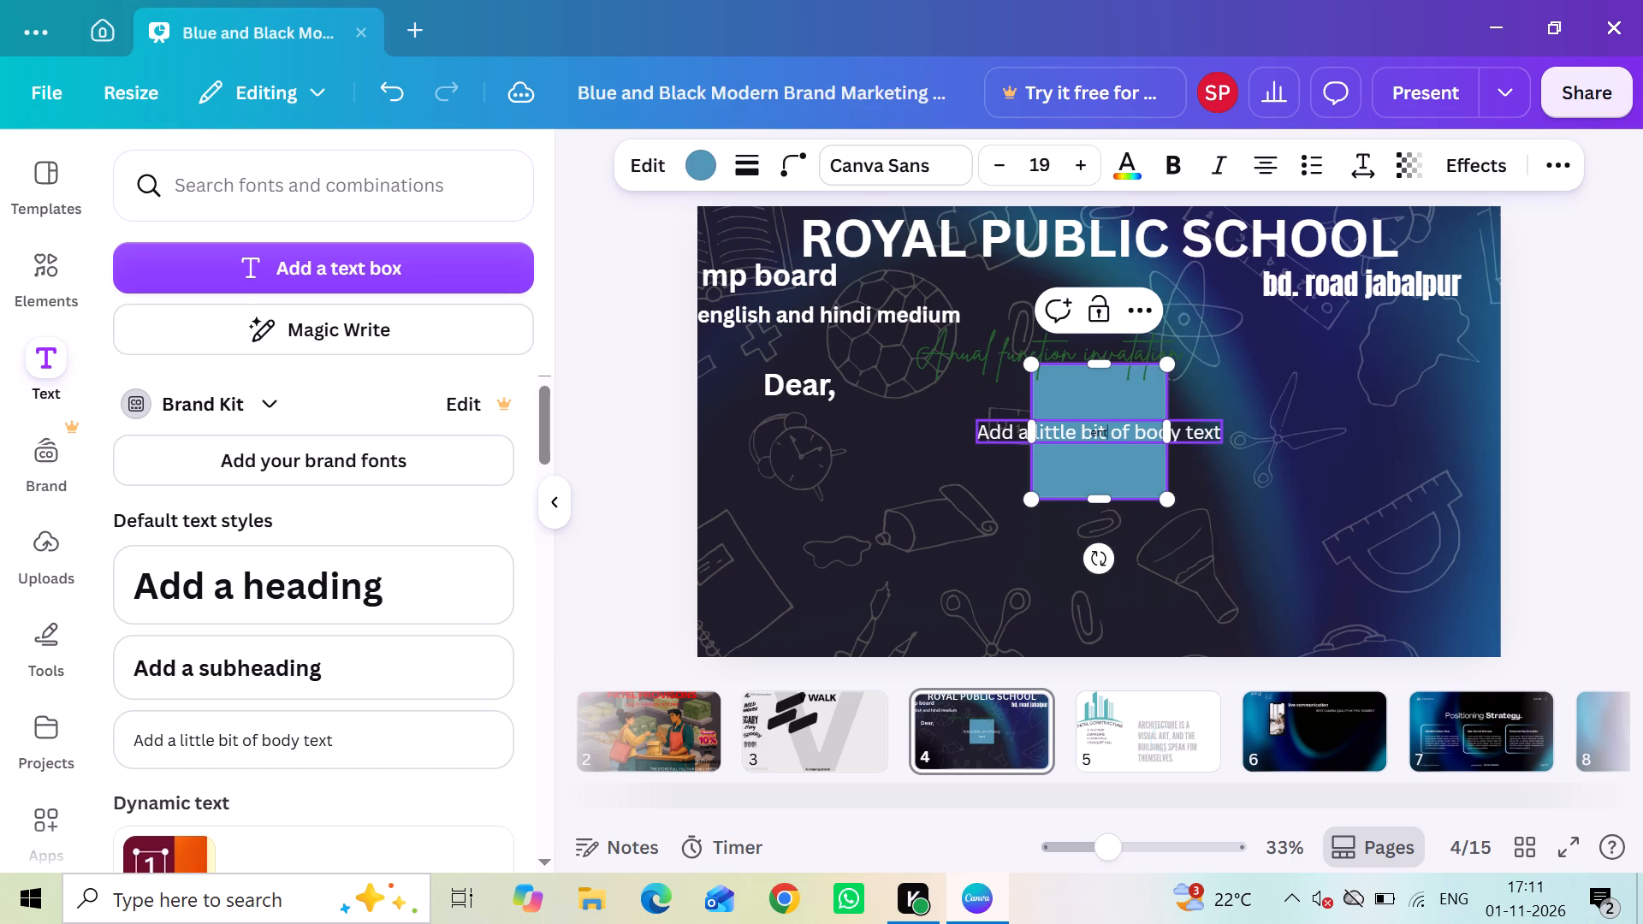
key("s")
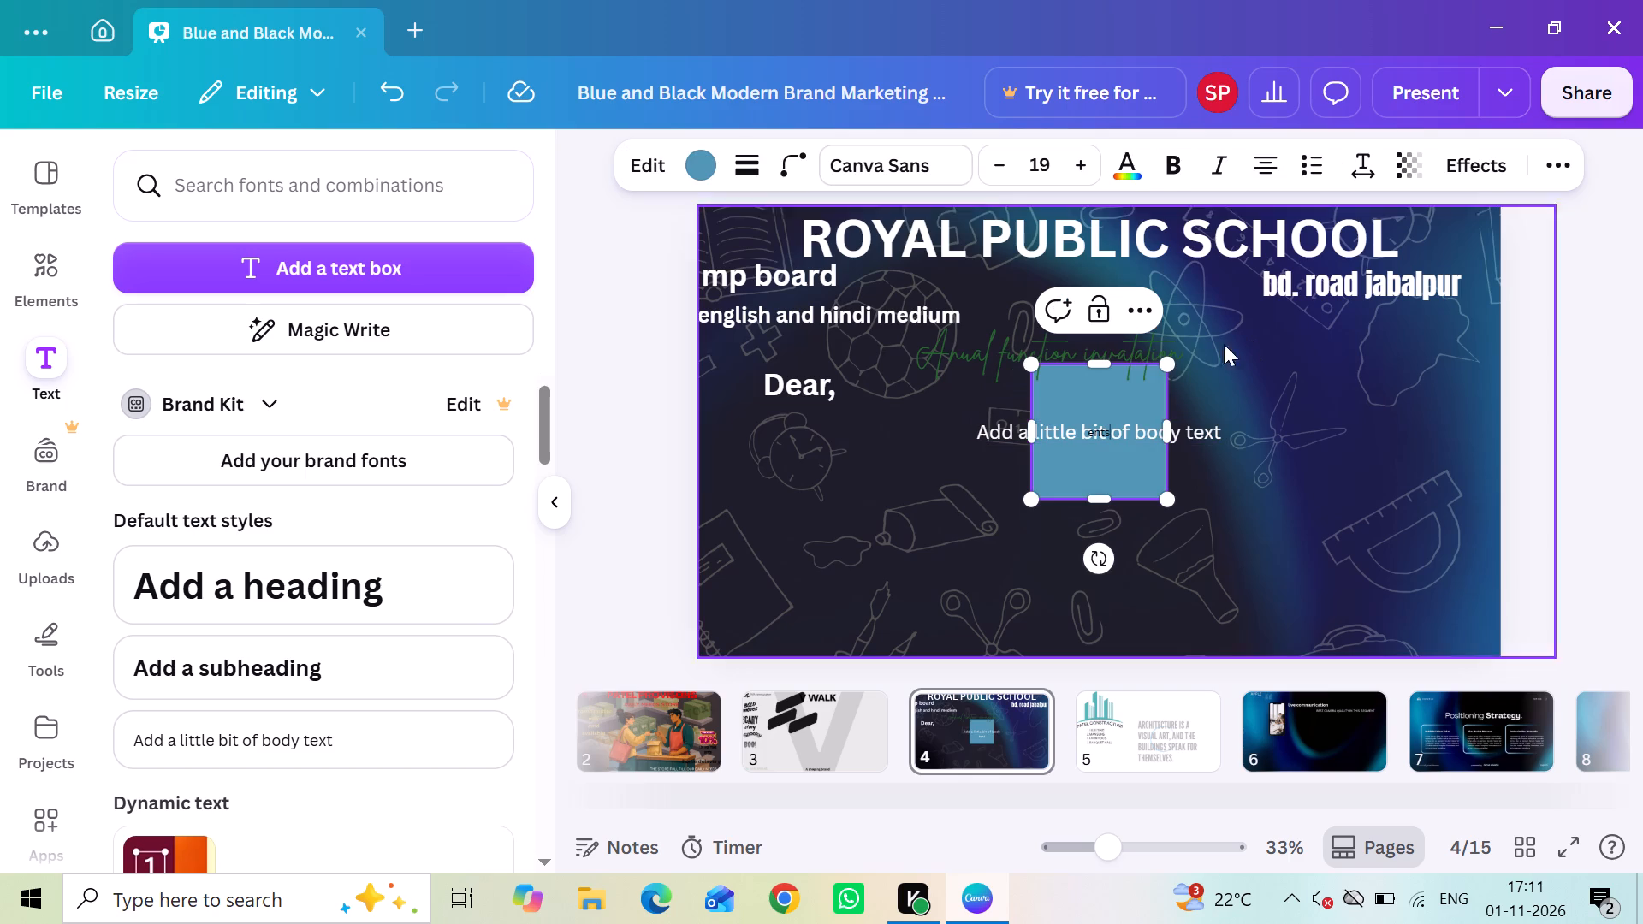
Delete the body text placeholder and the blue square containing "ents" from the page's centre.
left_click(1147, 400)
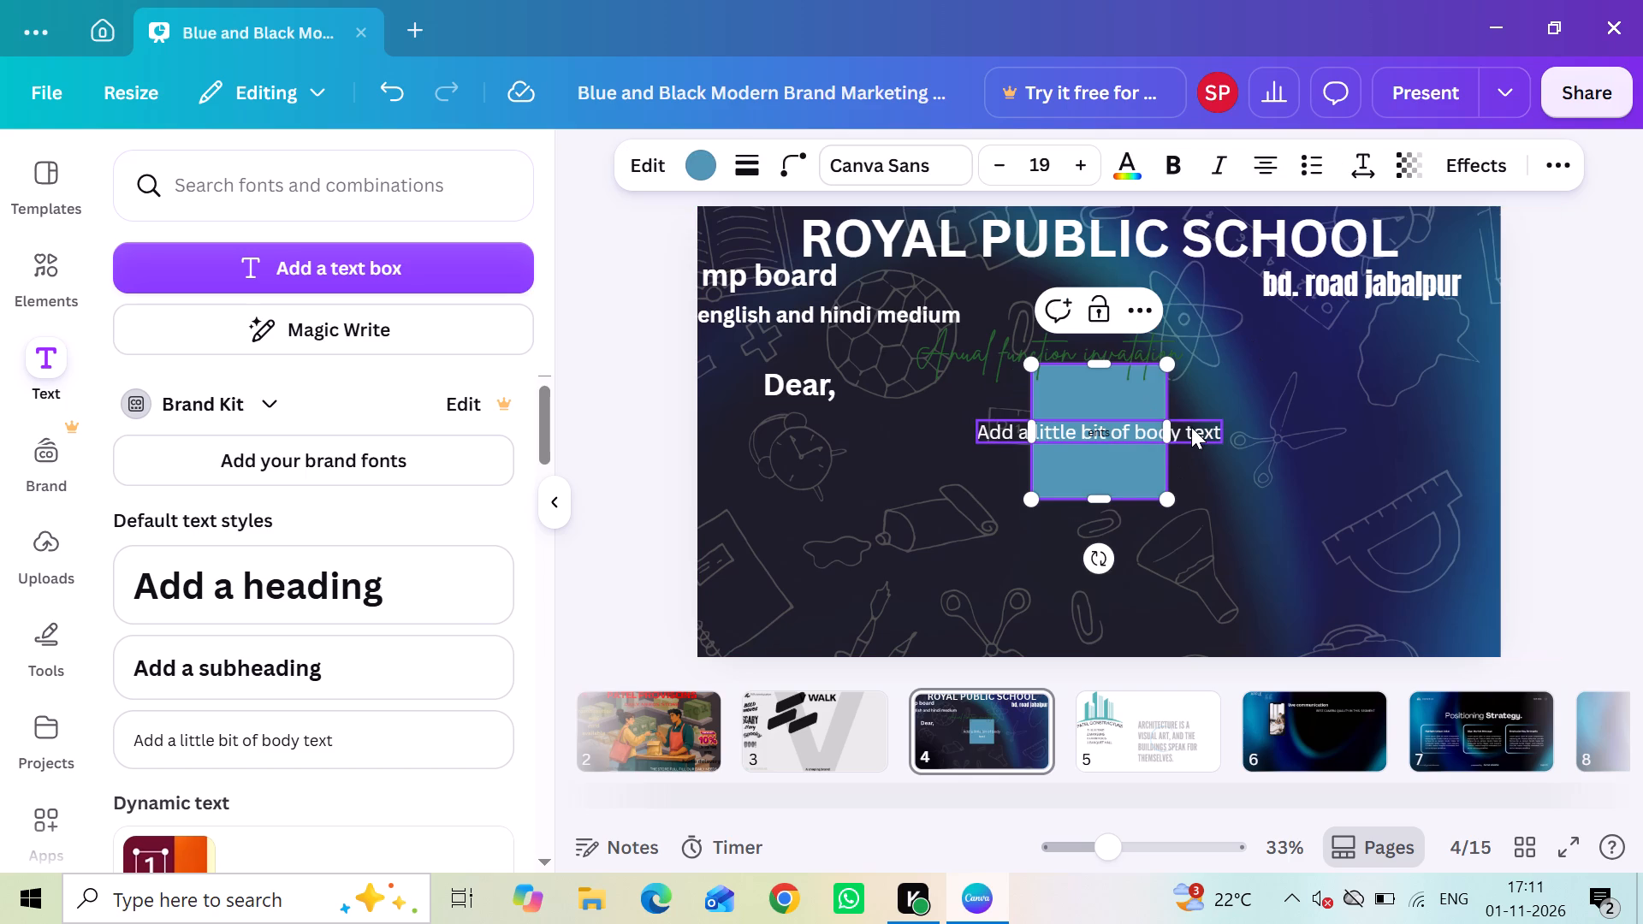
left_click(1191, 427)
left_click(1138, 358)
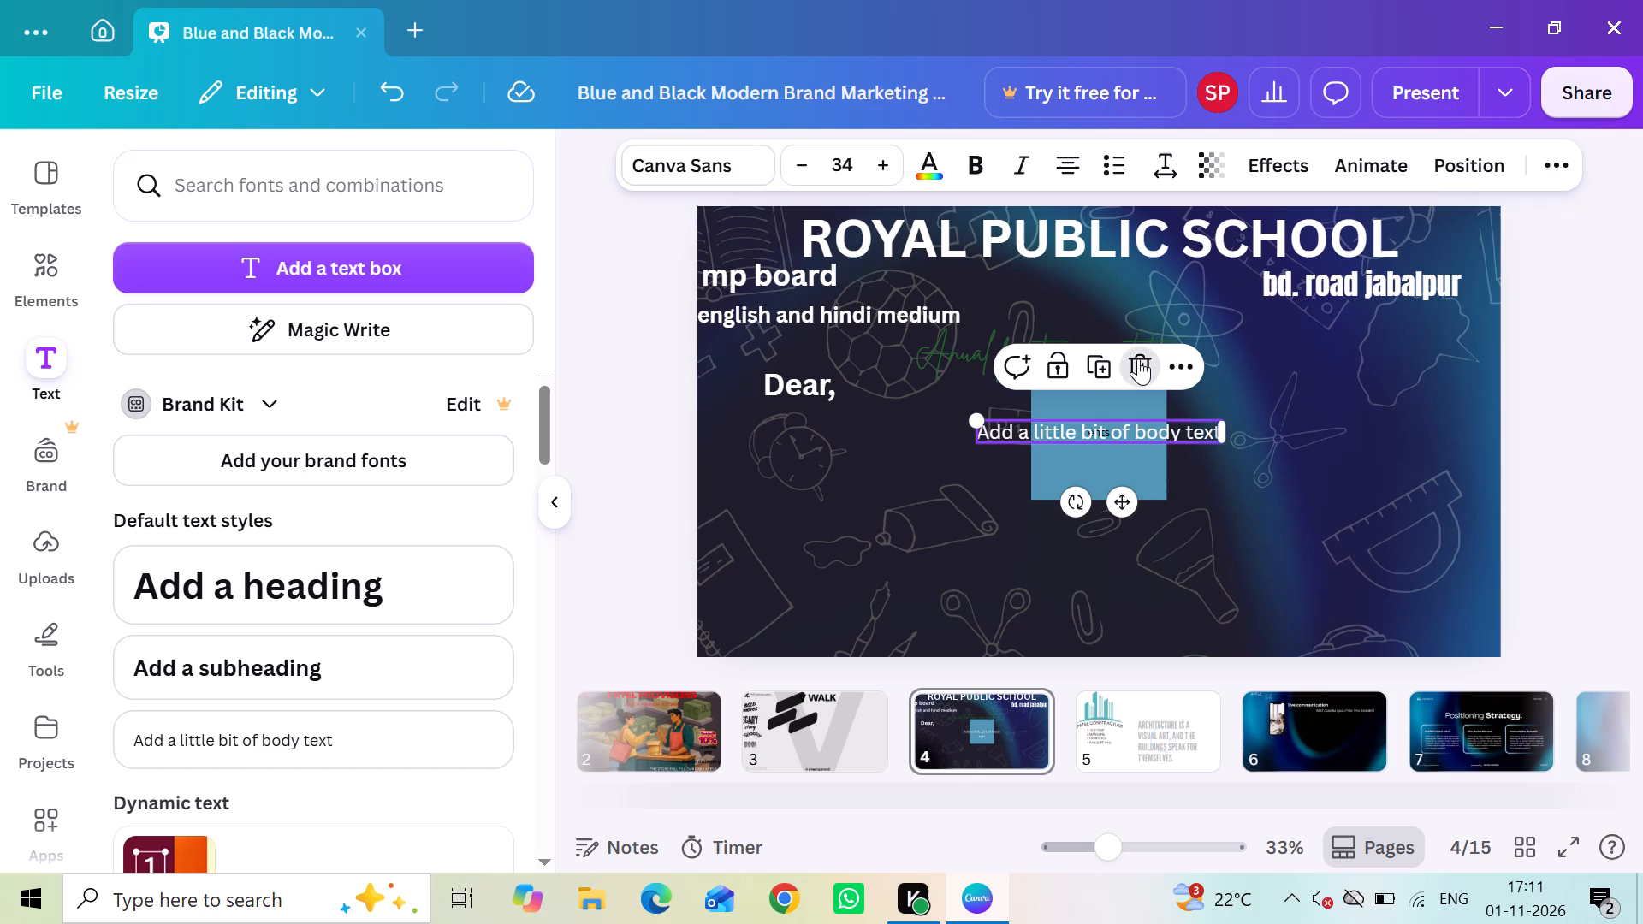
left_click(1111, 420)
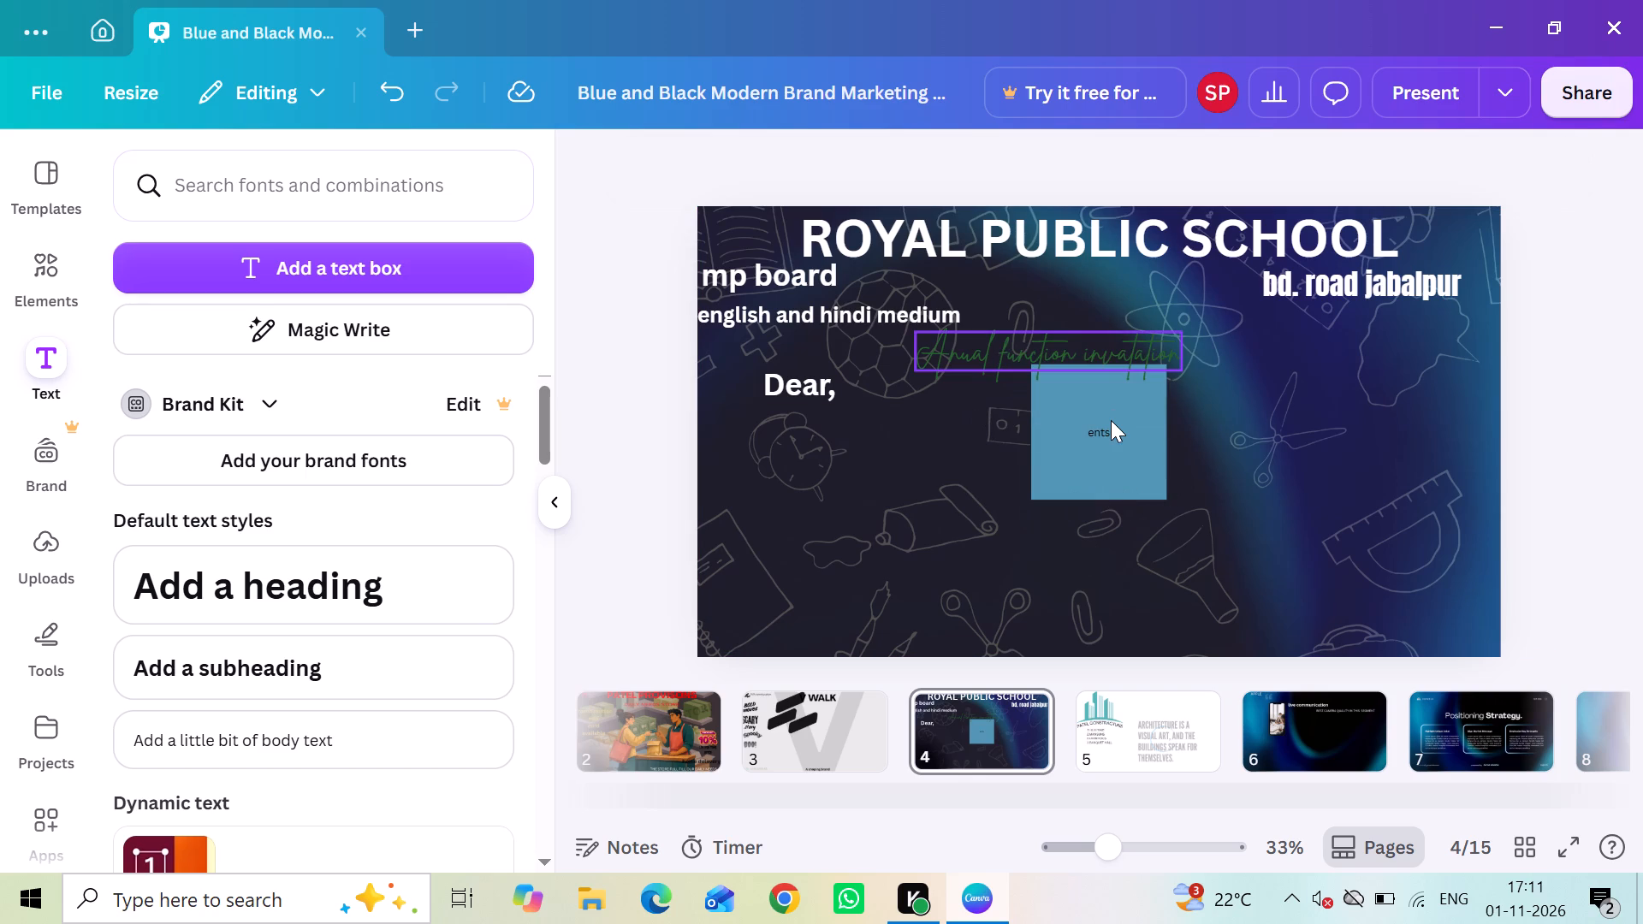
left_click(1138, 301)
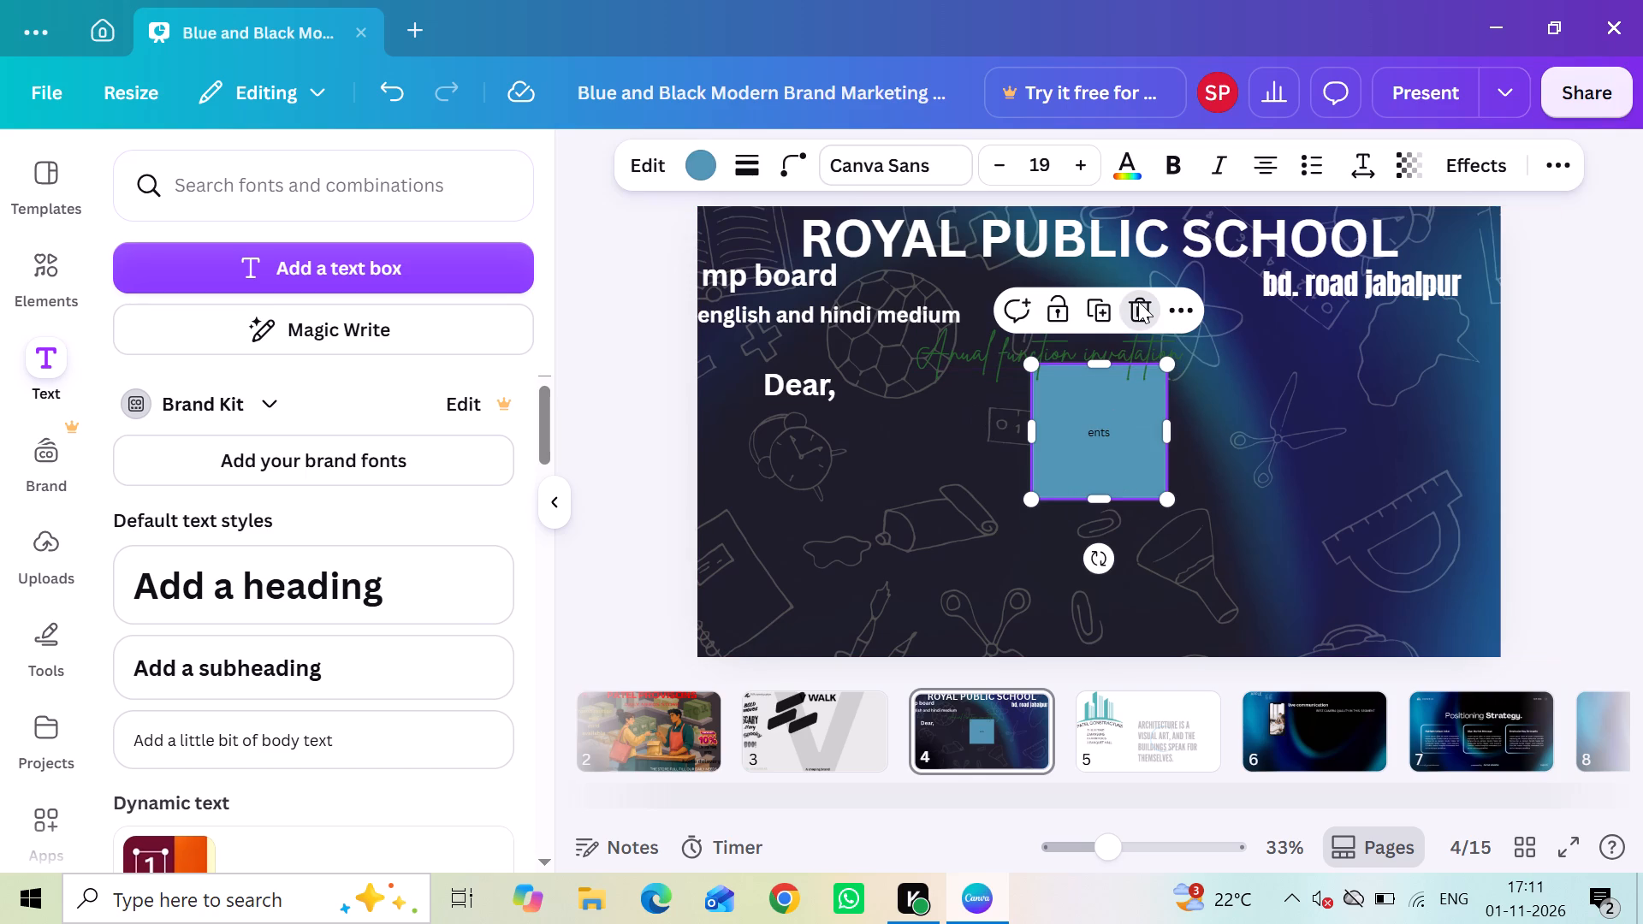
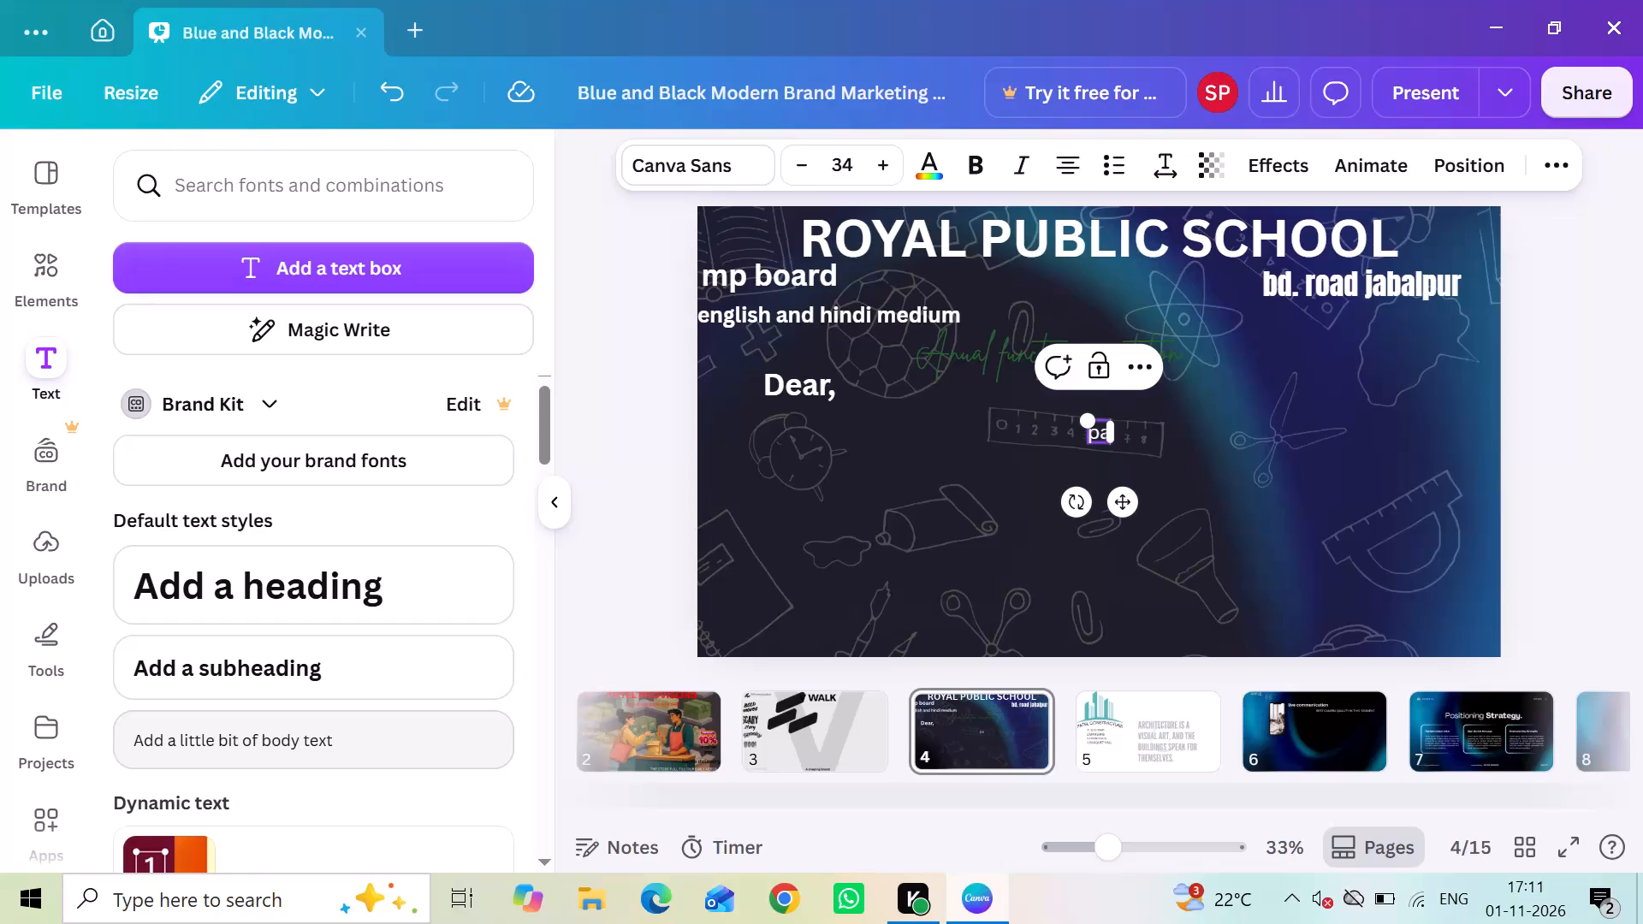
Complete the new body text below "Dear," so it reads "parents school will be selabratins".
type("ntd")
key("BackSpace")
type("s")
key("space")
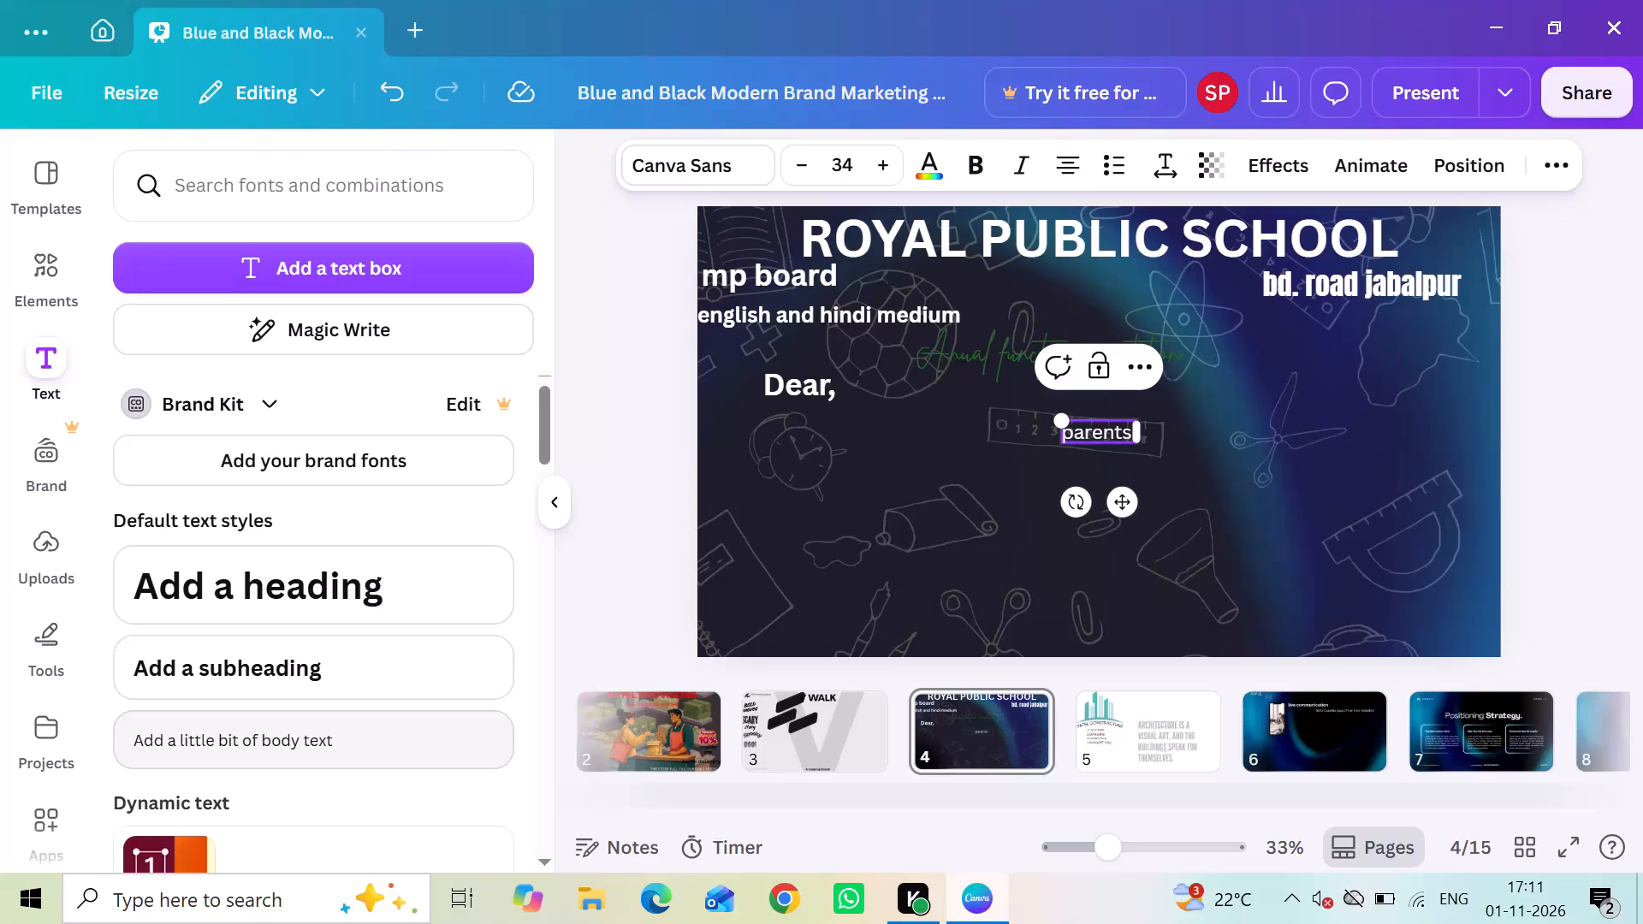
key("space")
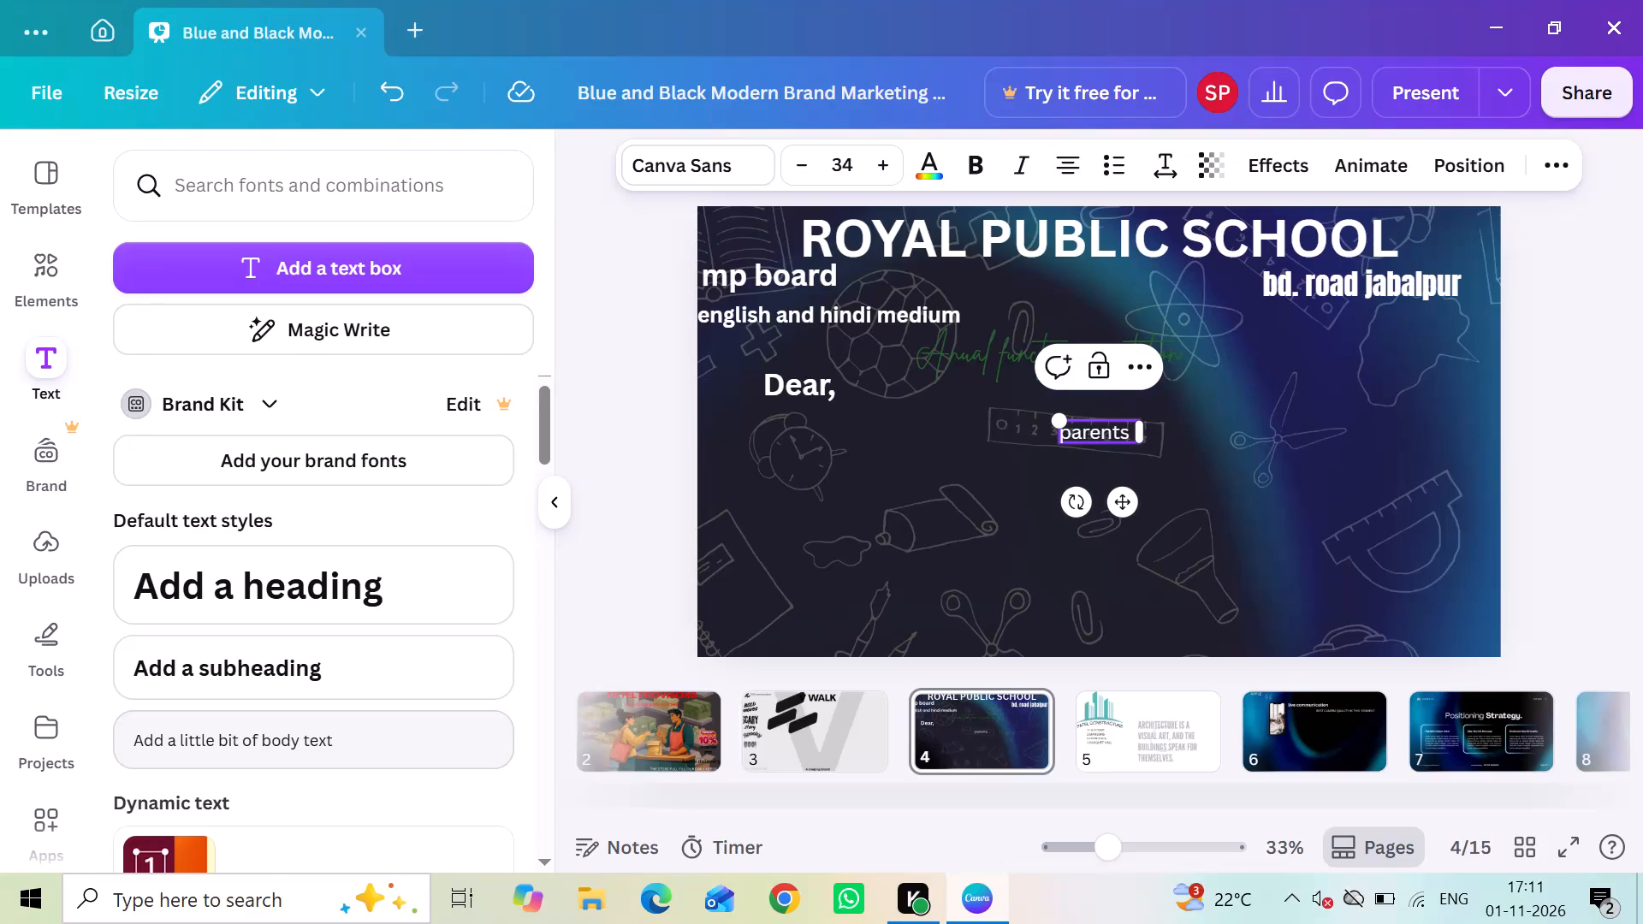
key("s")
type("chool")
key("space")
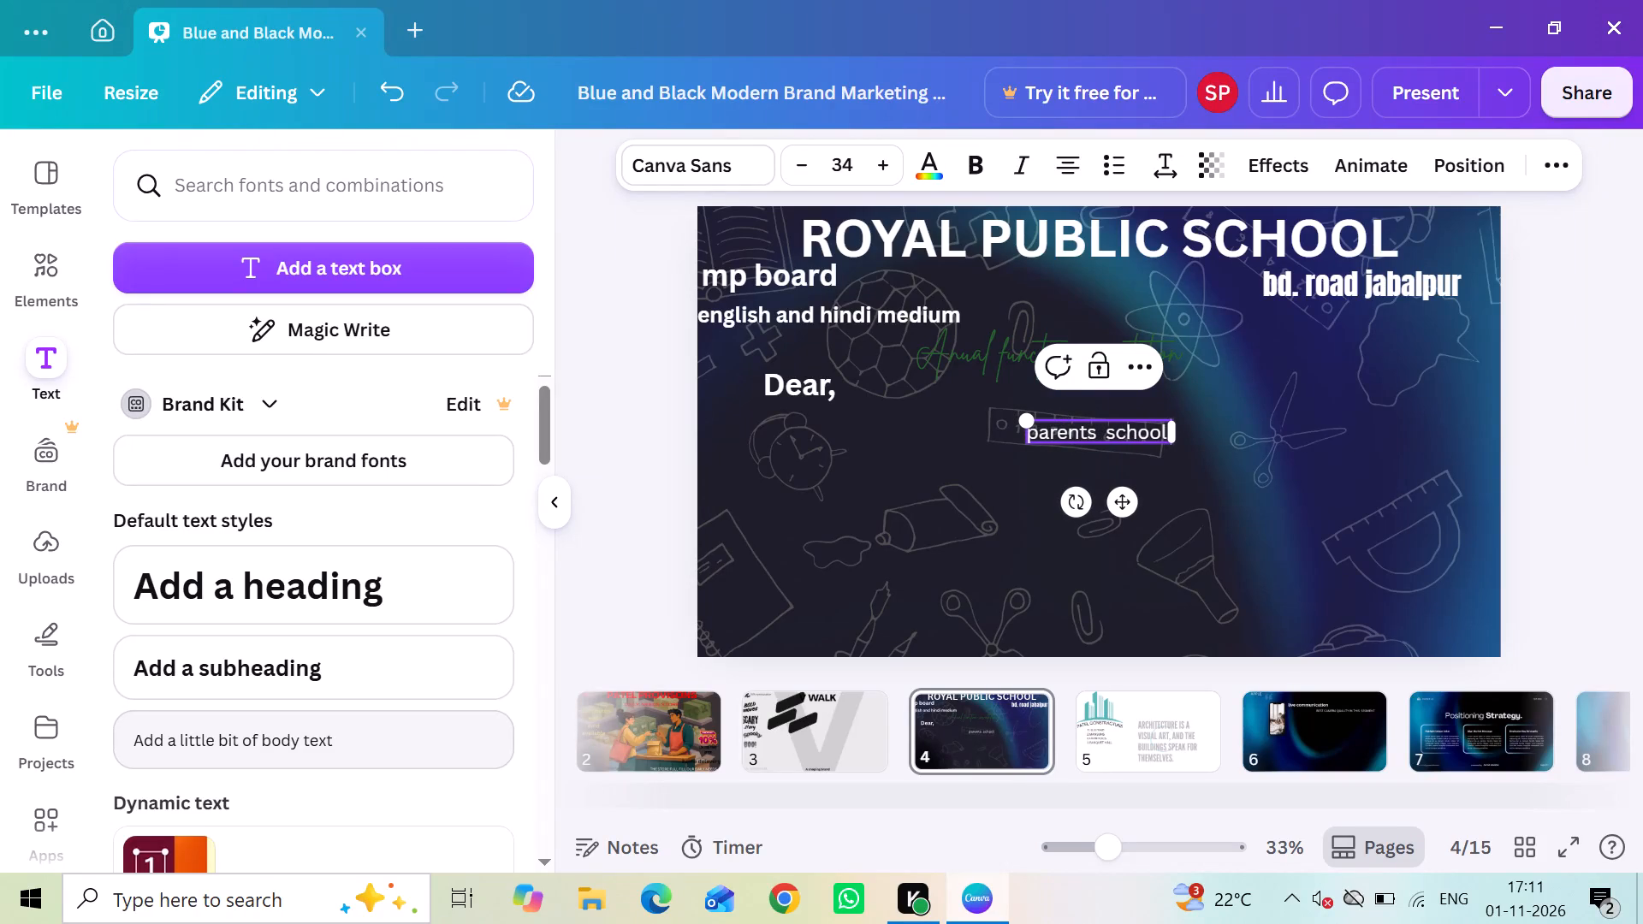
type("wi")
type("ll")
key("space")
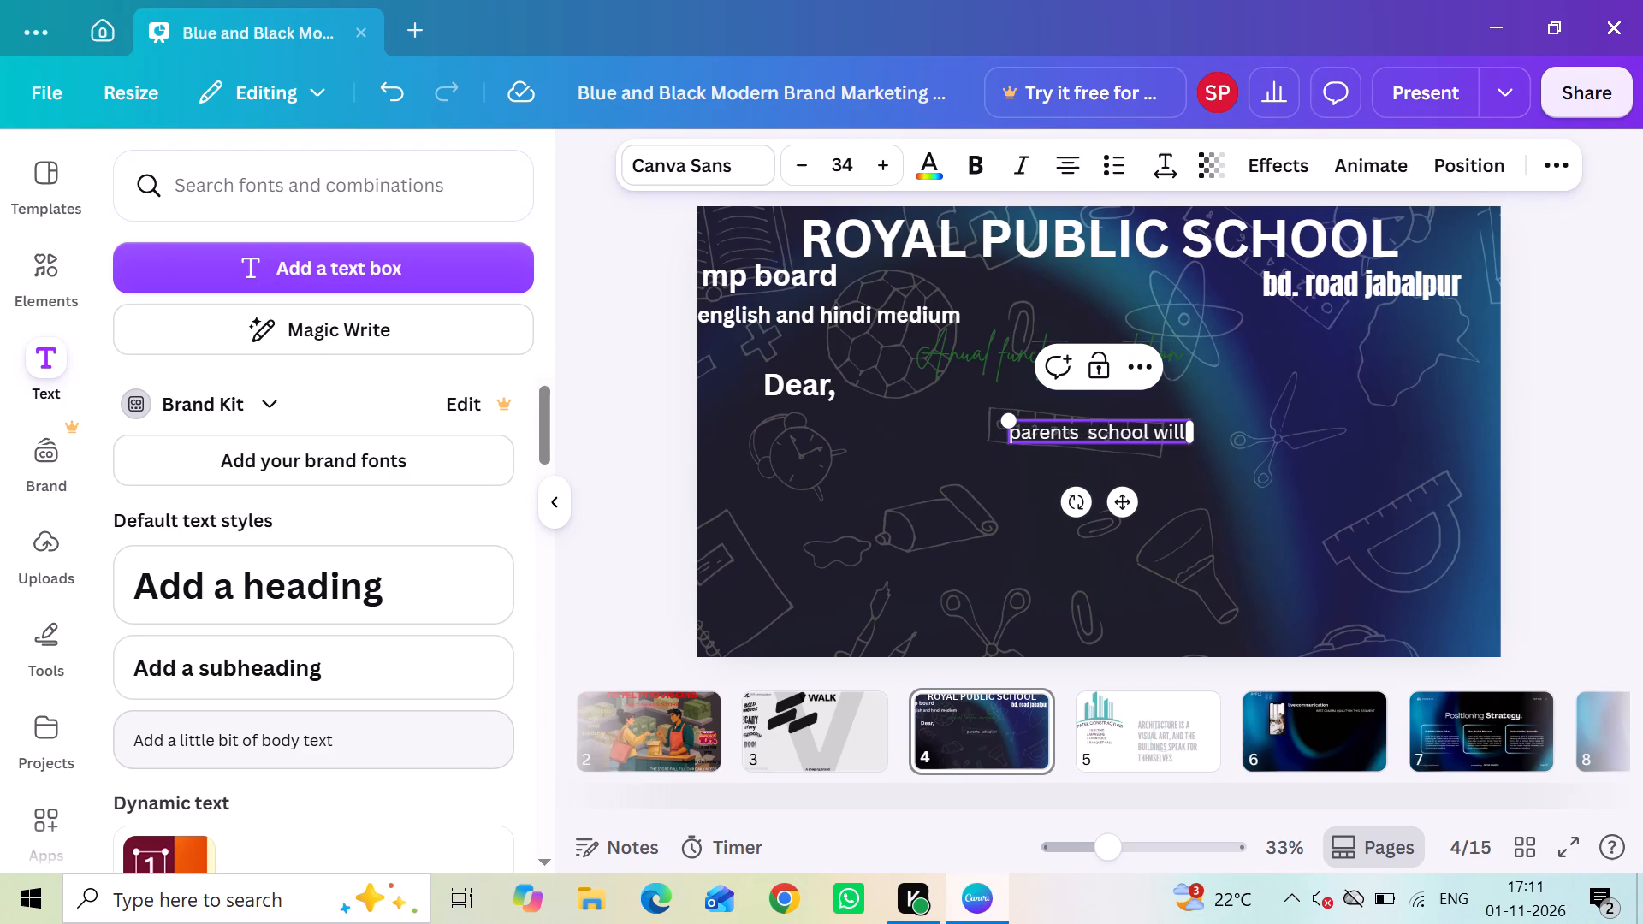
type("be se")
key("l")
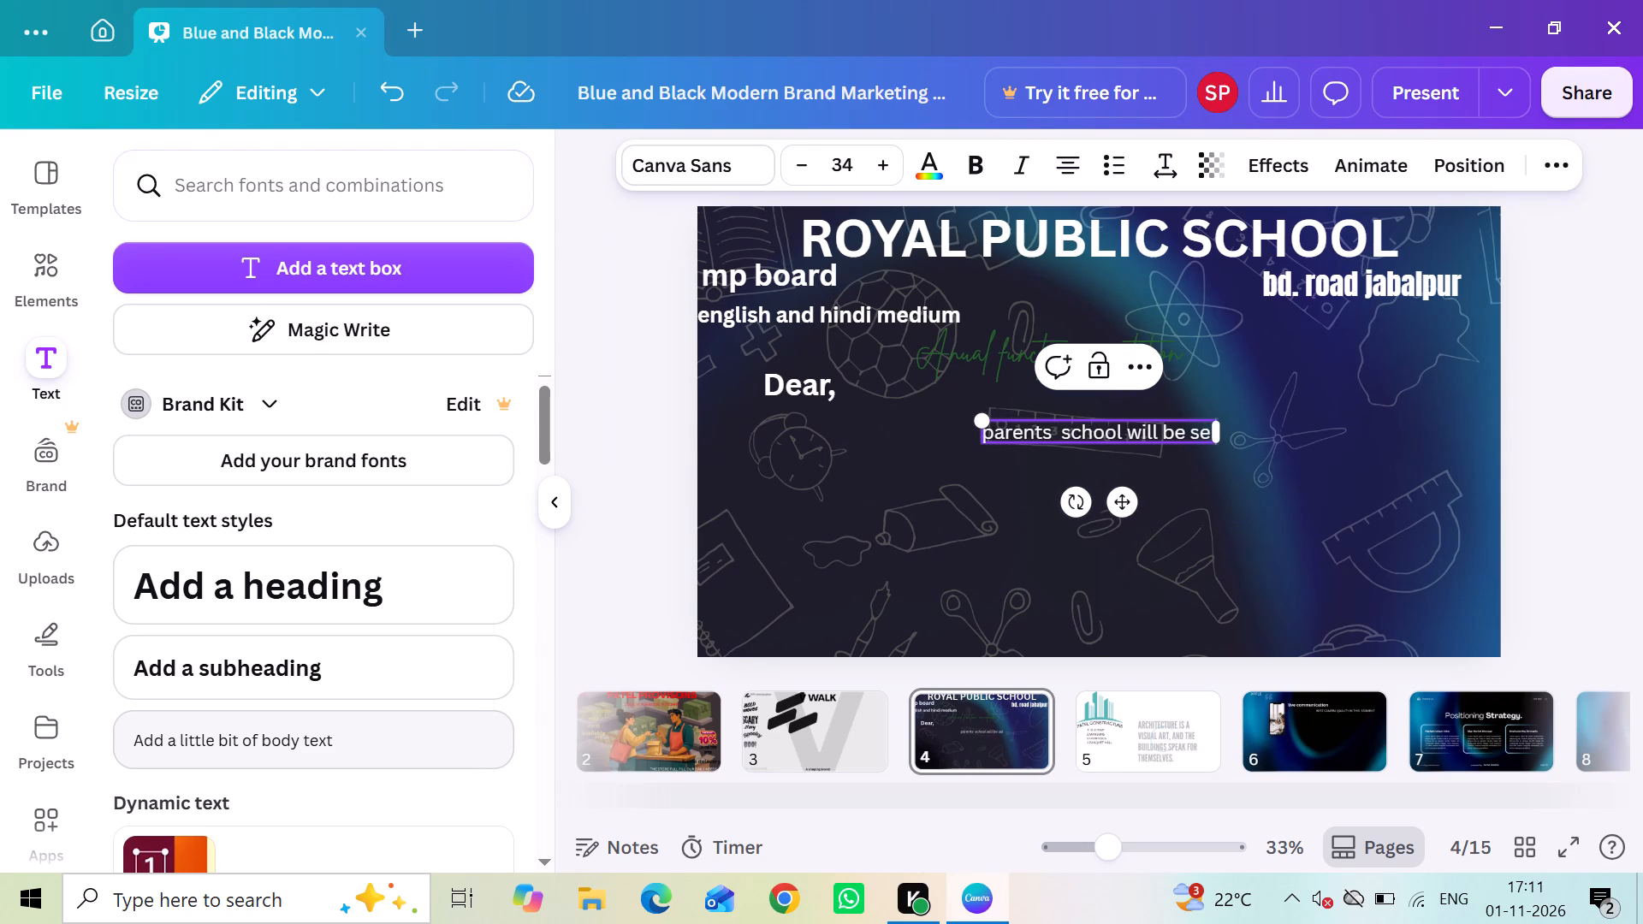
key("a")
type("bratin")
type("s")
key("space")
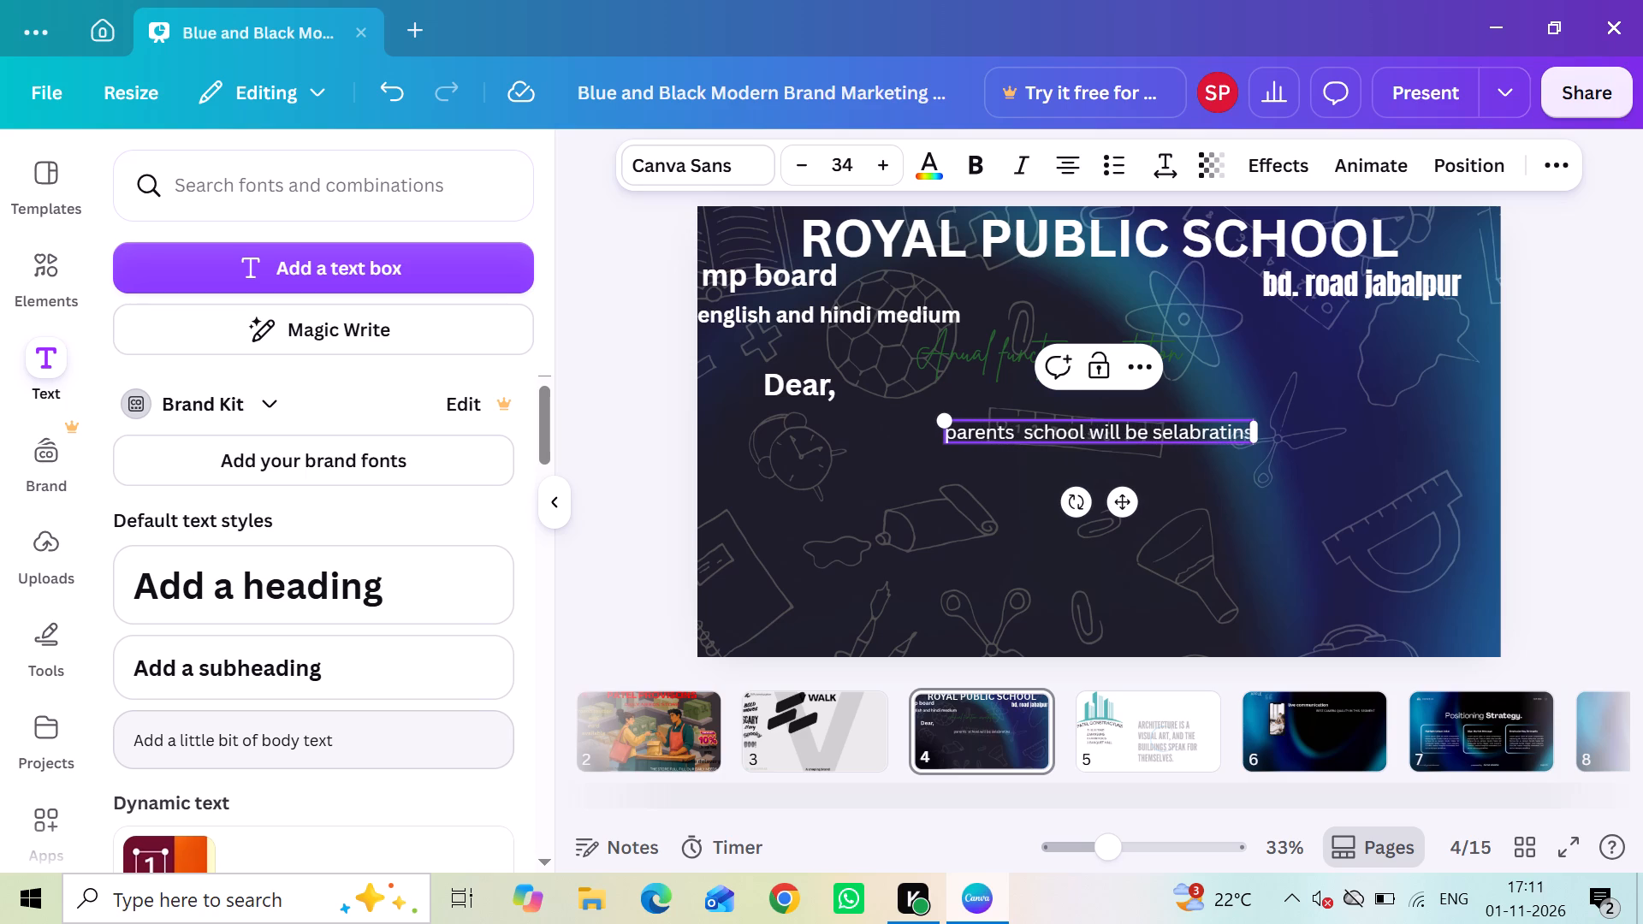
Continue the body text sentence with "our anual functian to invaited".
type("our")
key("space")
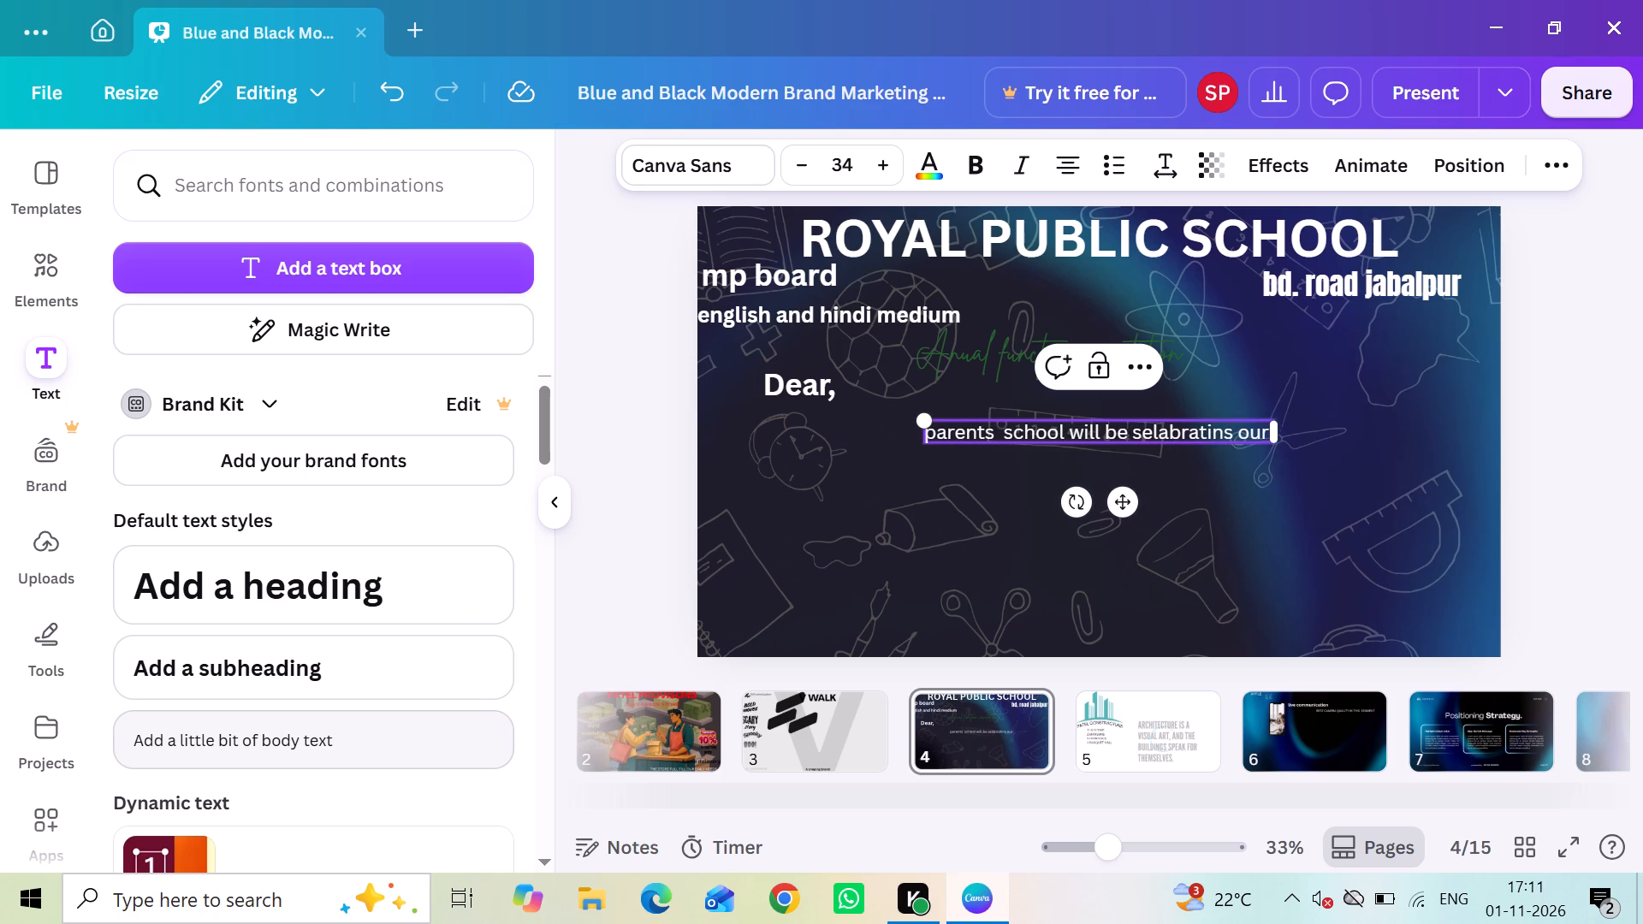
key("a")
type("nual")
key("space")
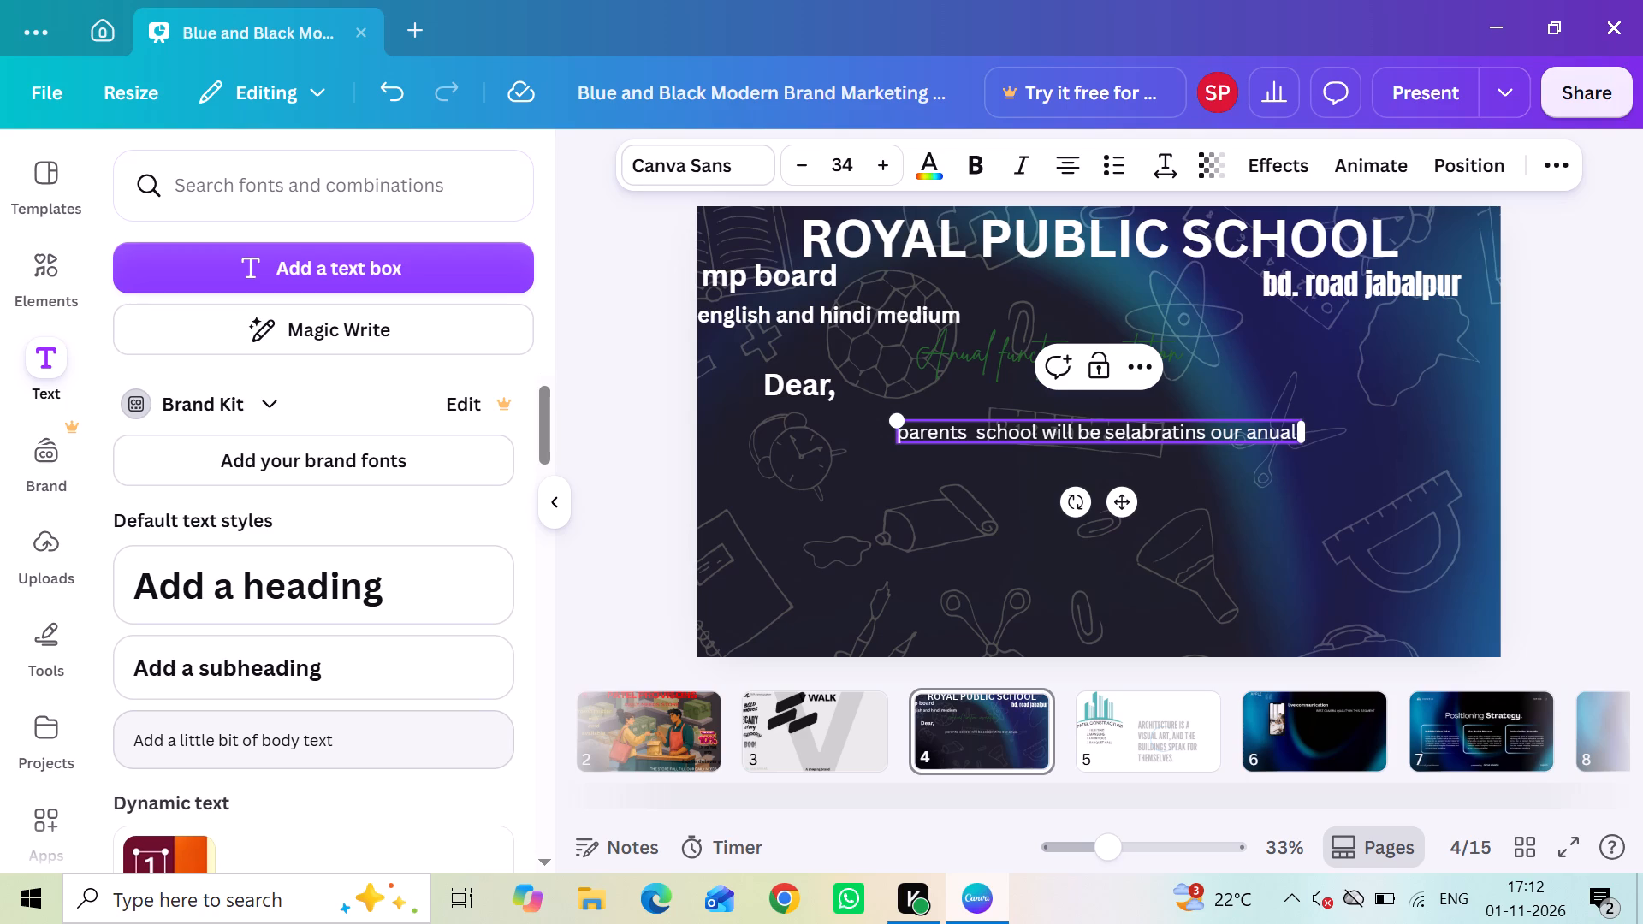
type("functian")
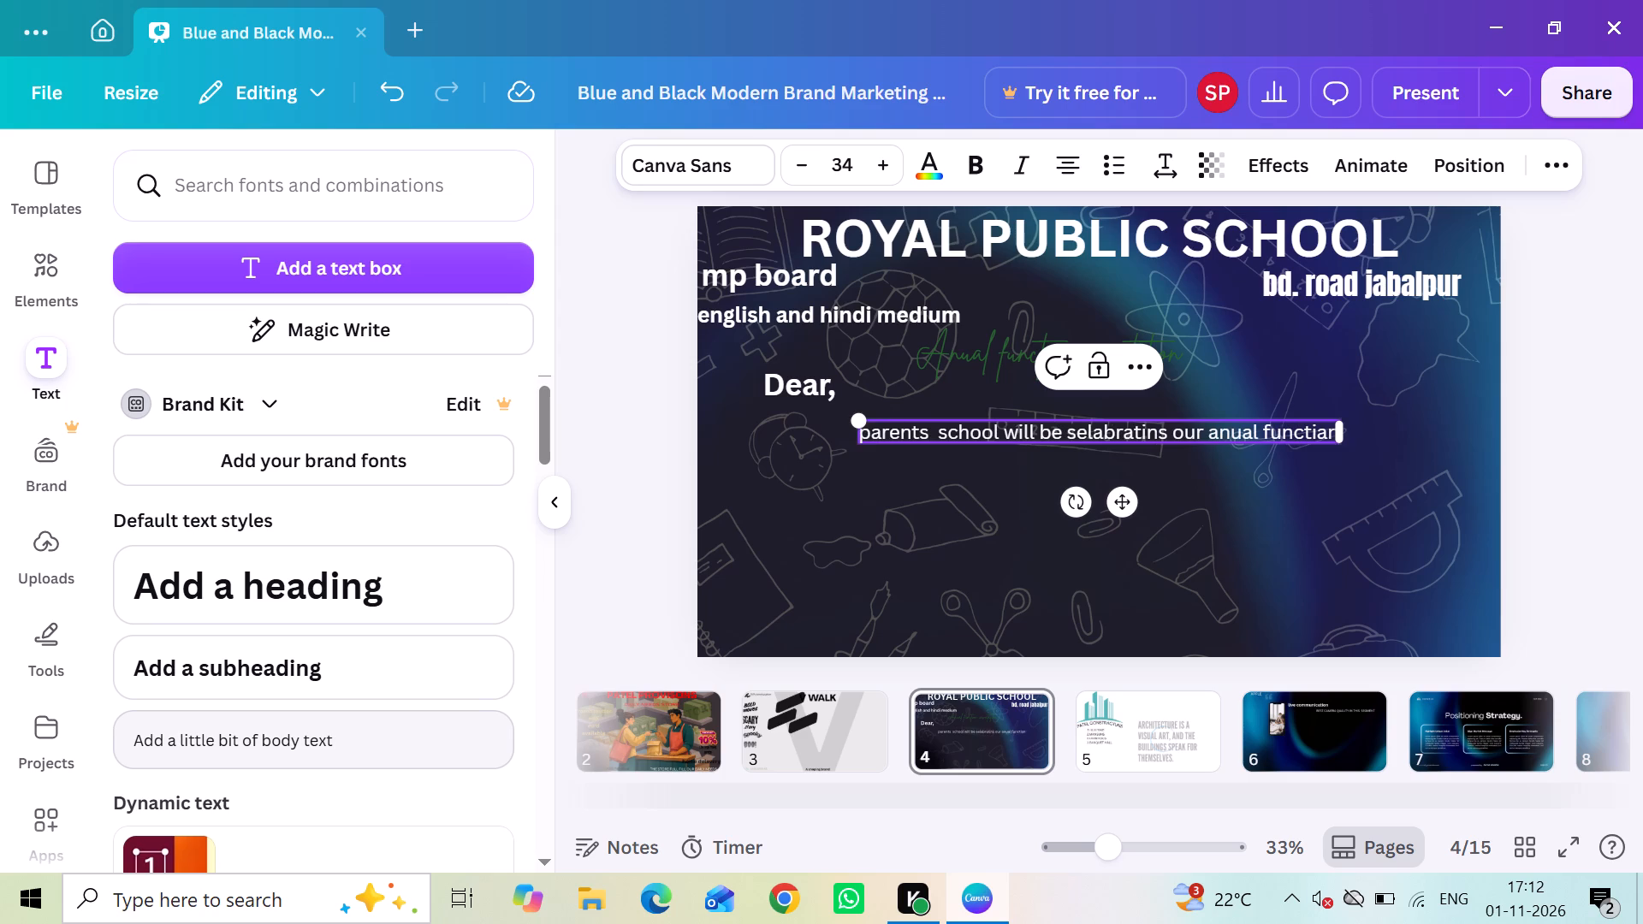
type("to")
key("BackSpace")
key("BackSpace")
key("space")
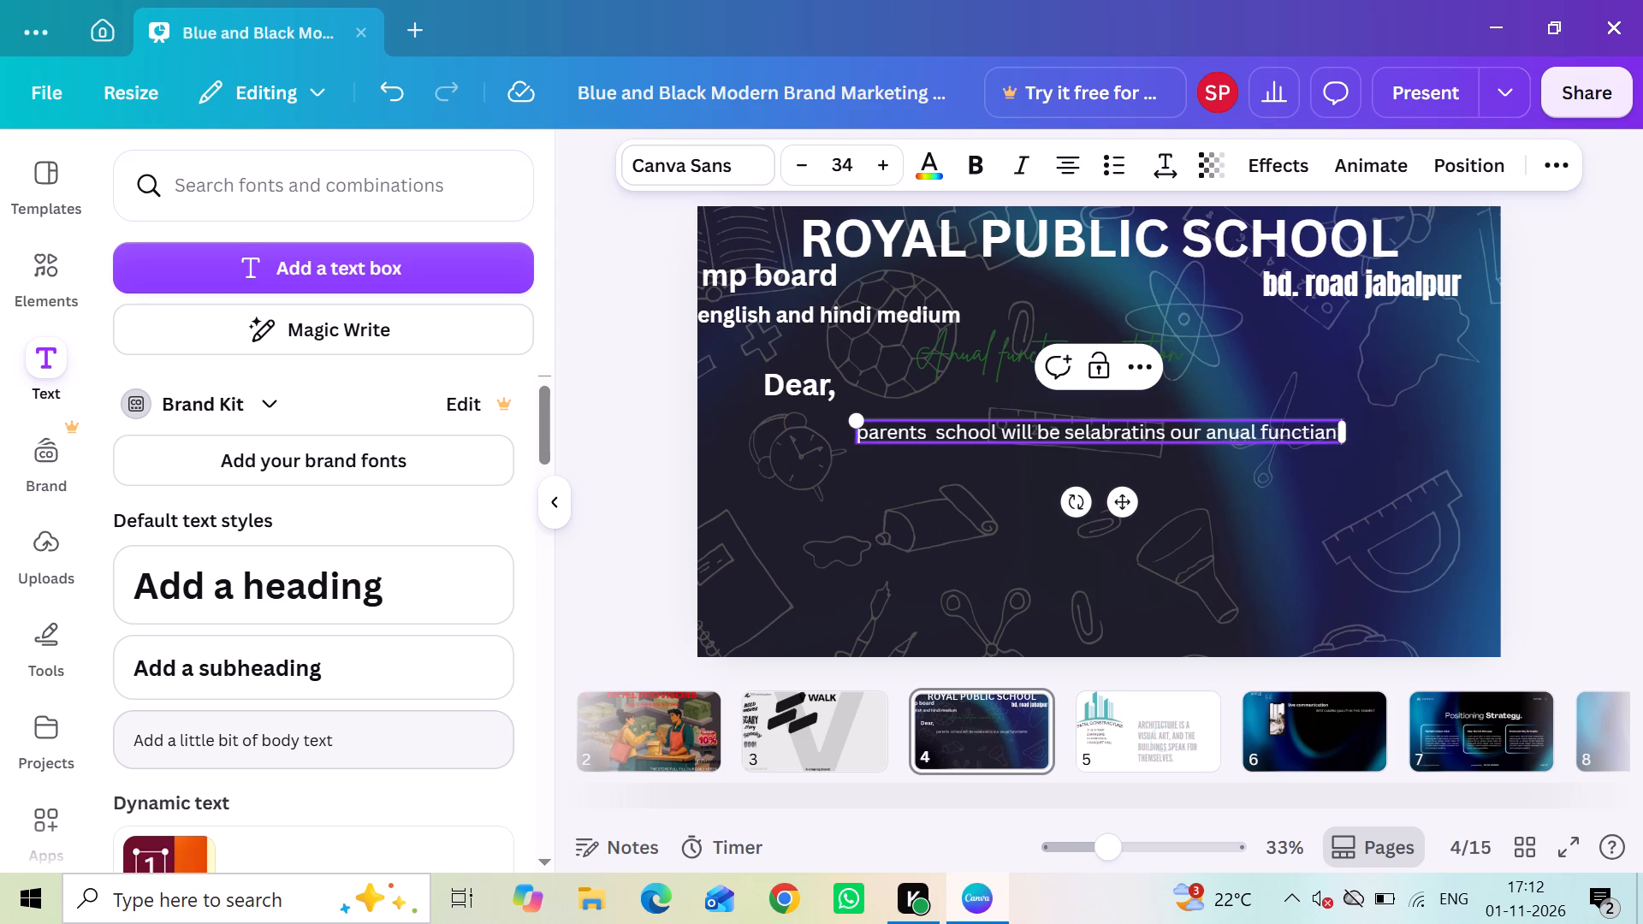
type("to")
key("space")
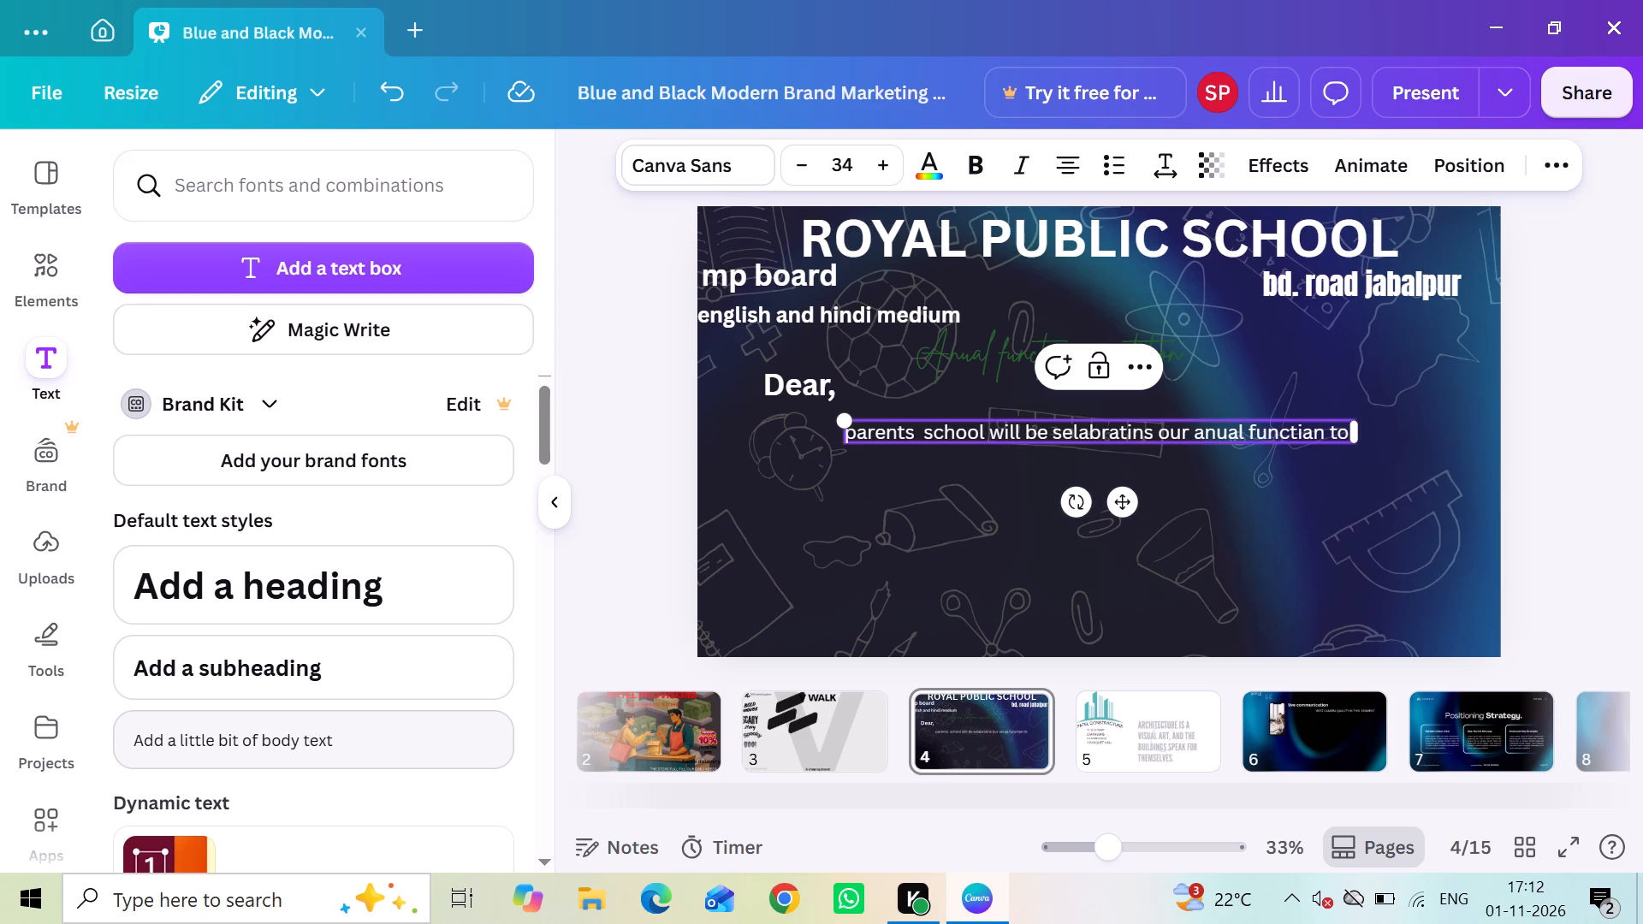
key("i")
key("n")
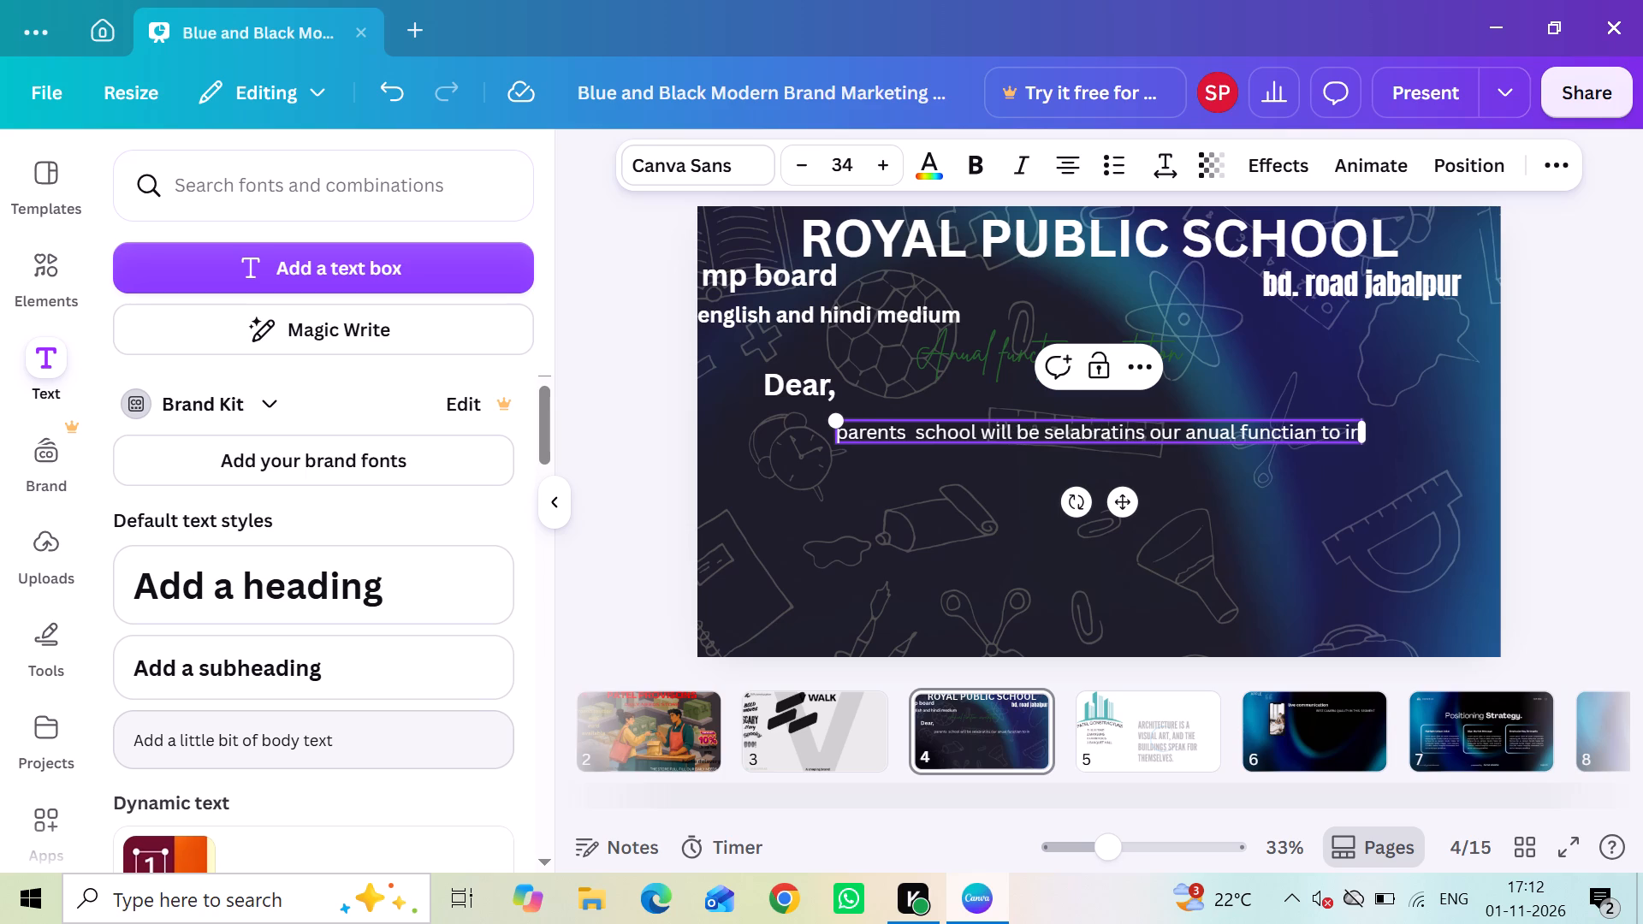
type("vaite")
type("d")
key("space")
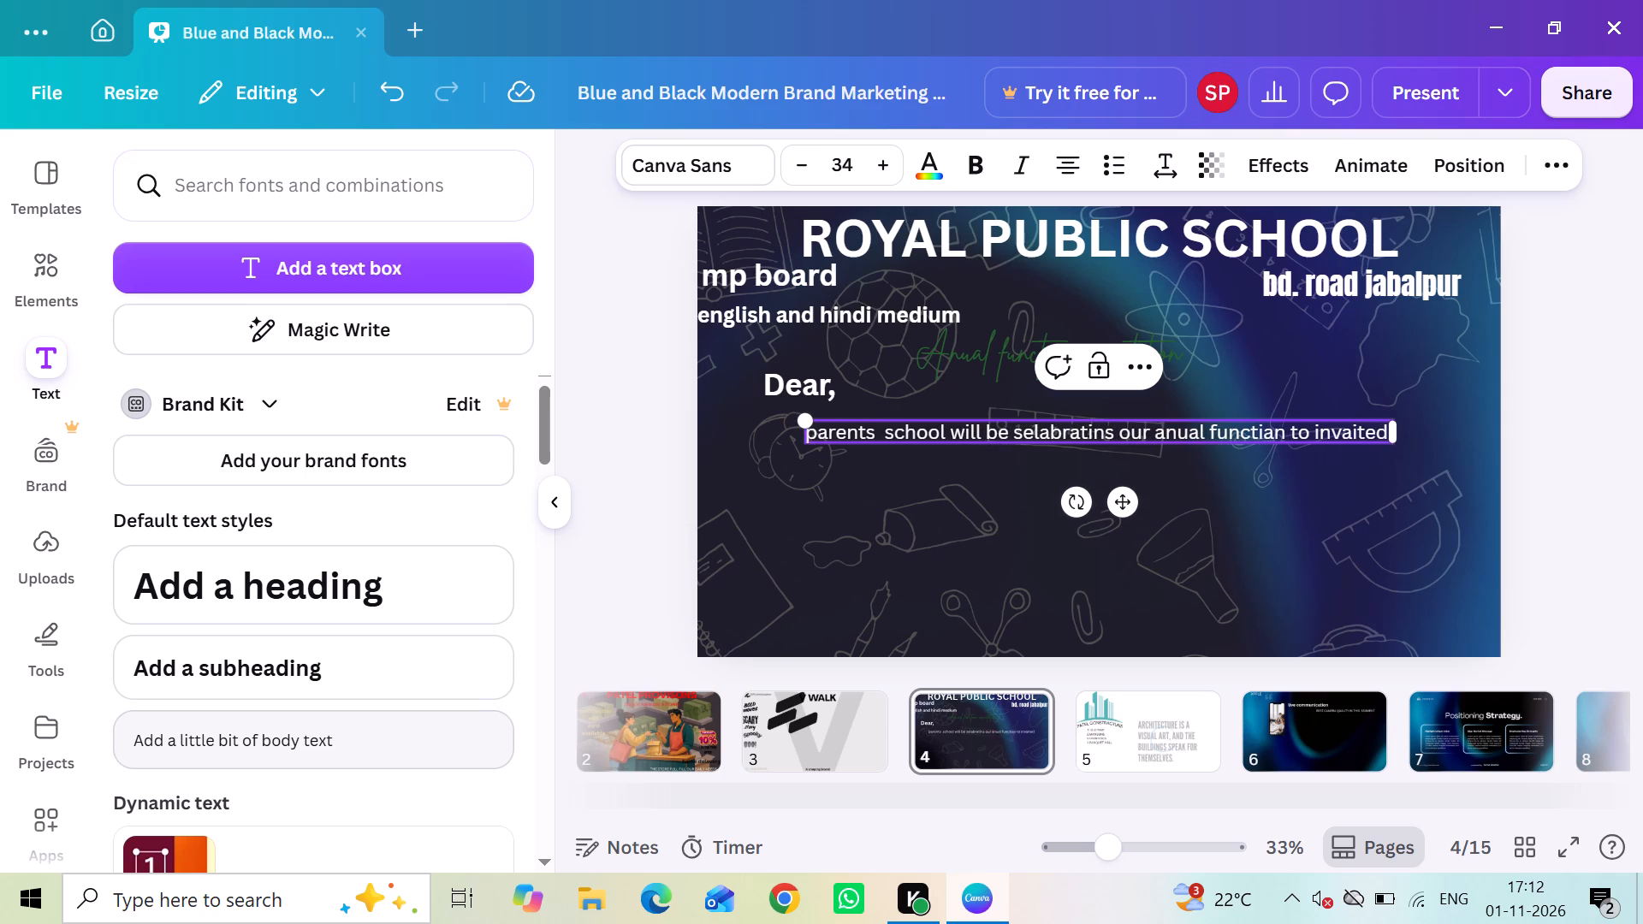
Finish the body text sentence with "you with childrens", keeping a space between "you" and "with".
key("u")
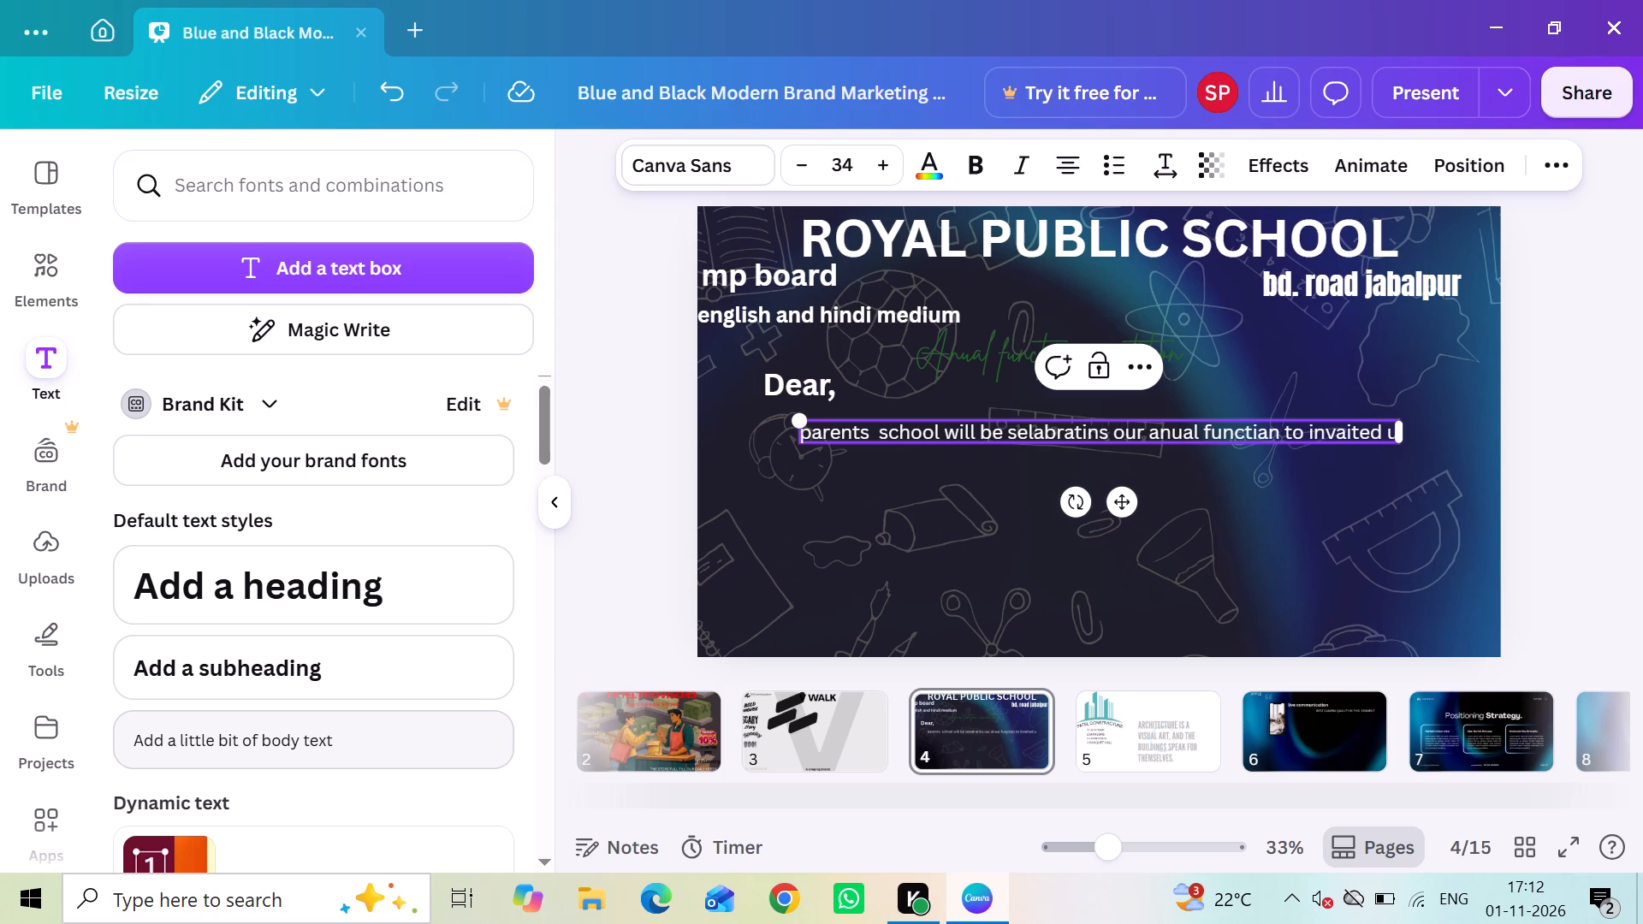
key("o")
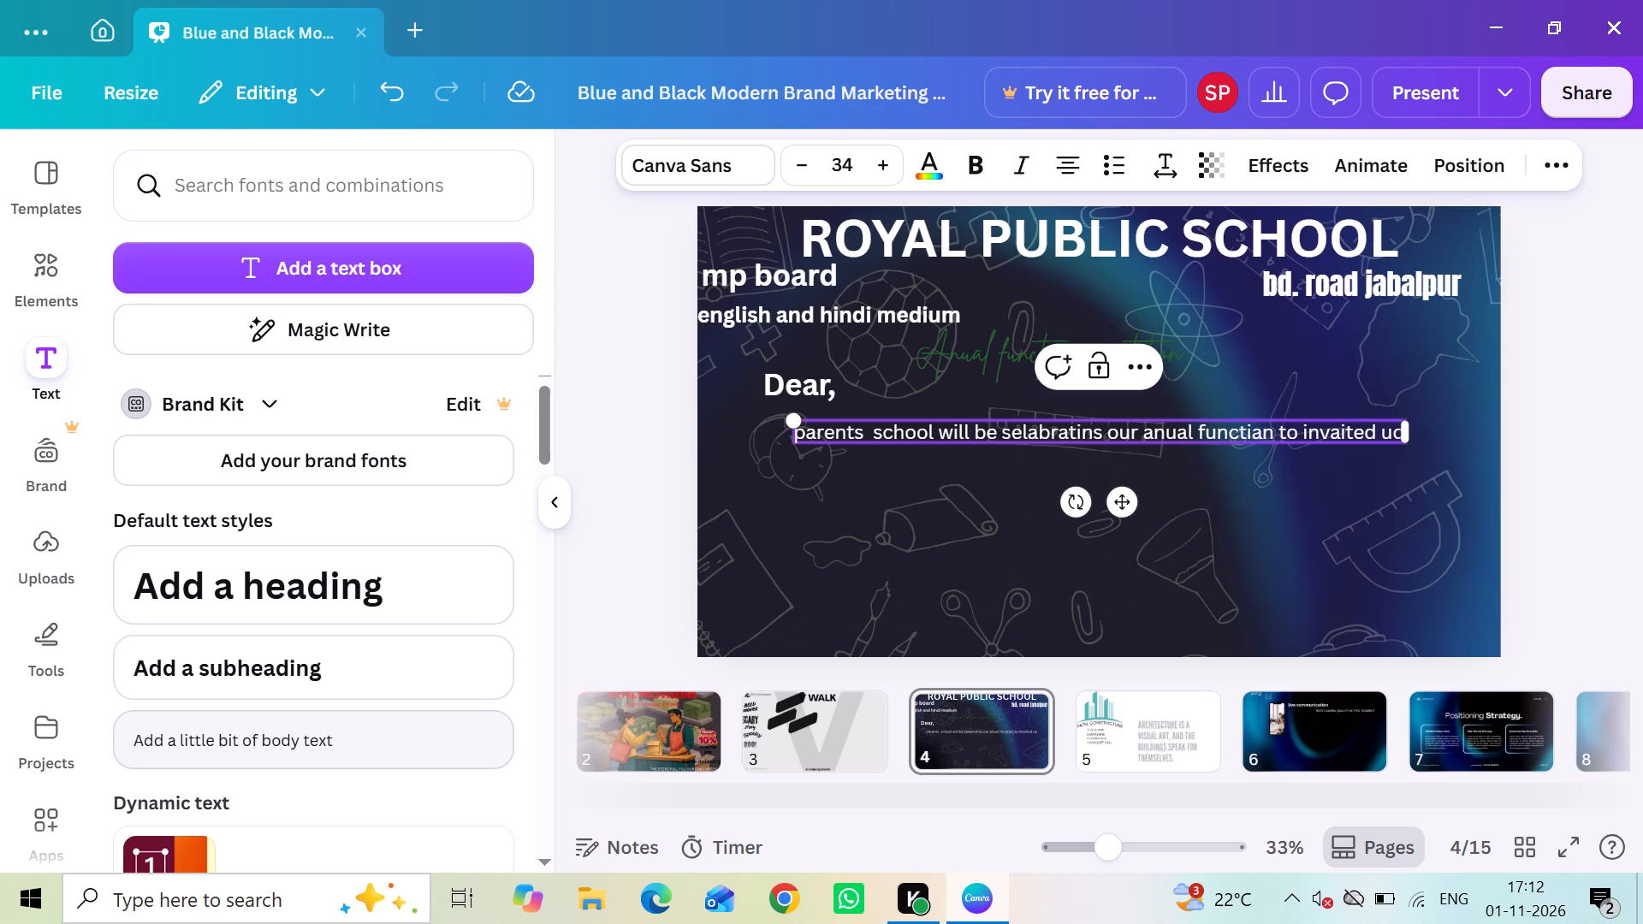
key("BackSpace")
key("BackSpace")
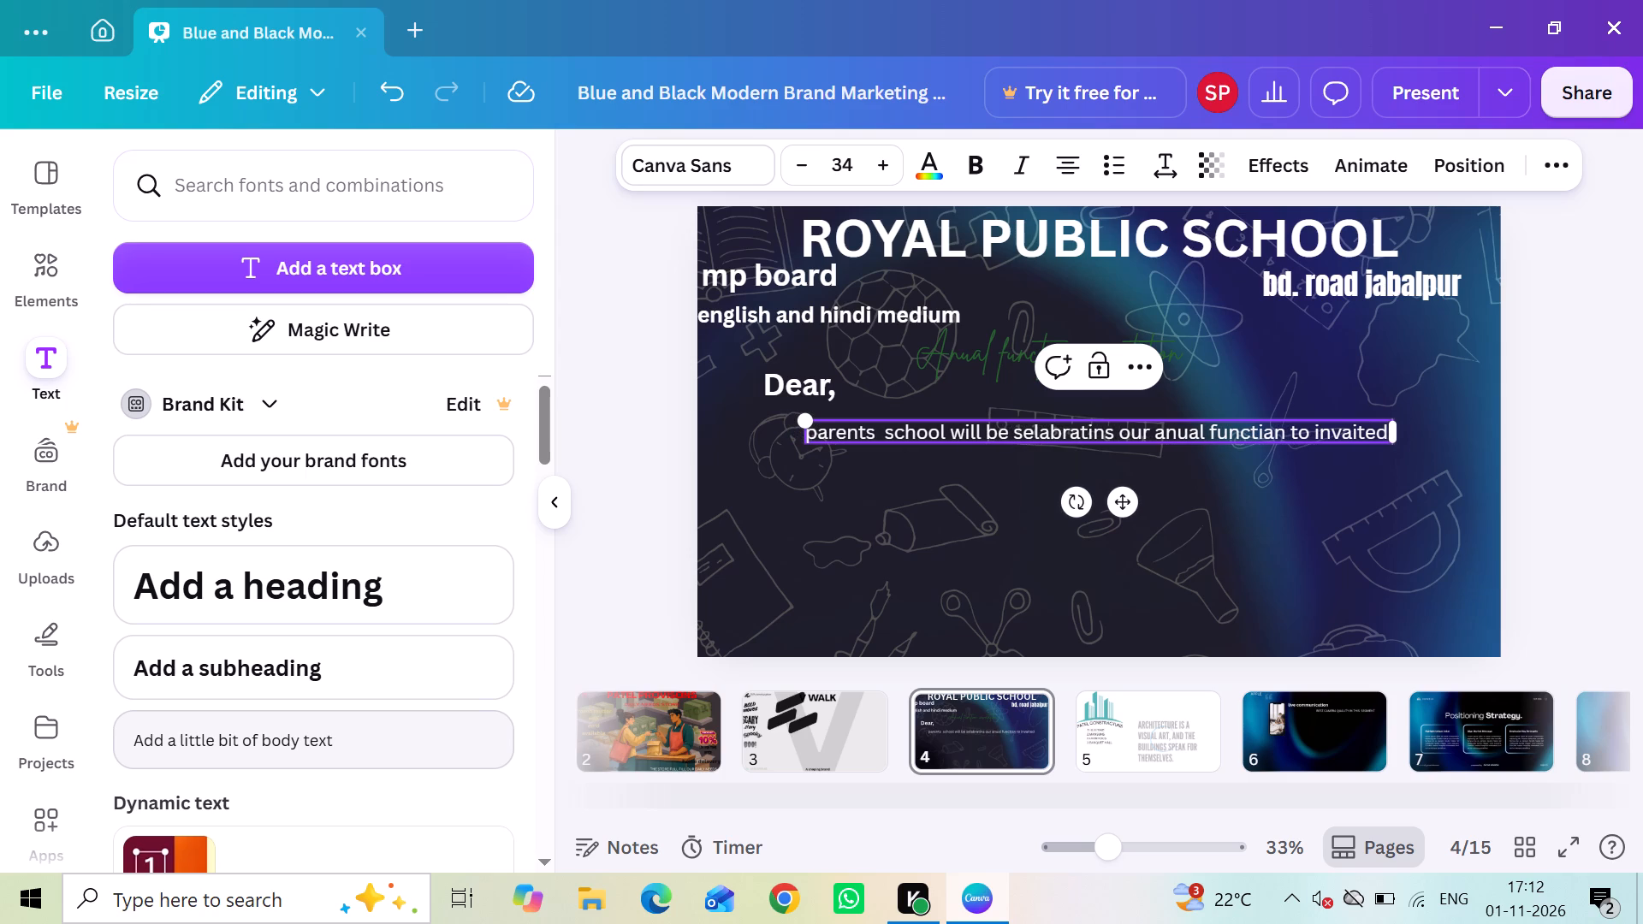
type("you")
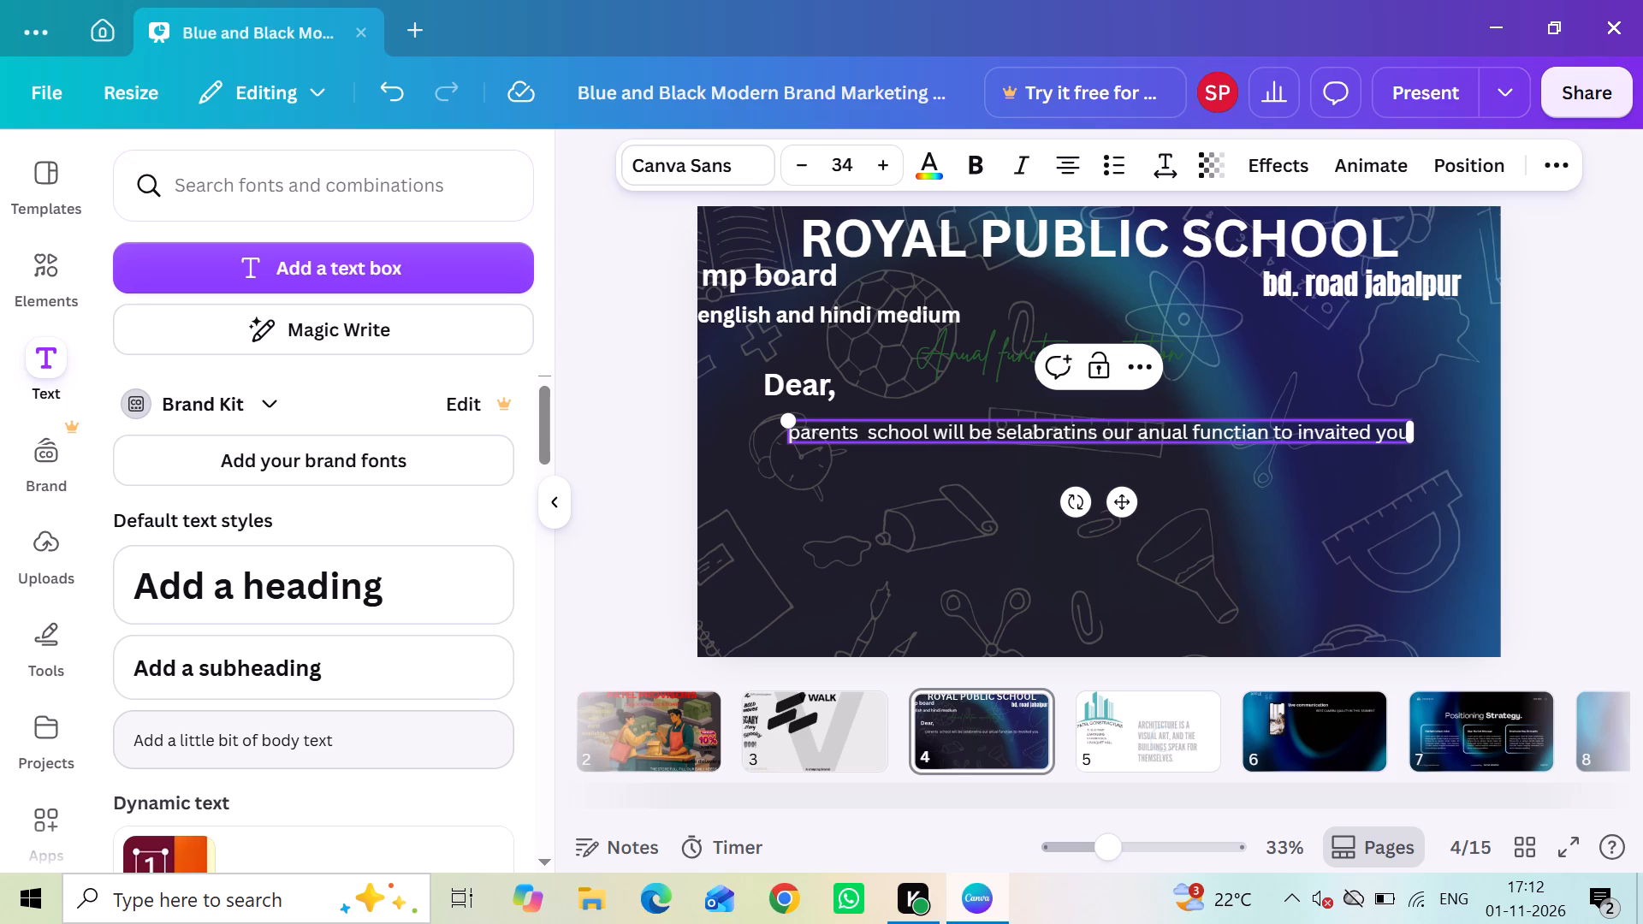
type("wi")
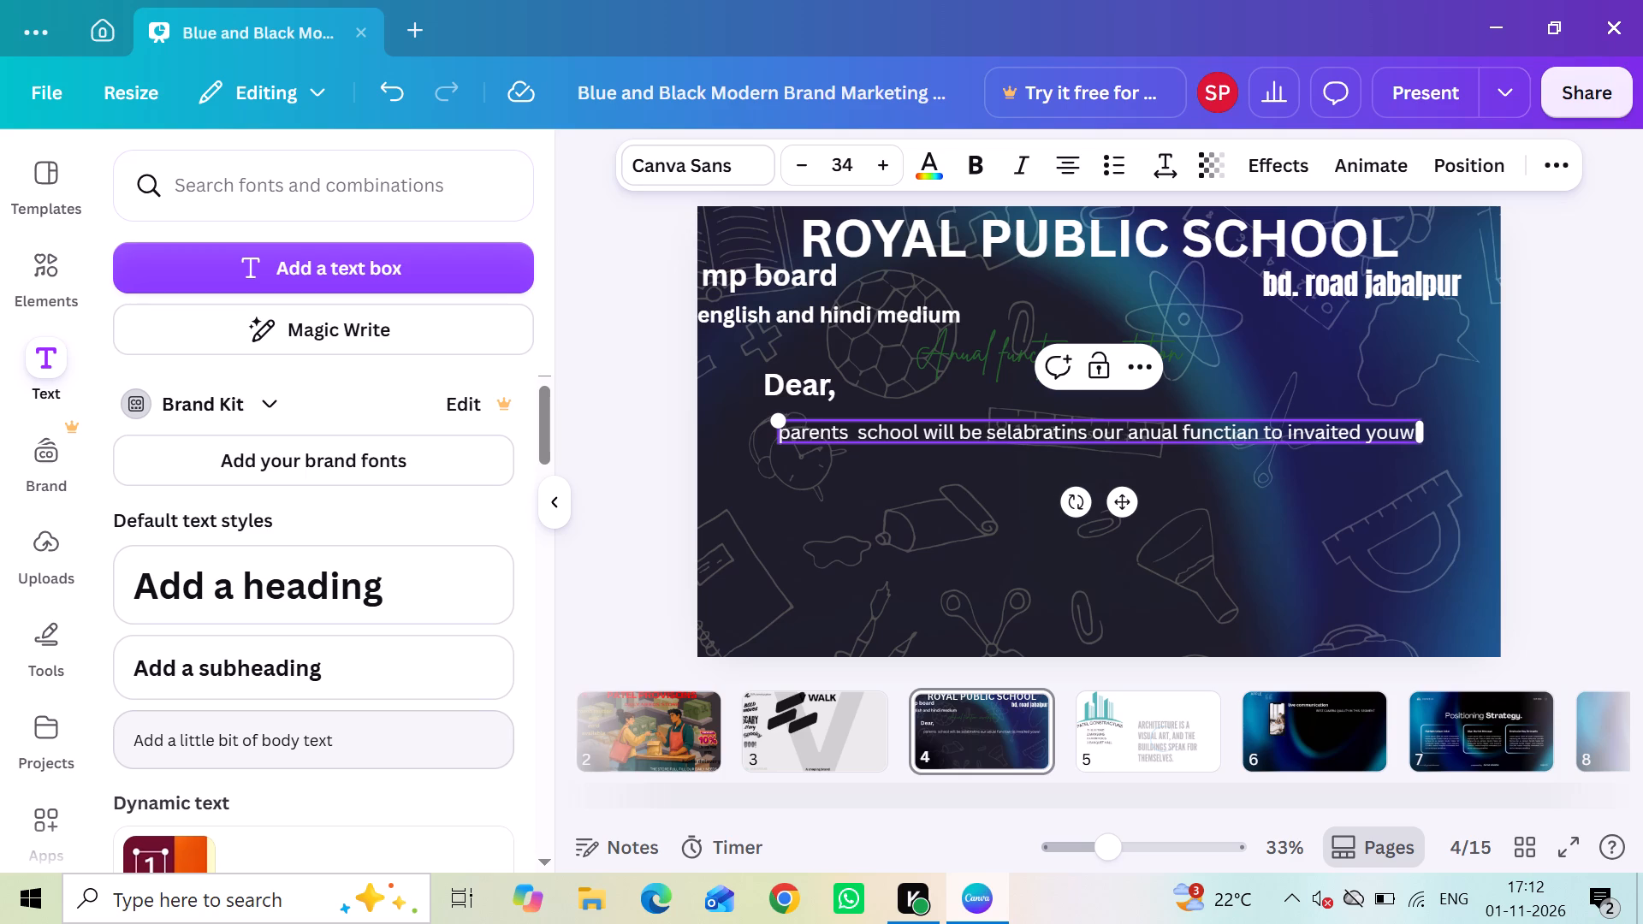
key("t")
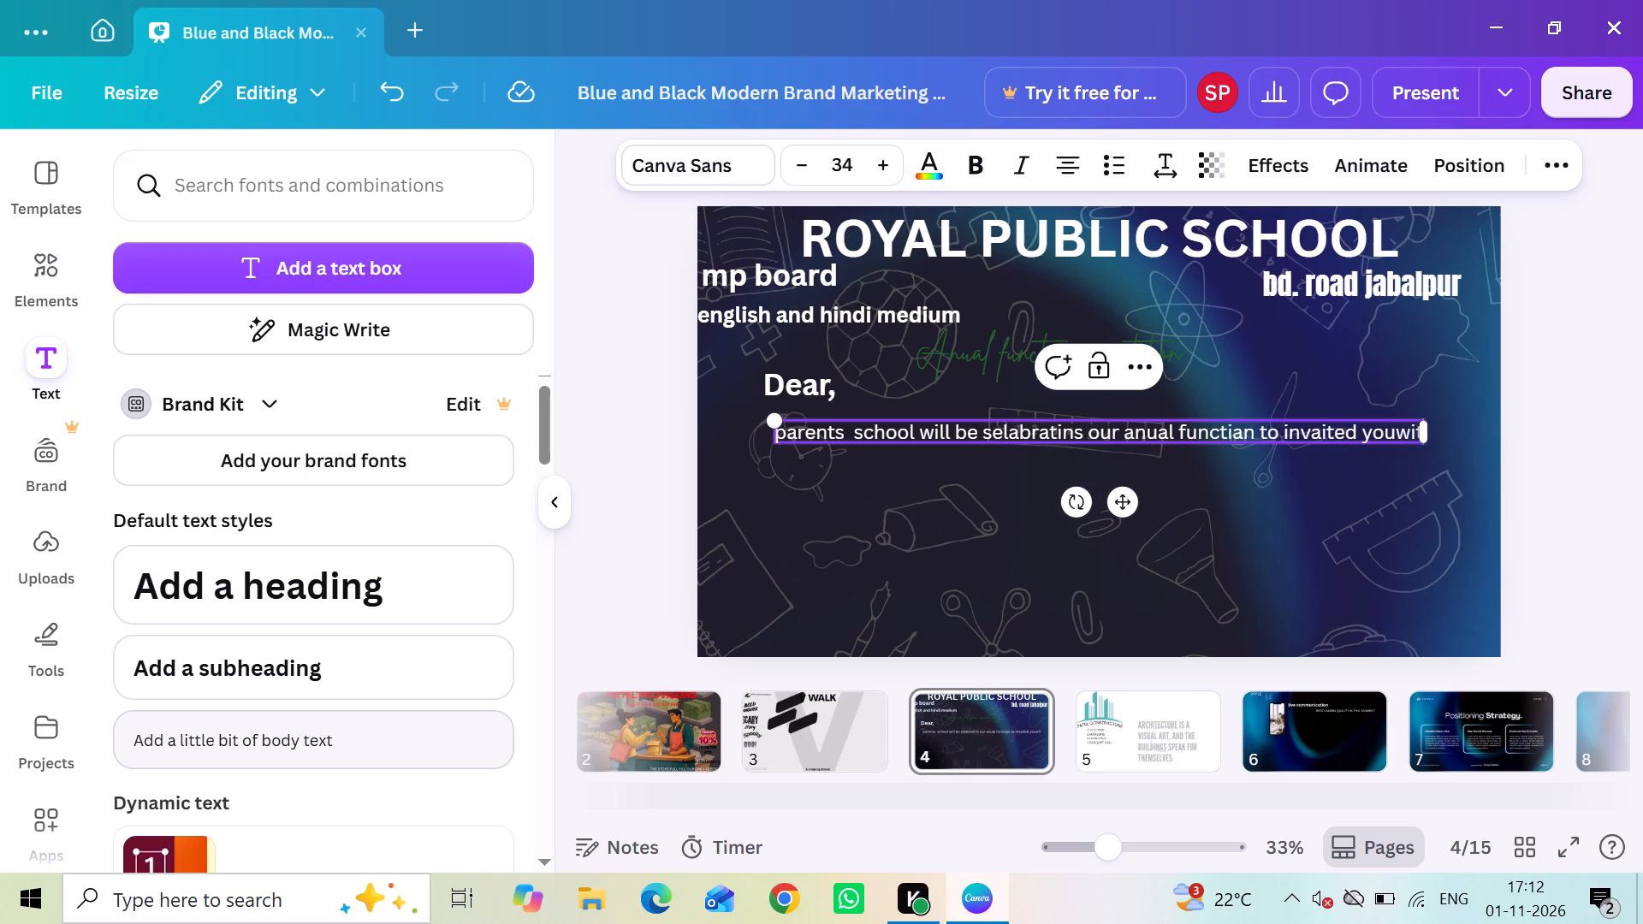
type("h")
key("space")
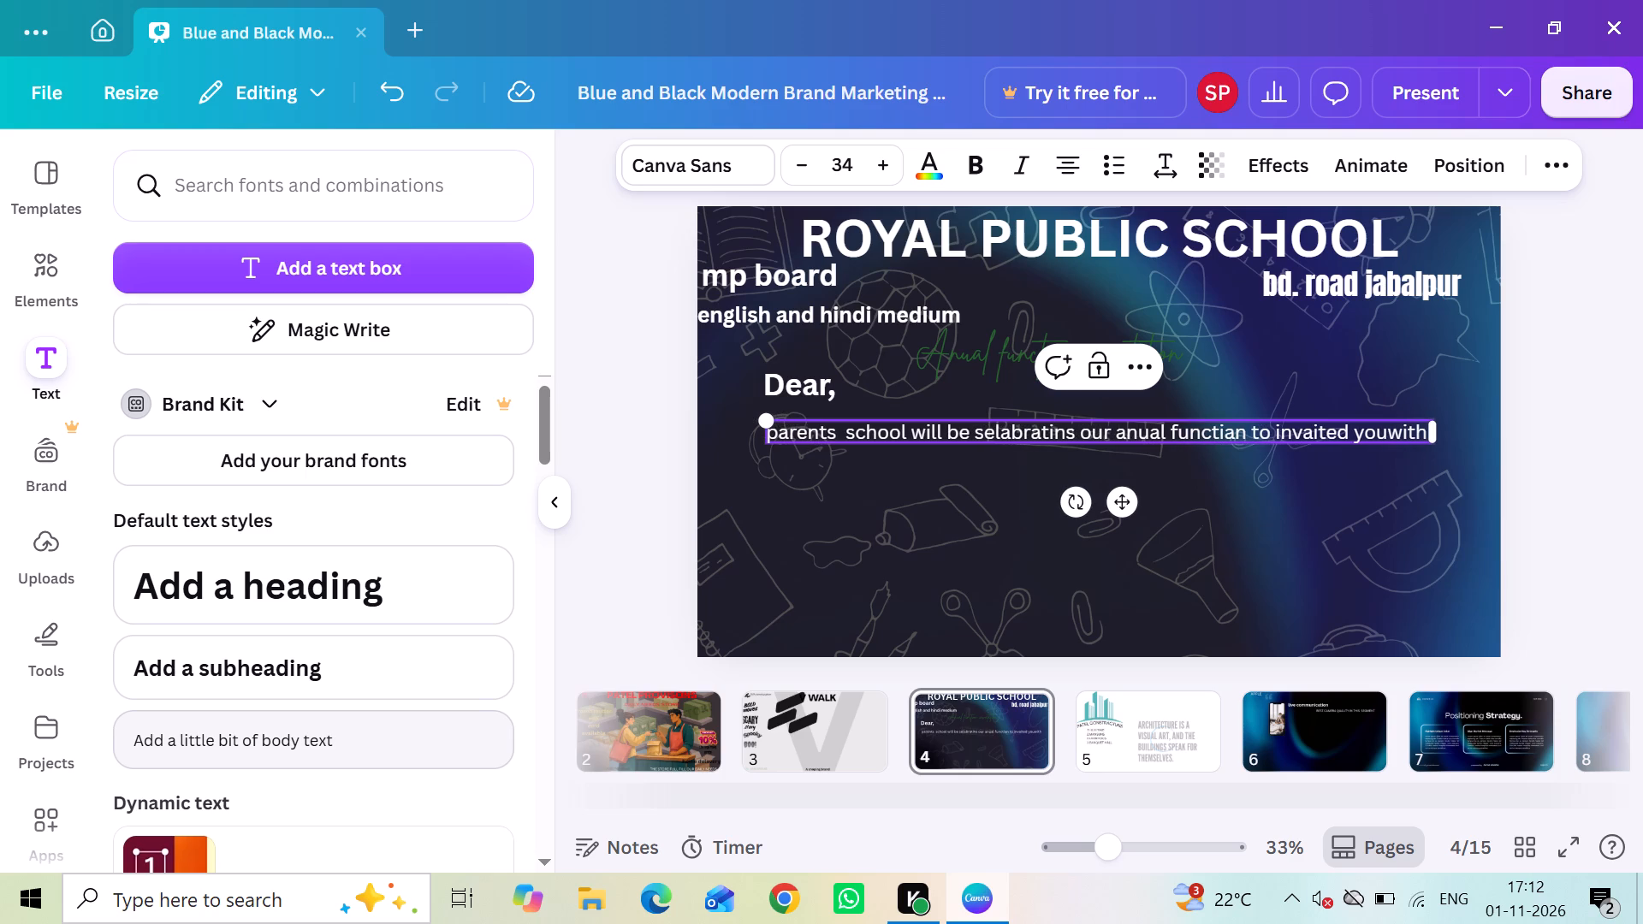
type("childre")
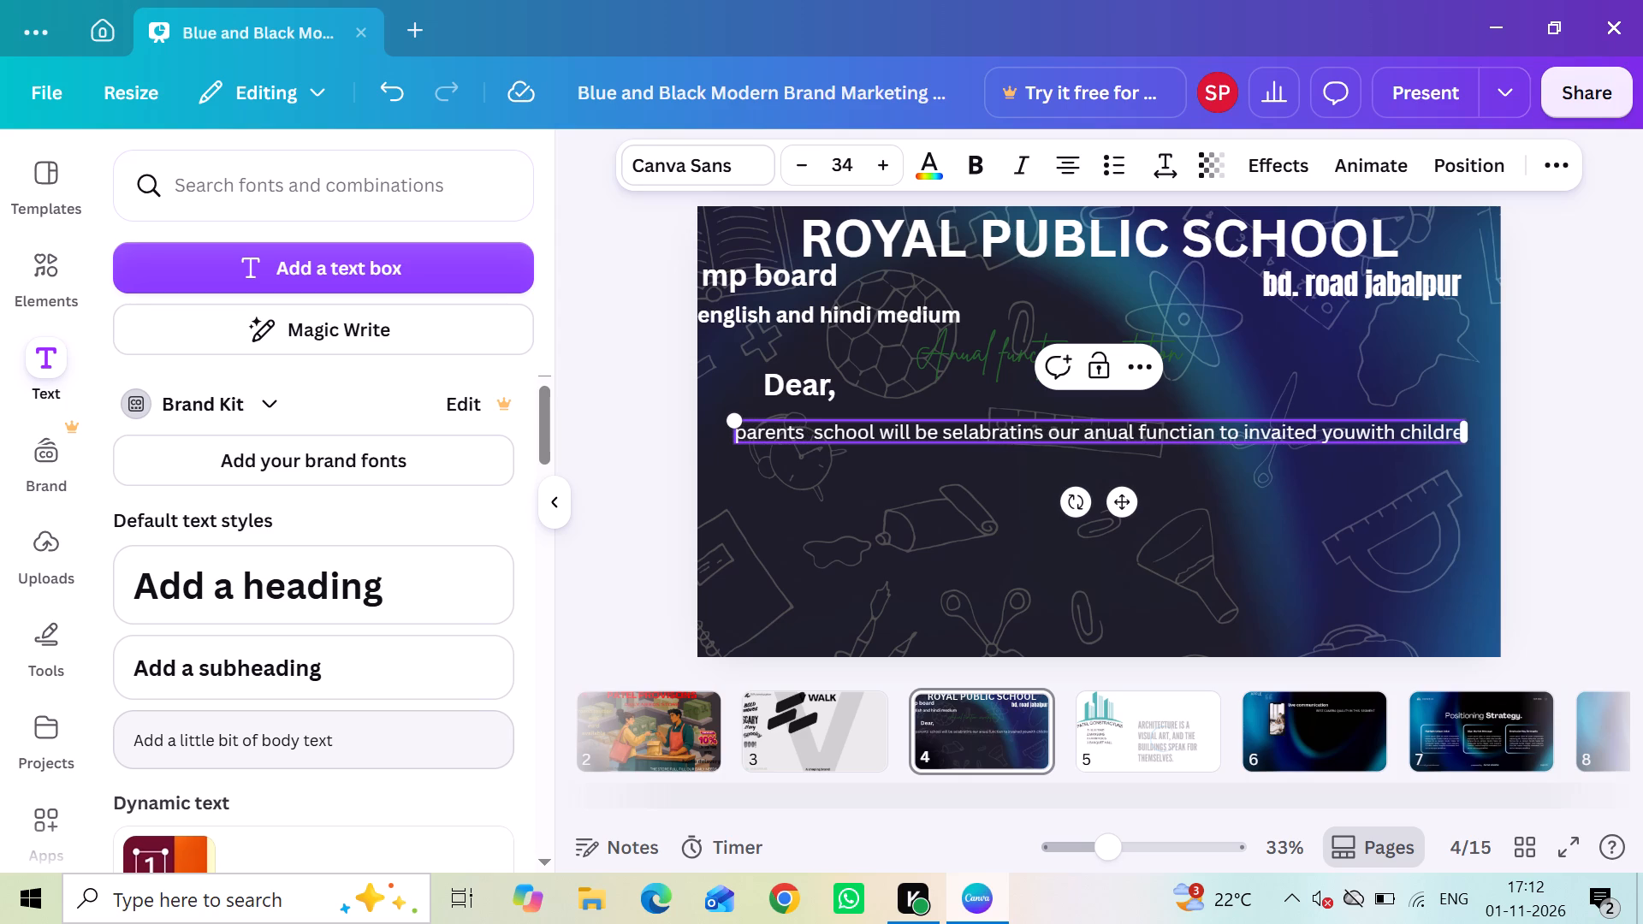
key("n")
key("s")
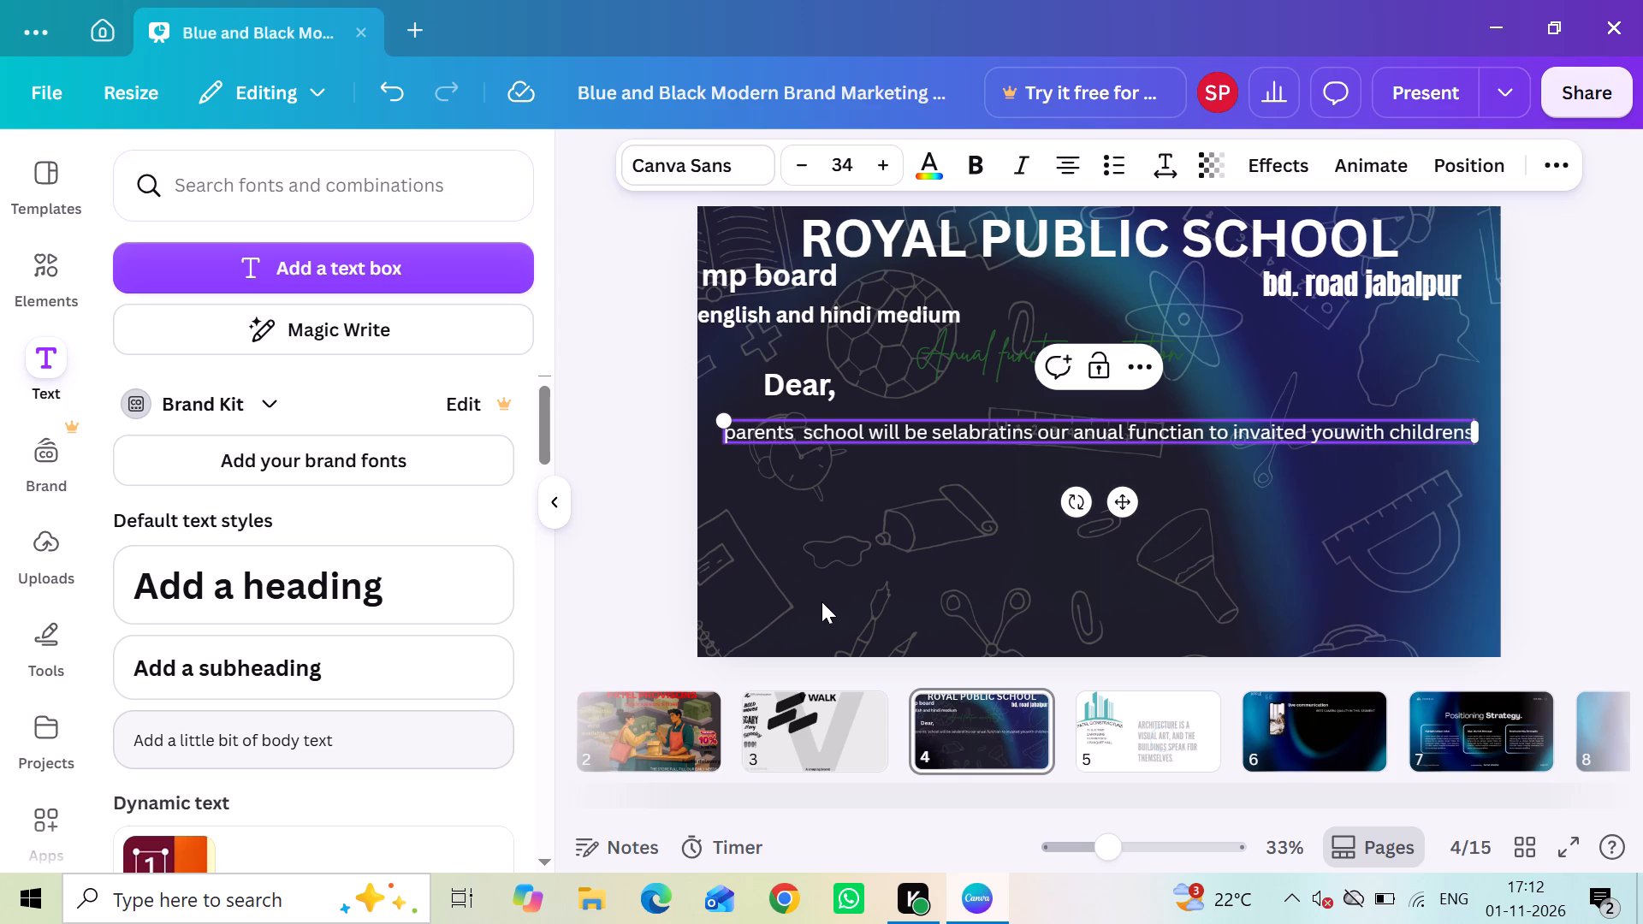
left_click(1347, 427)
key("space")
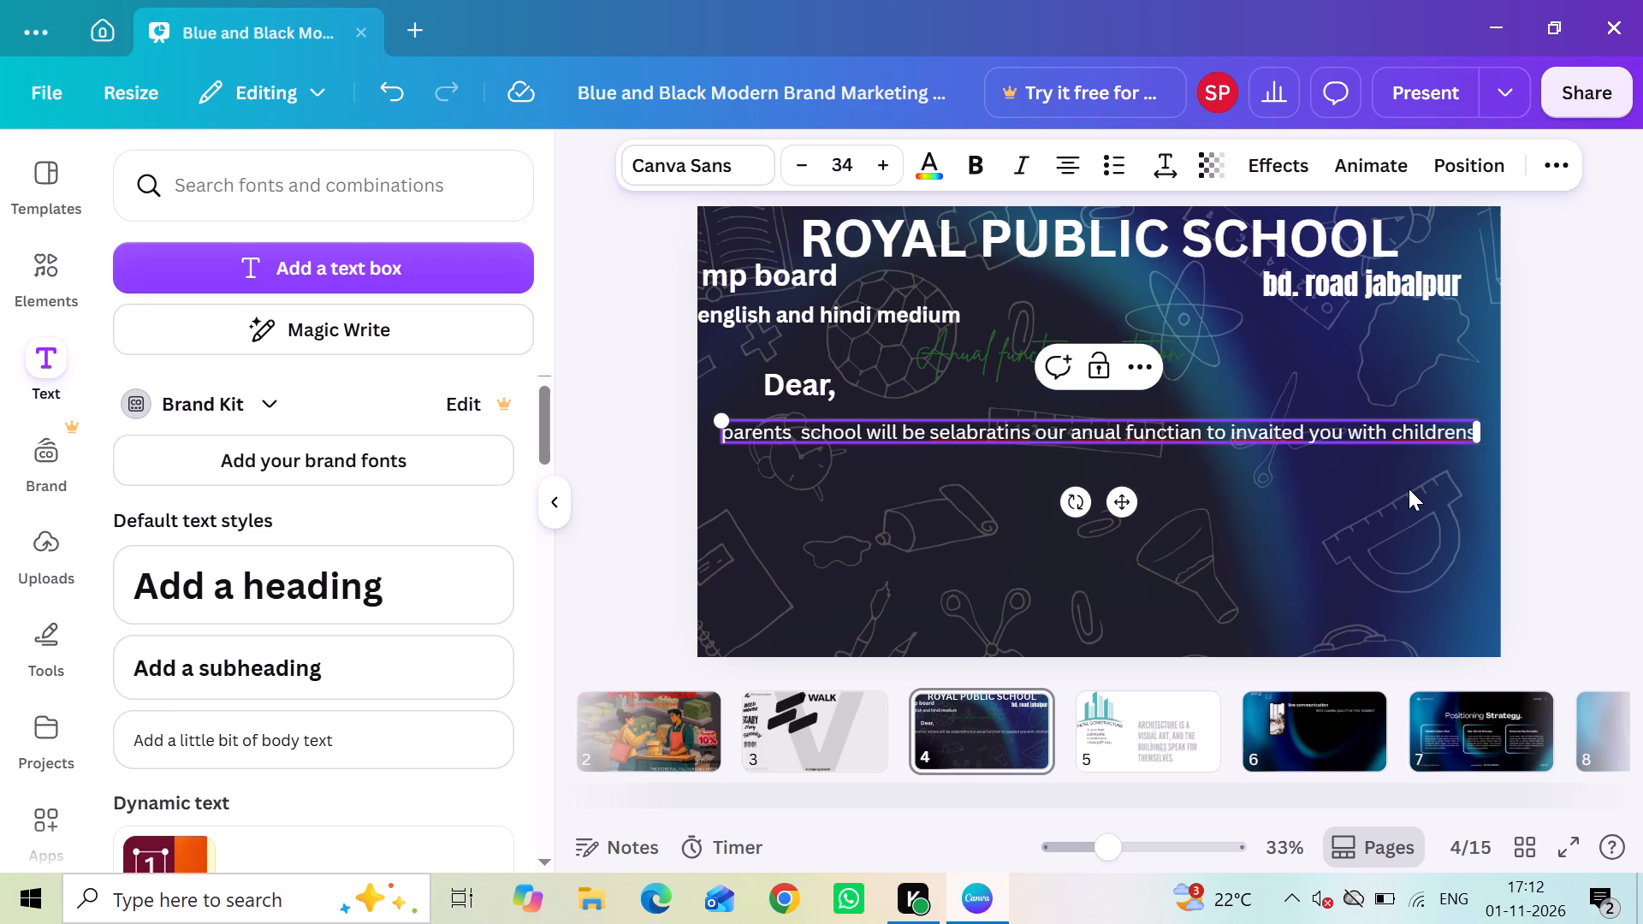
left_click(1587, 412)
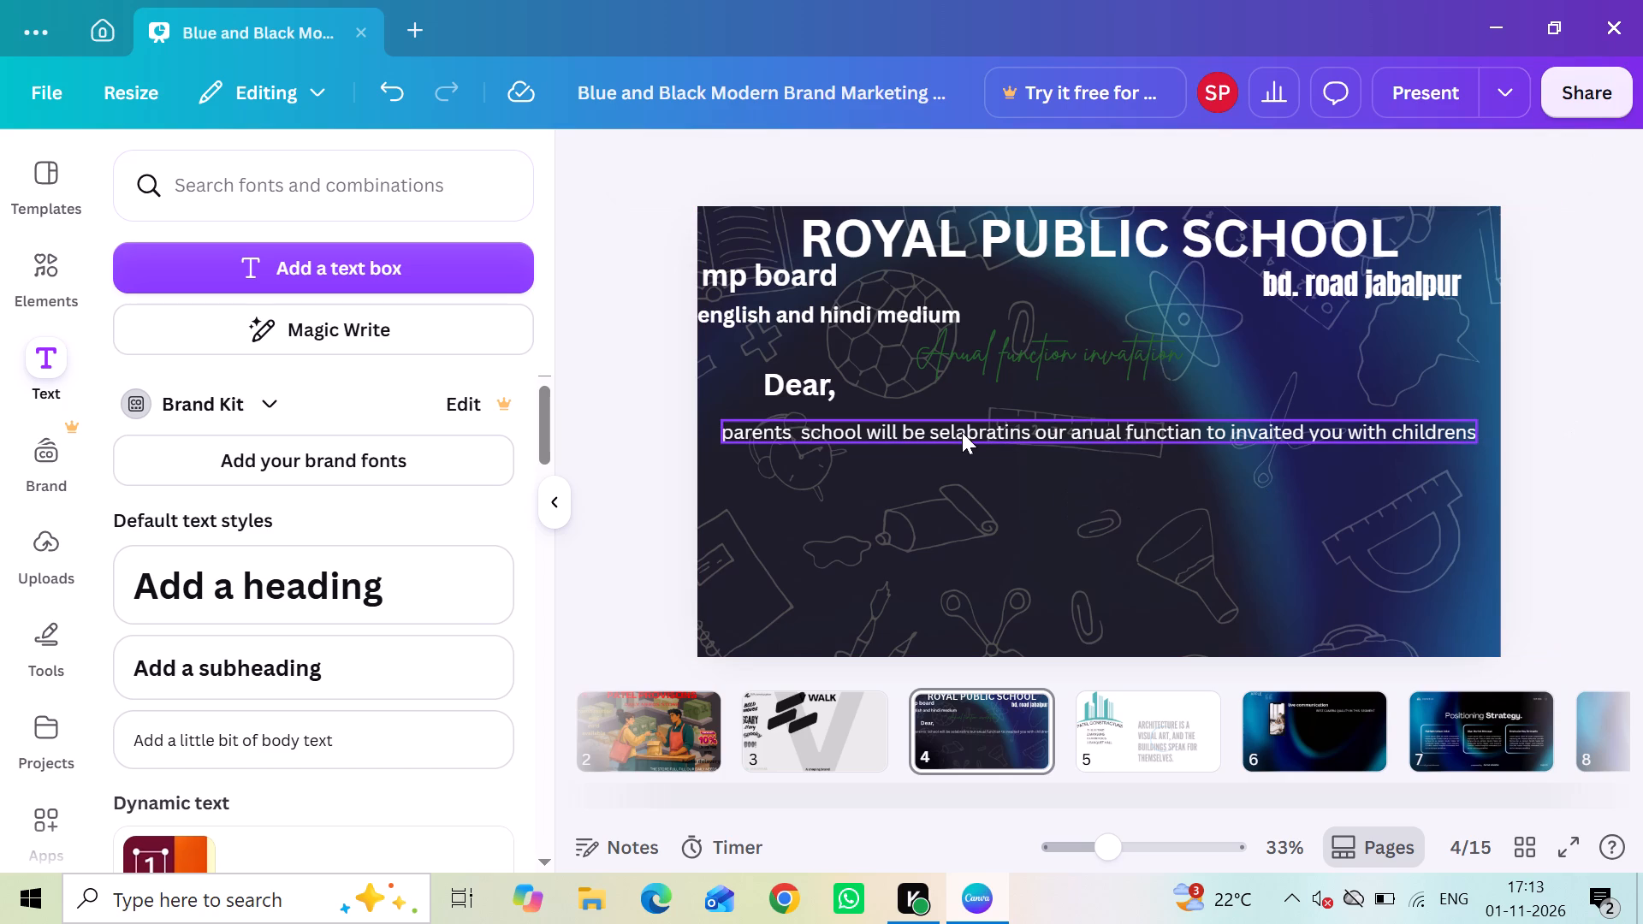
Enlarge the body text sentence to font size 44.7, wrapping "with childrens" onto a second line.
left_click(723, 421)
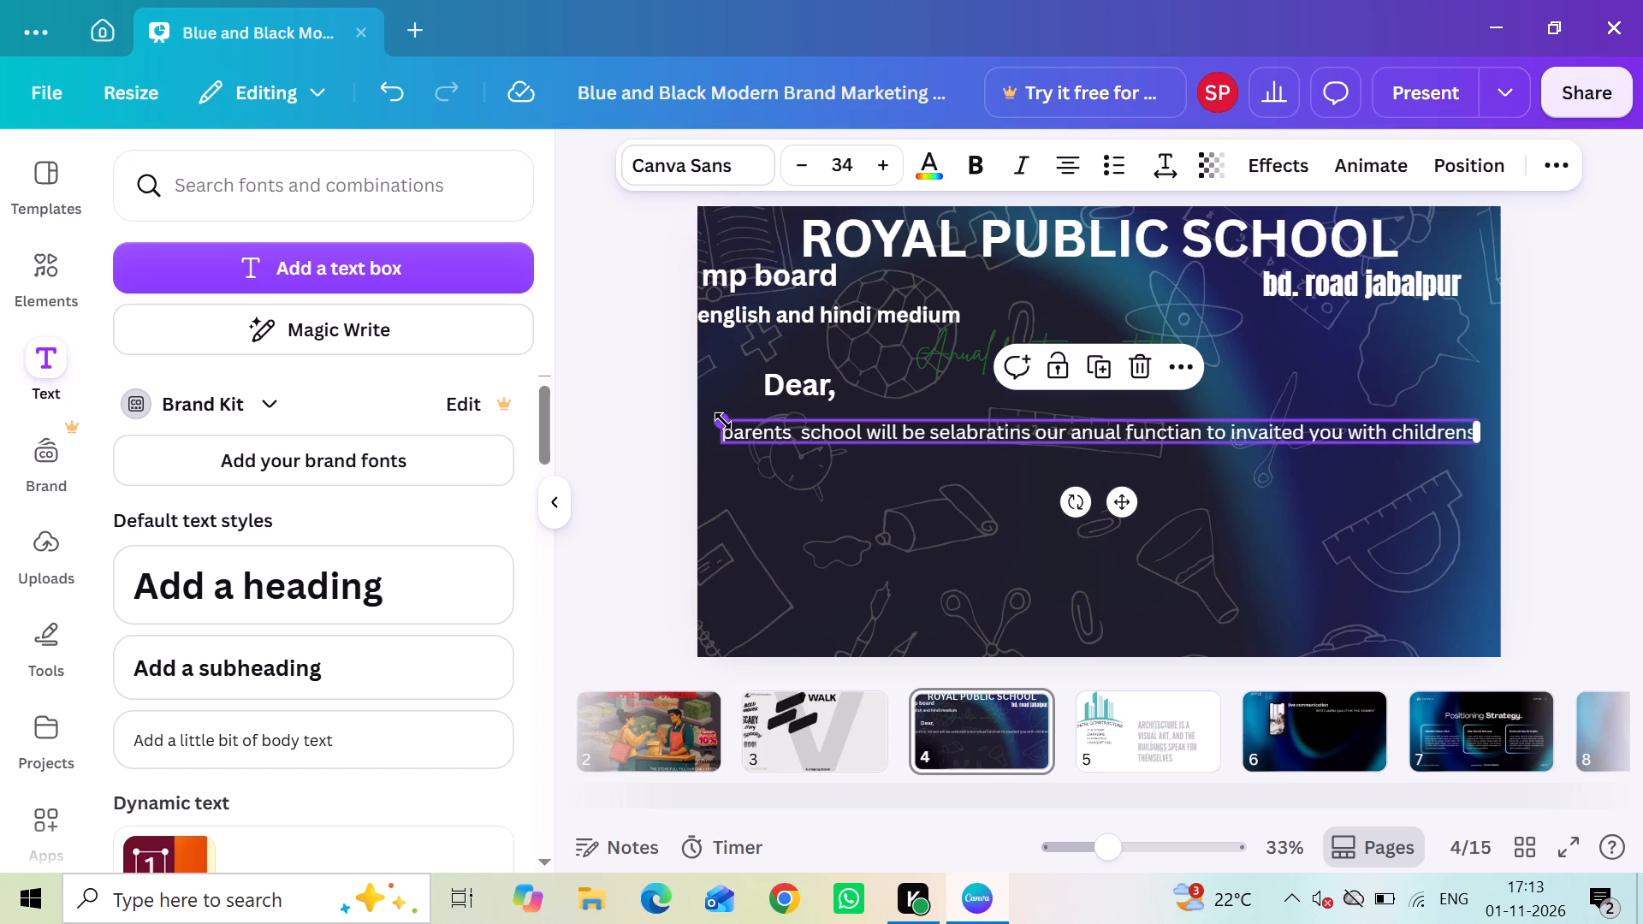
left_click_drag(723, 421, 685, 350)
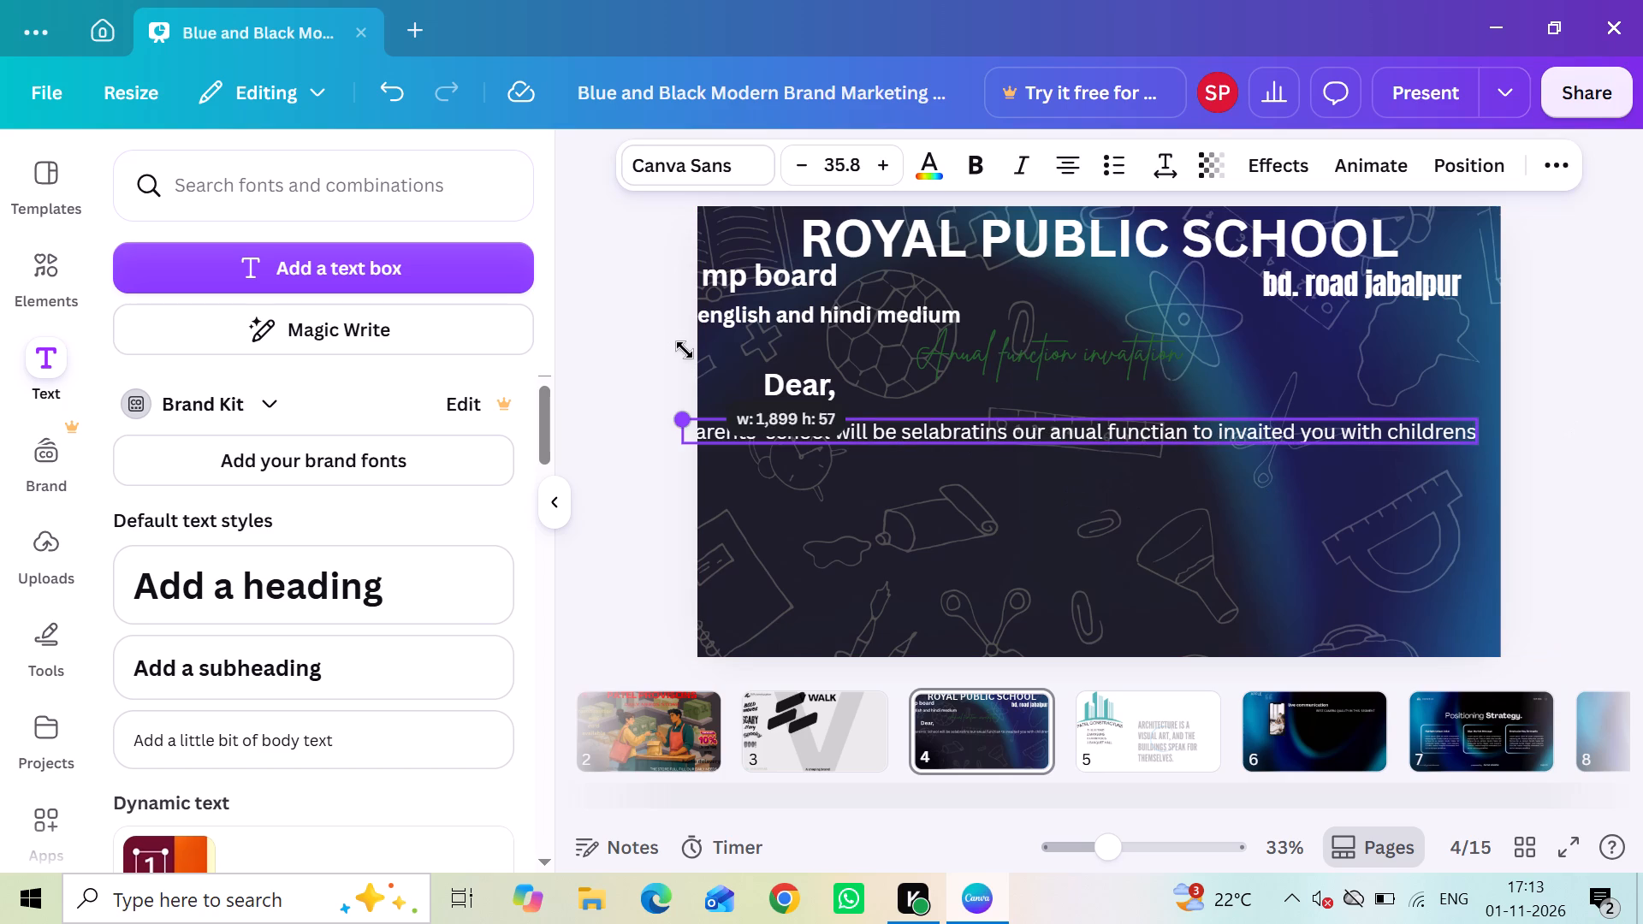
left_click_drag(685, 350, 646, 306)
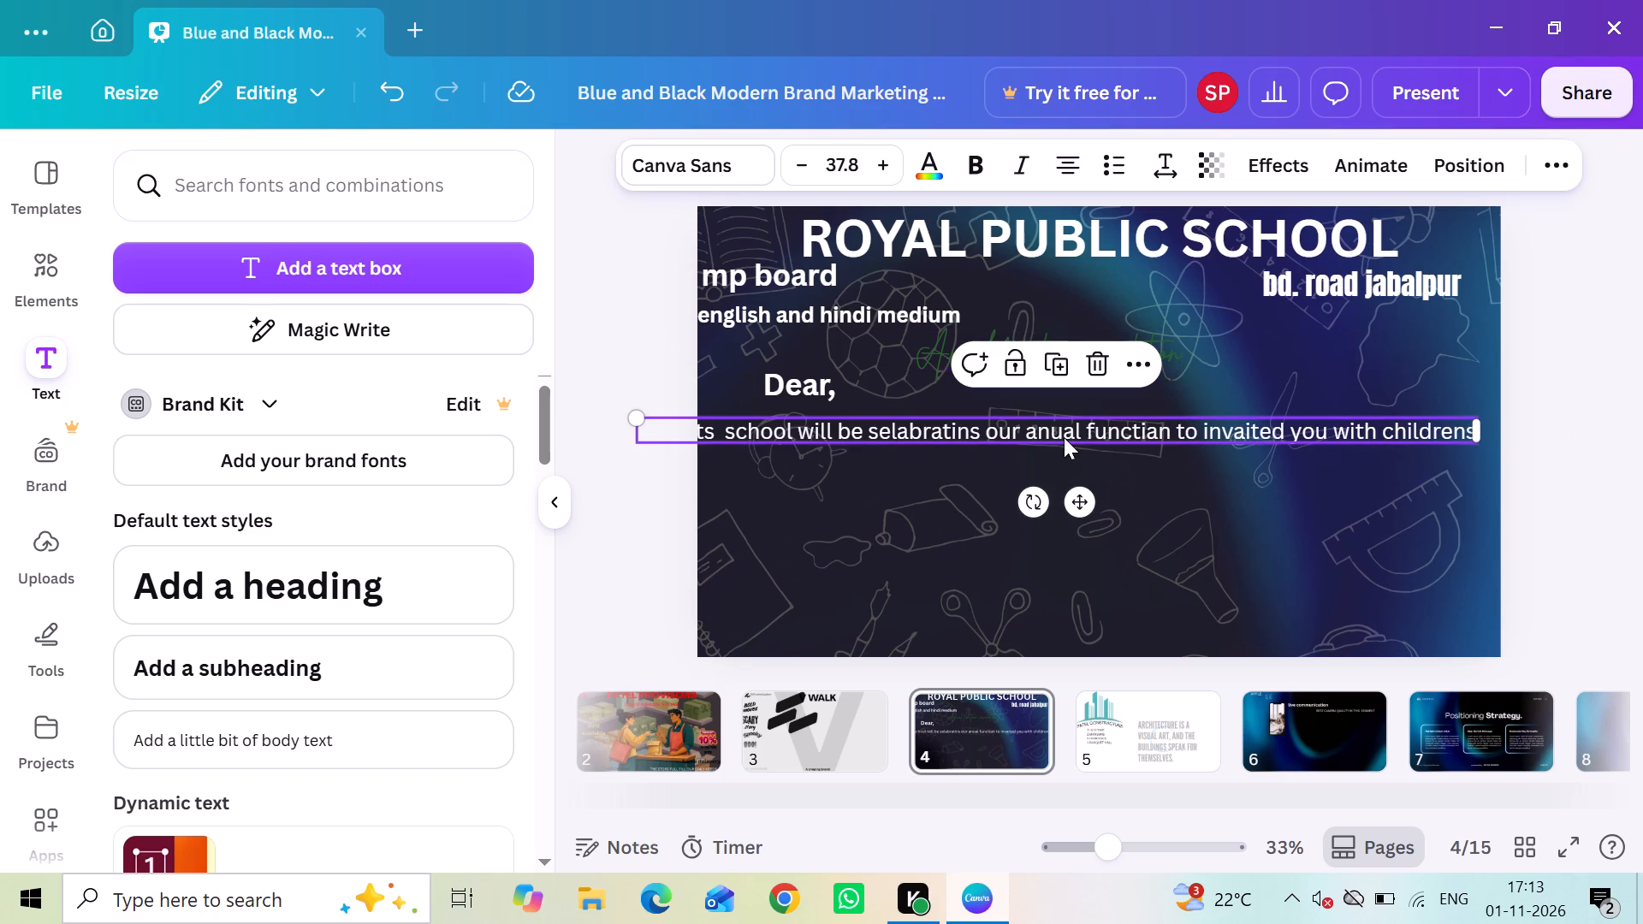
left_click(1077, 437)
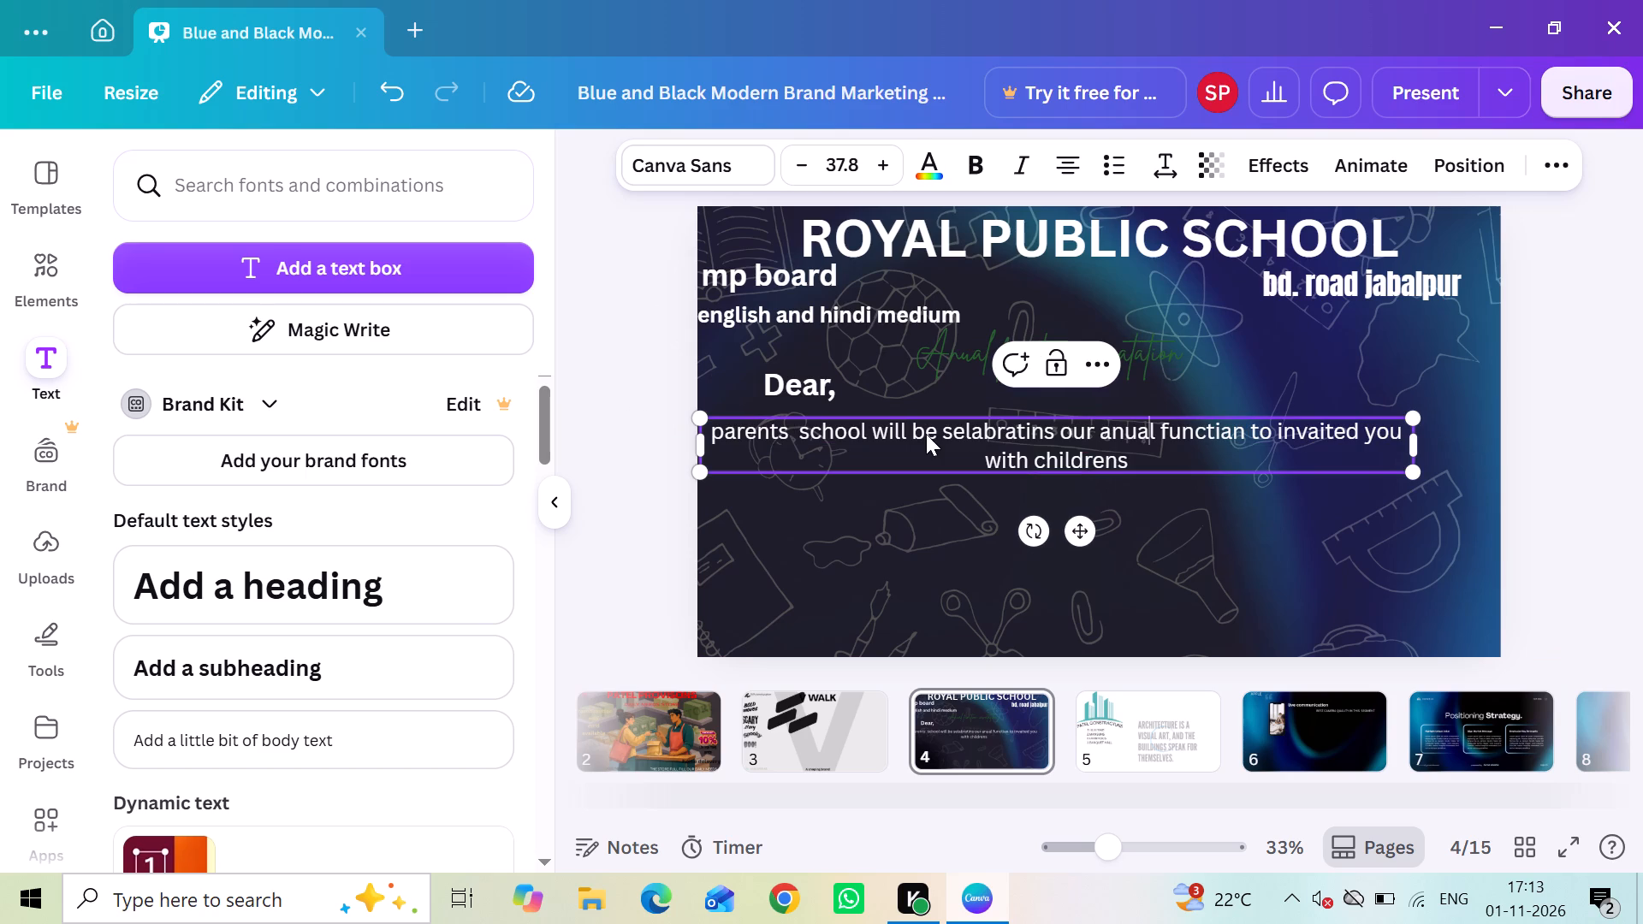
left_click_drag(704, 414, 677, 376)
left_click_drag(677, 376, 585, 243)
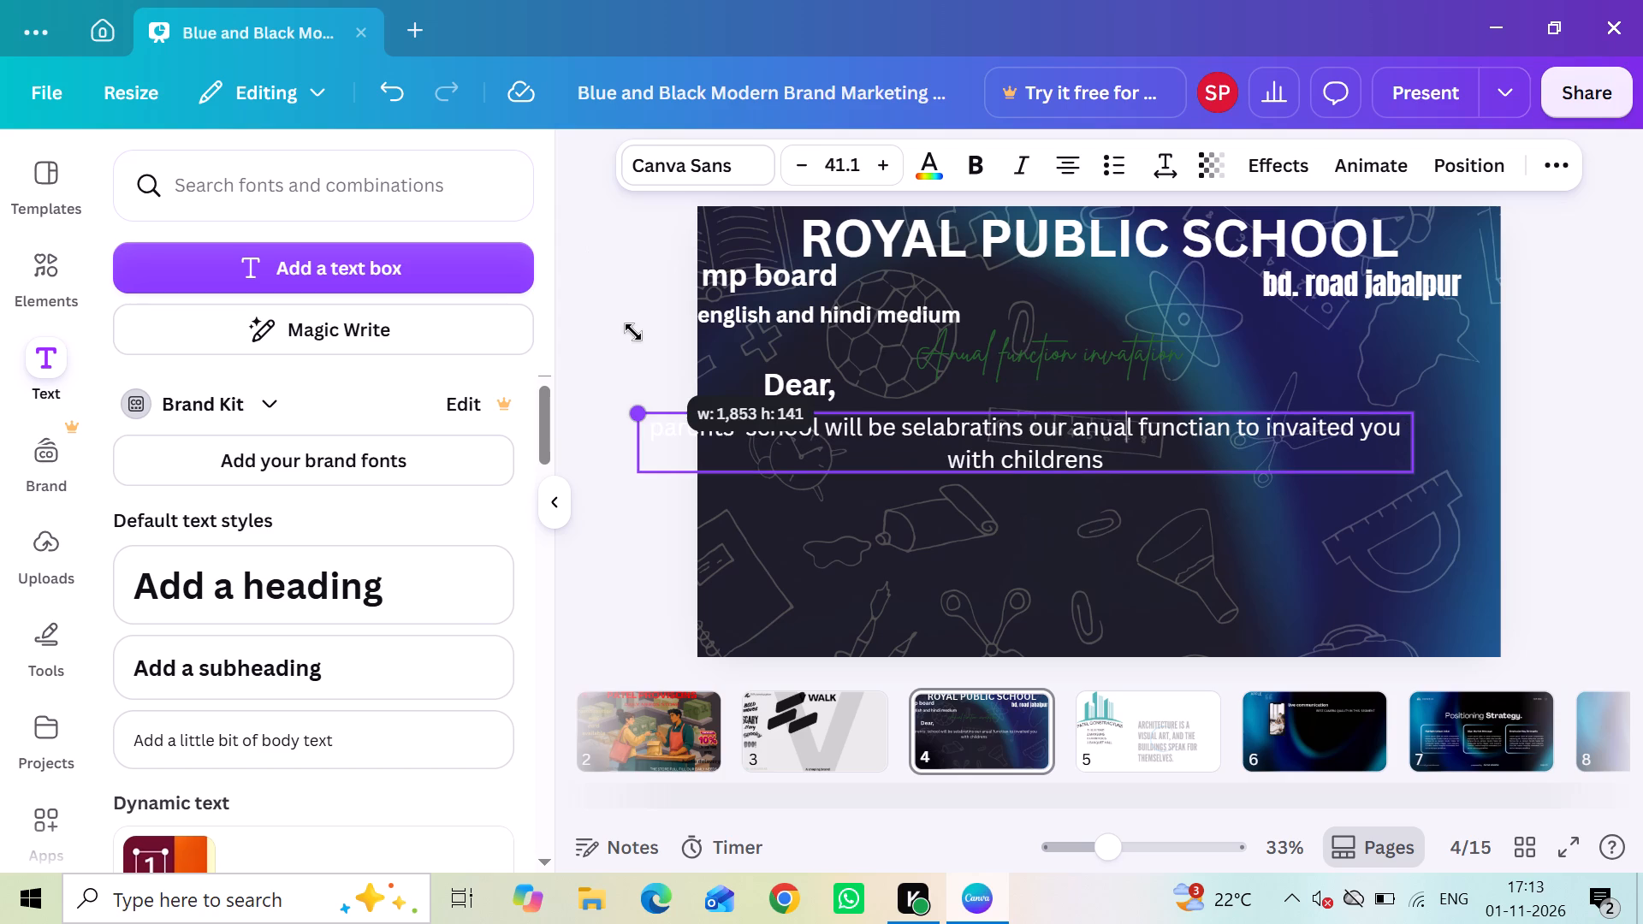
Insert a line break in the body text after "selabratins" so "our anual functian to invaited you with childrens" sits on the second line.
left_click_drag(881, 446, 983, 453)
triple_click(983, 453)
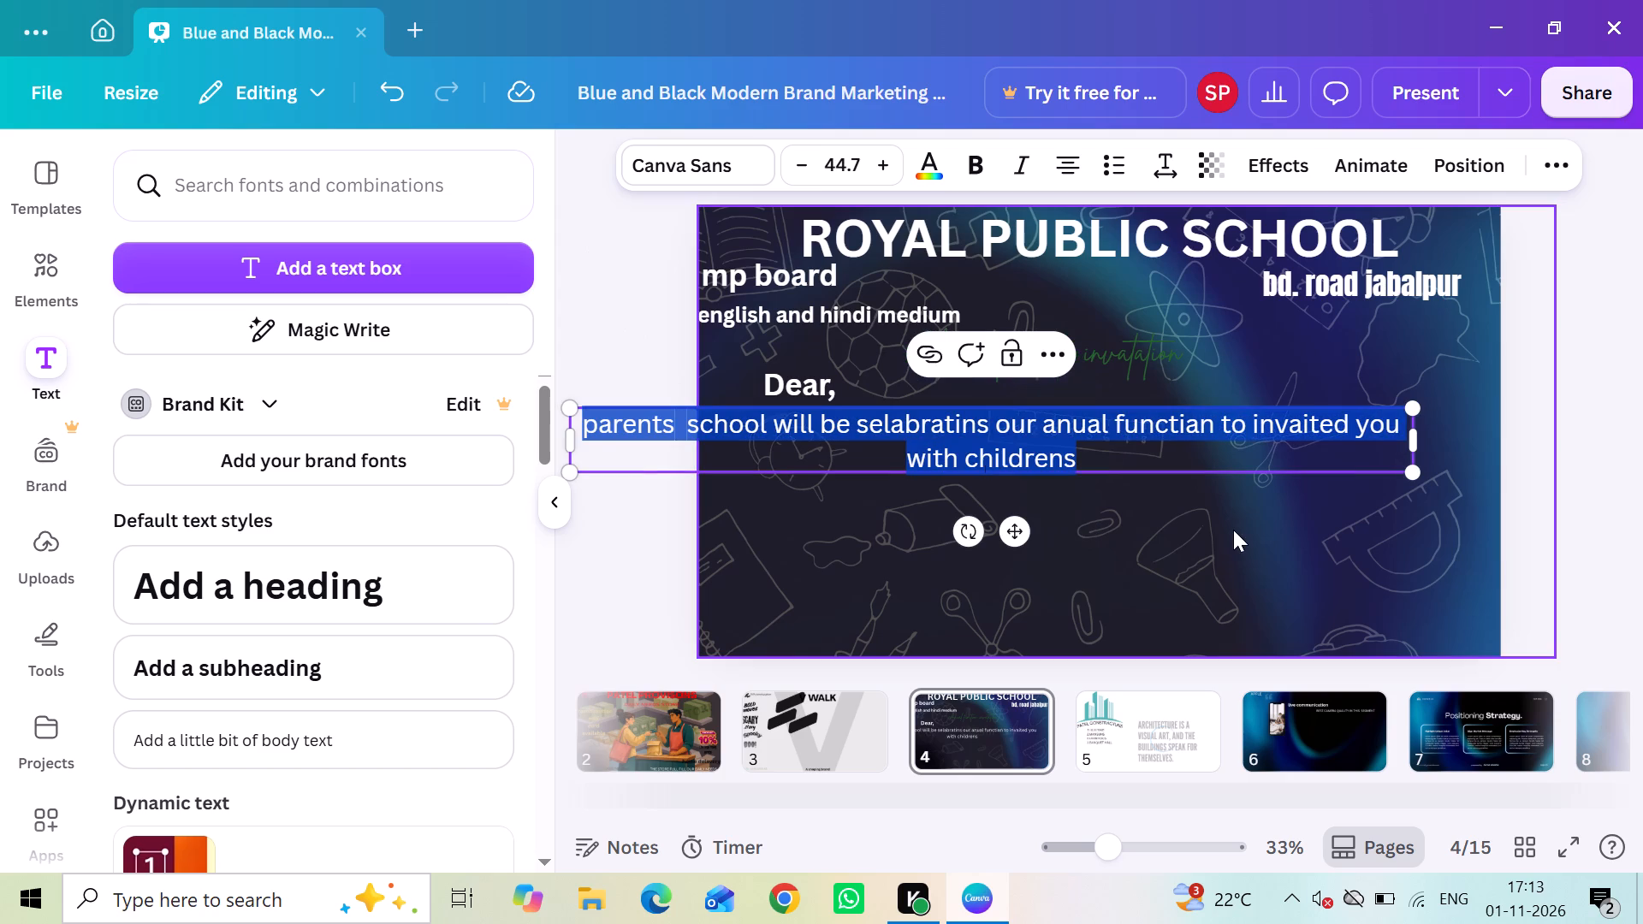
left_click(1233, 530)
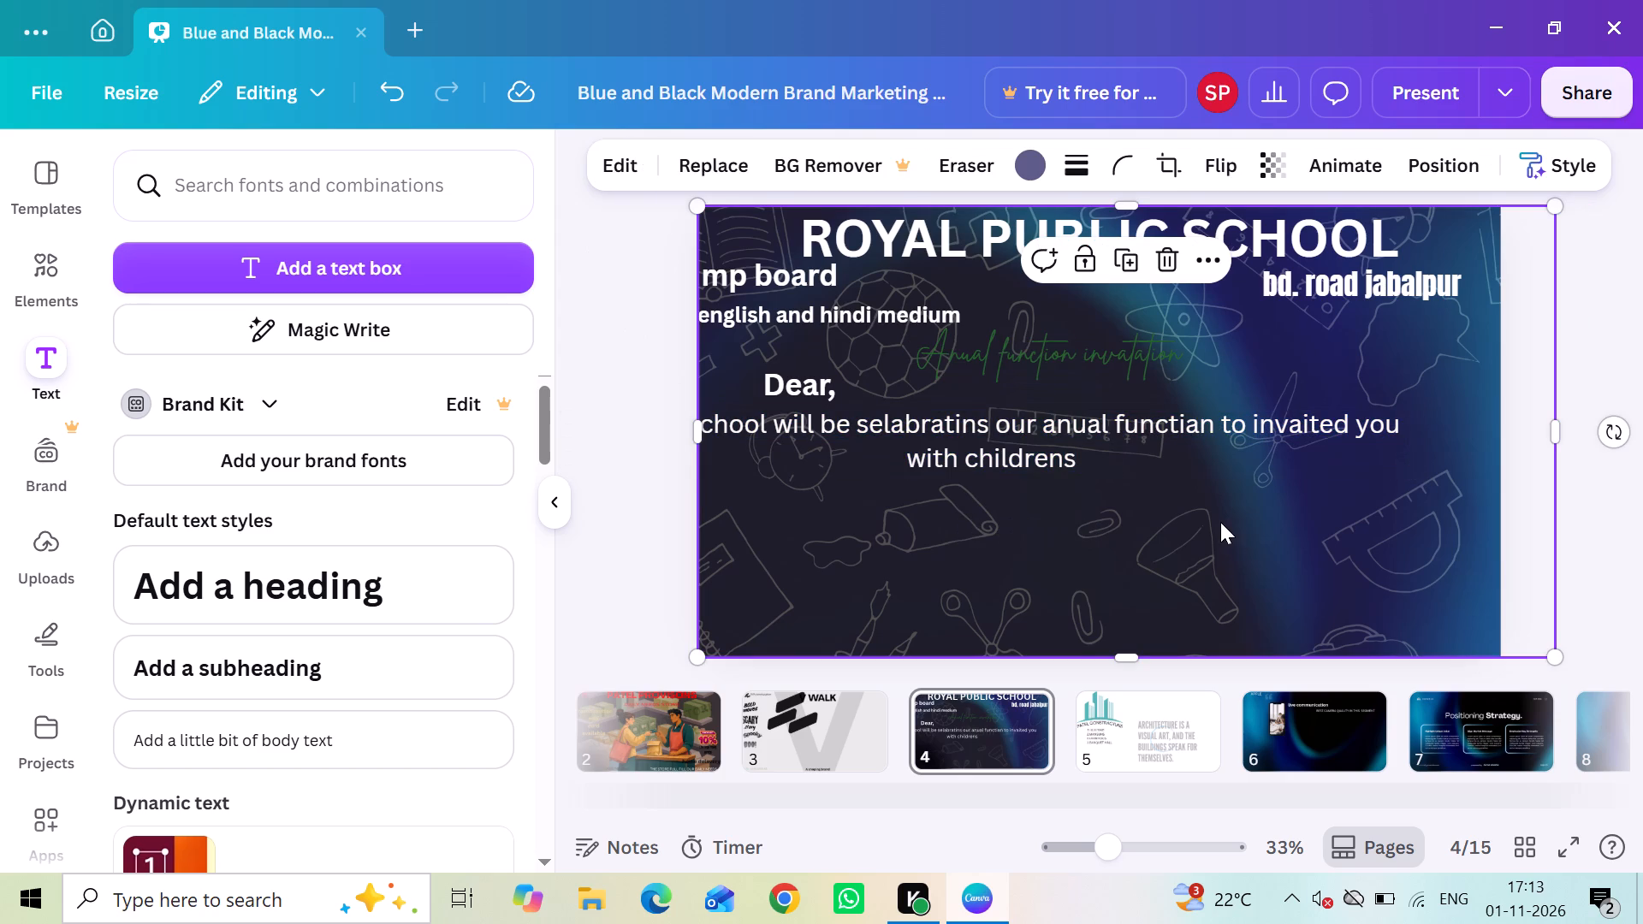
left_click(1132, 431)
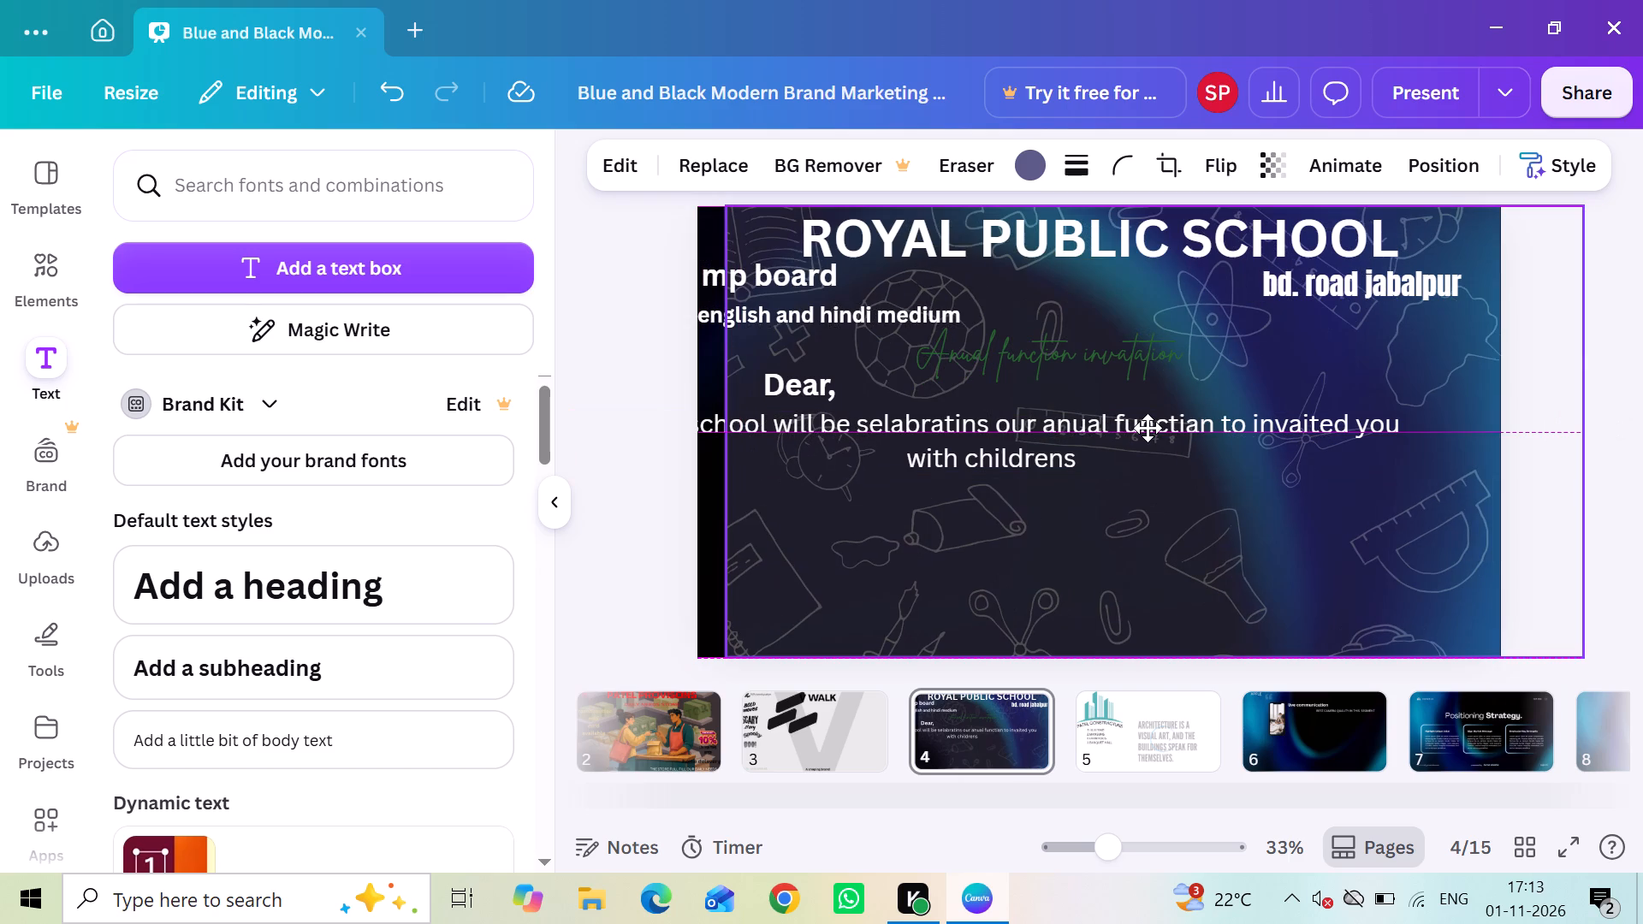
key("Return")
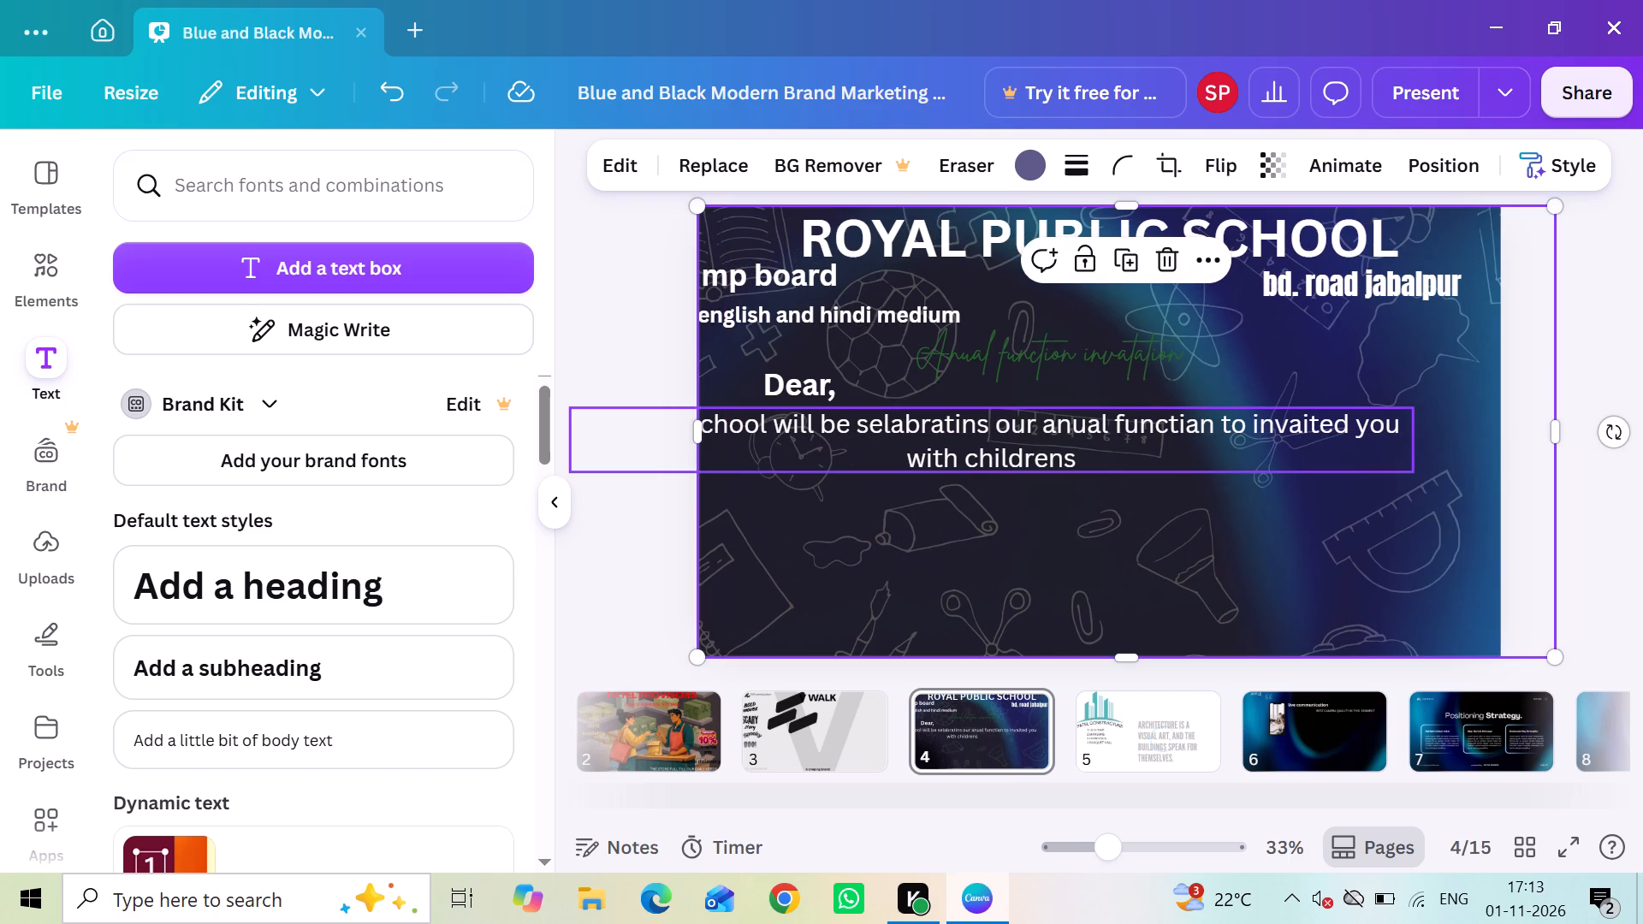
left_click(995, 422)
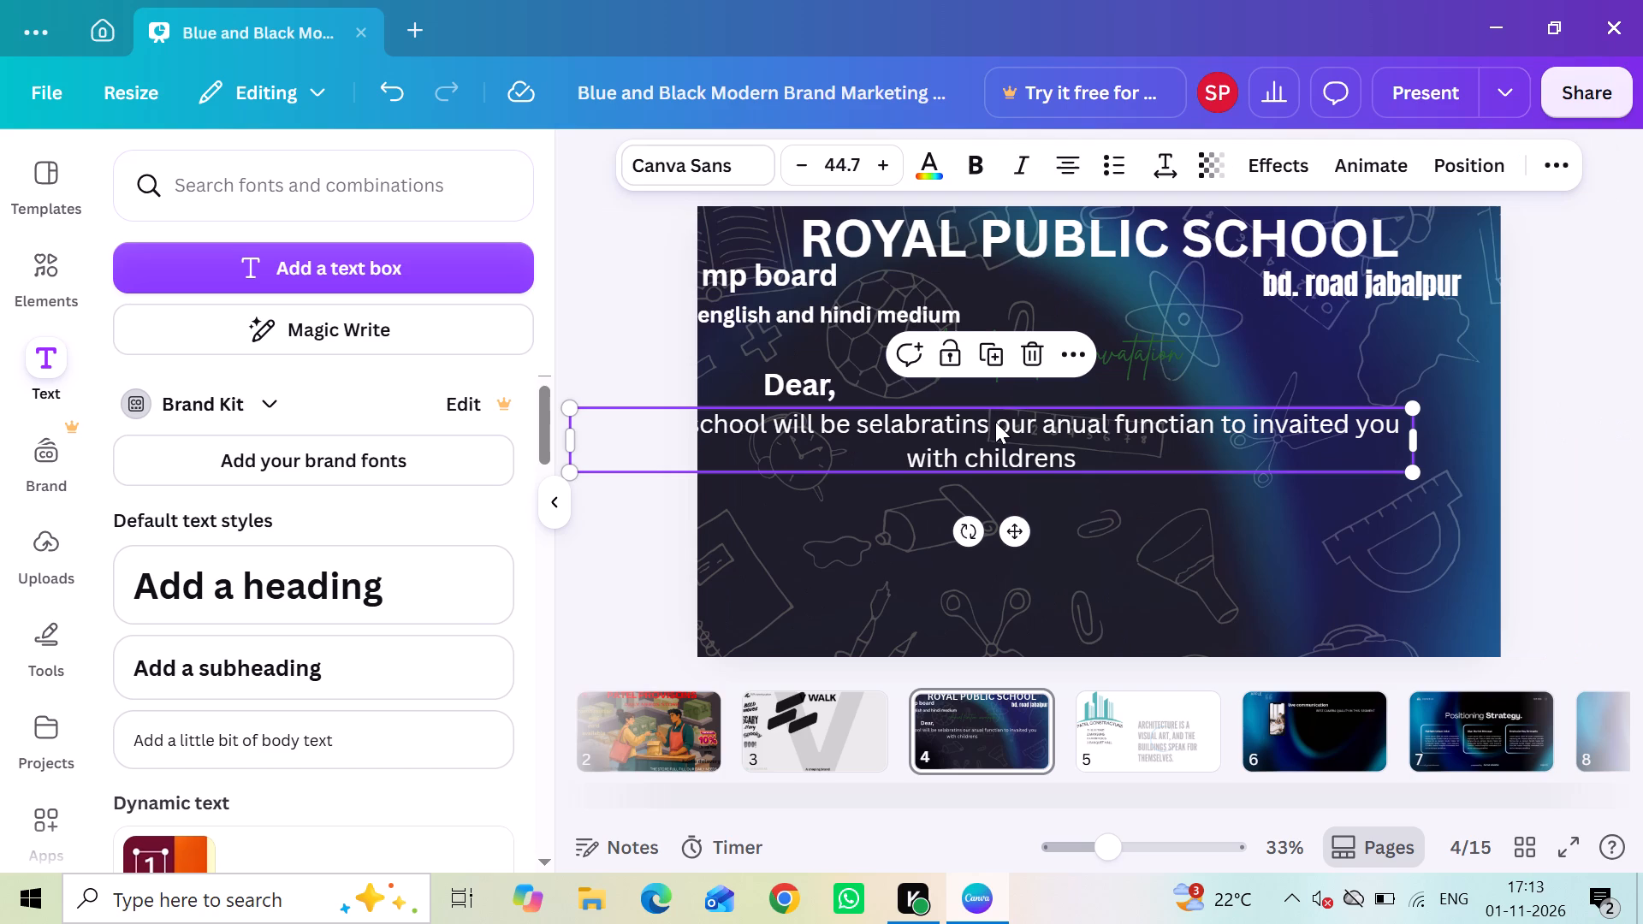
left_click(983, 415)
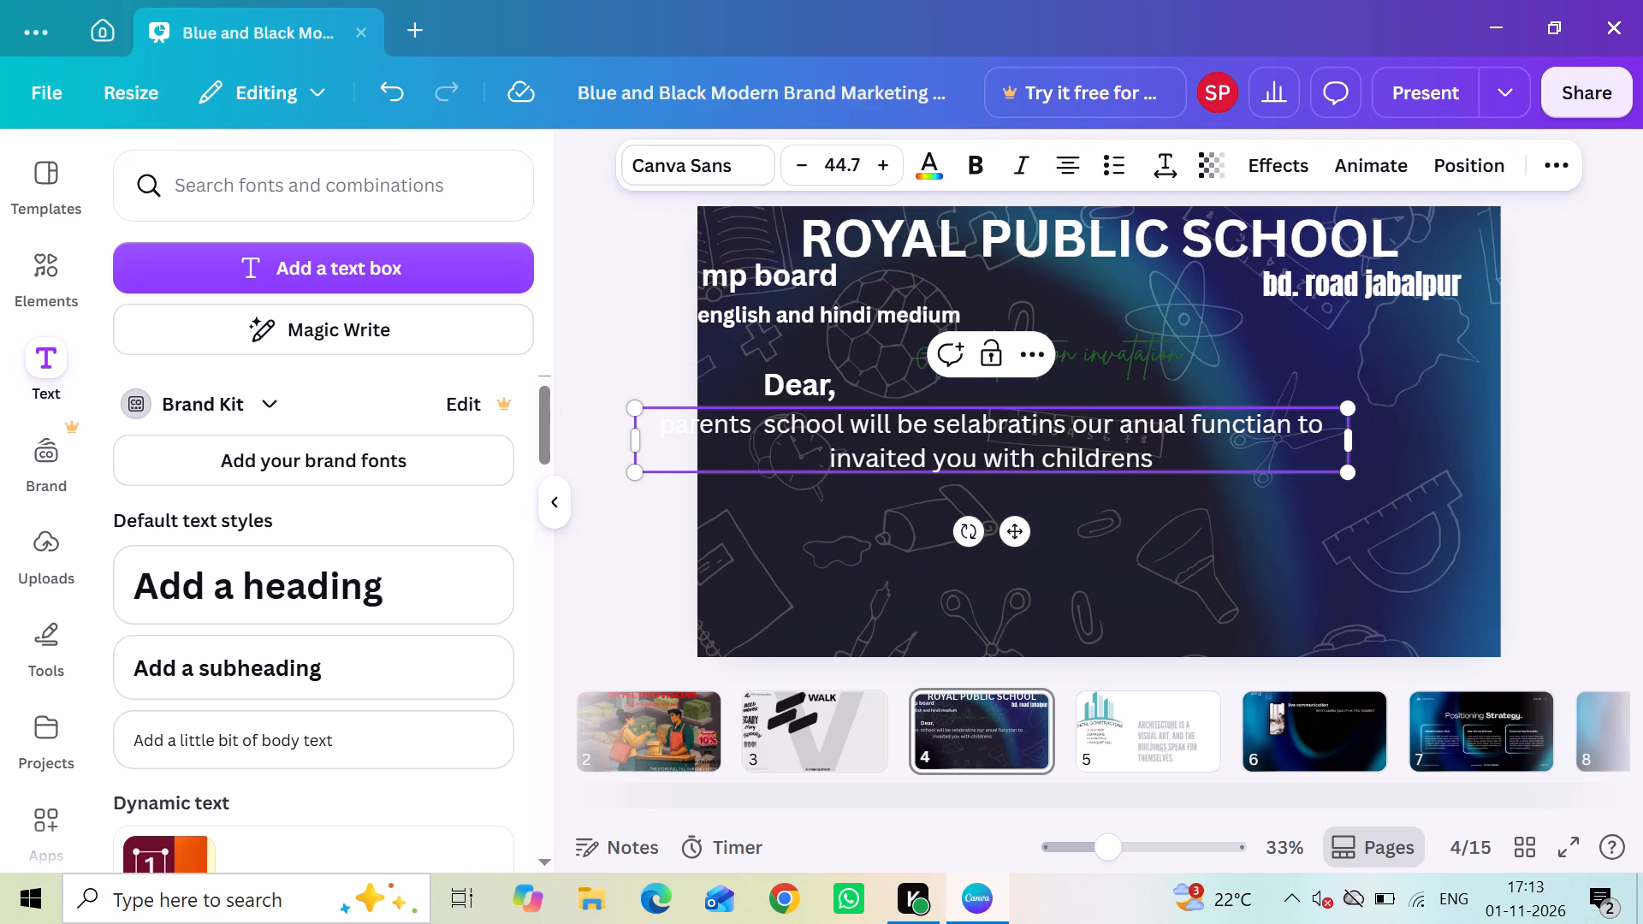
key("Return")
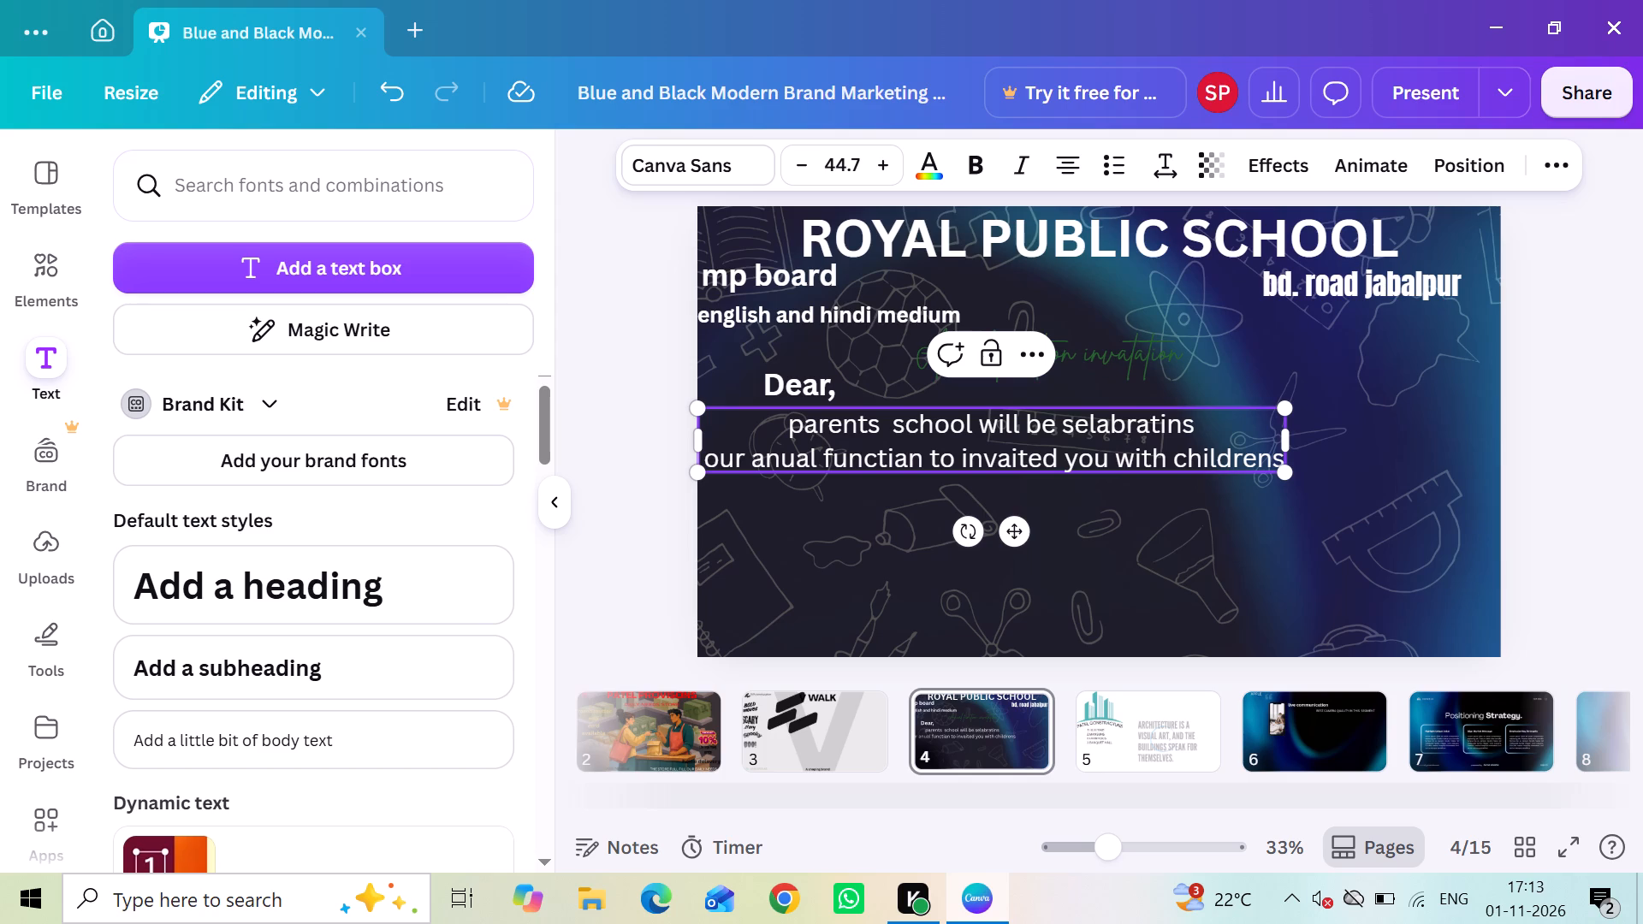
Move the two-line body text further inside the page so it sits centred beneath "Dear," and the invitation title.
left_click_drag(1013, 464, 1054, 460)
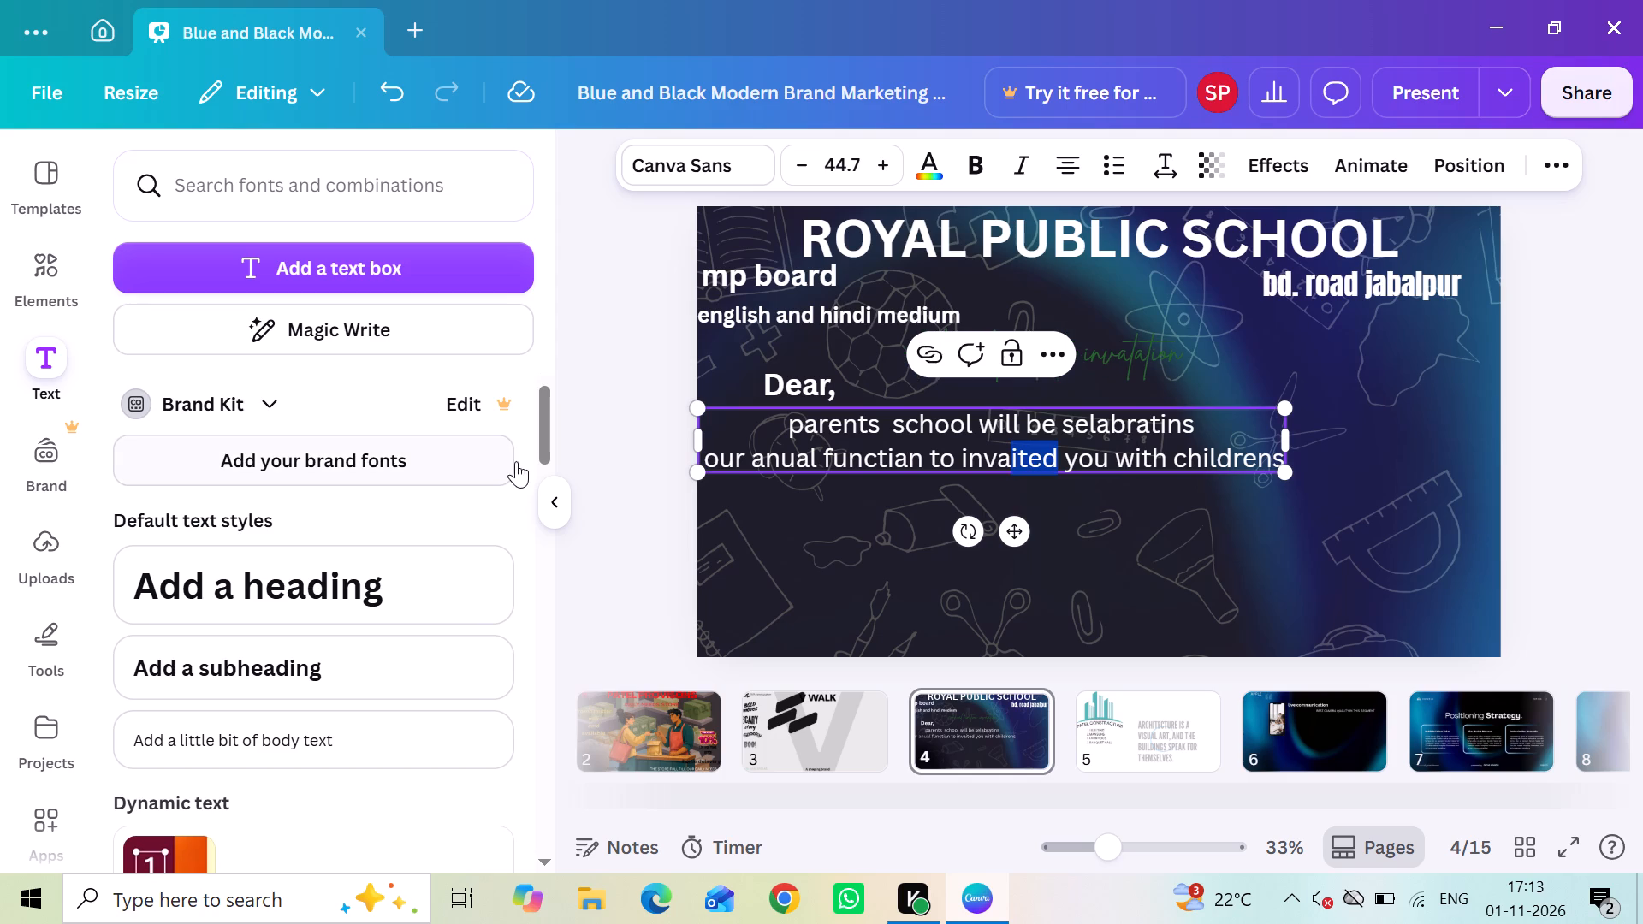
left_click(571, 461)
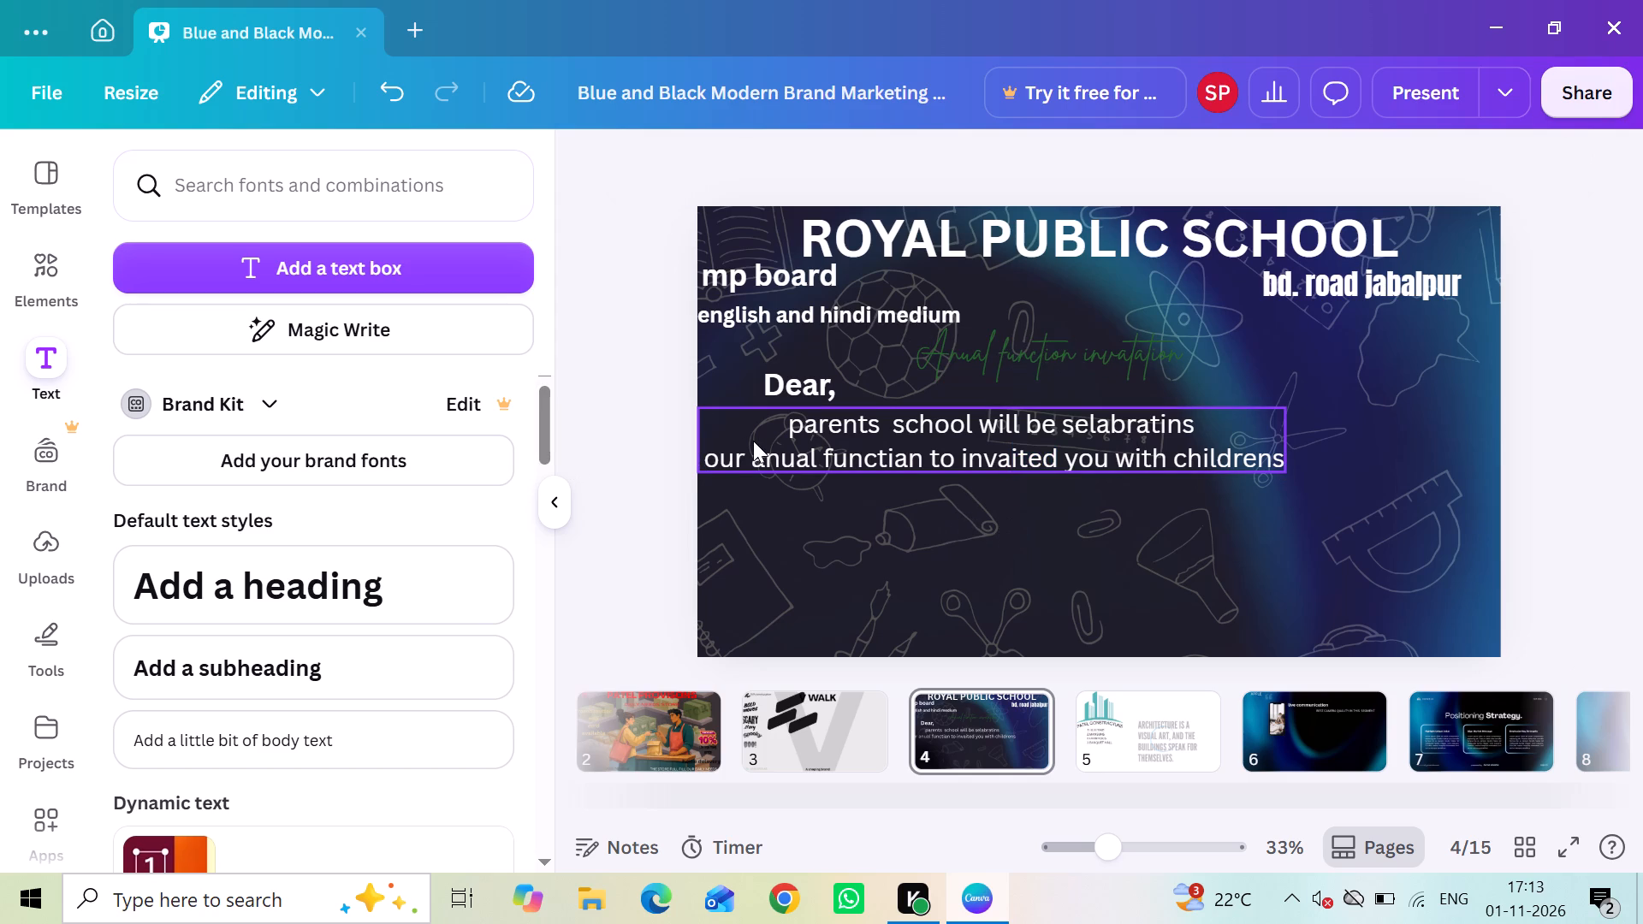
left_click_drag(753, 441, 808, 441)
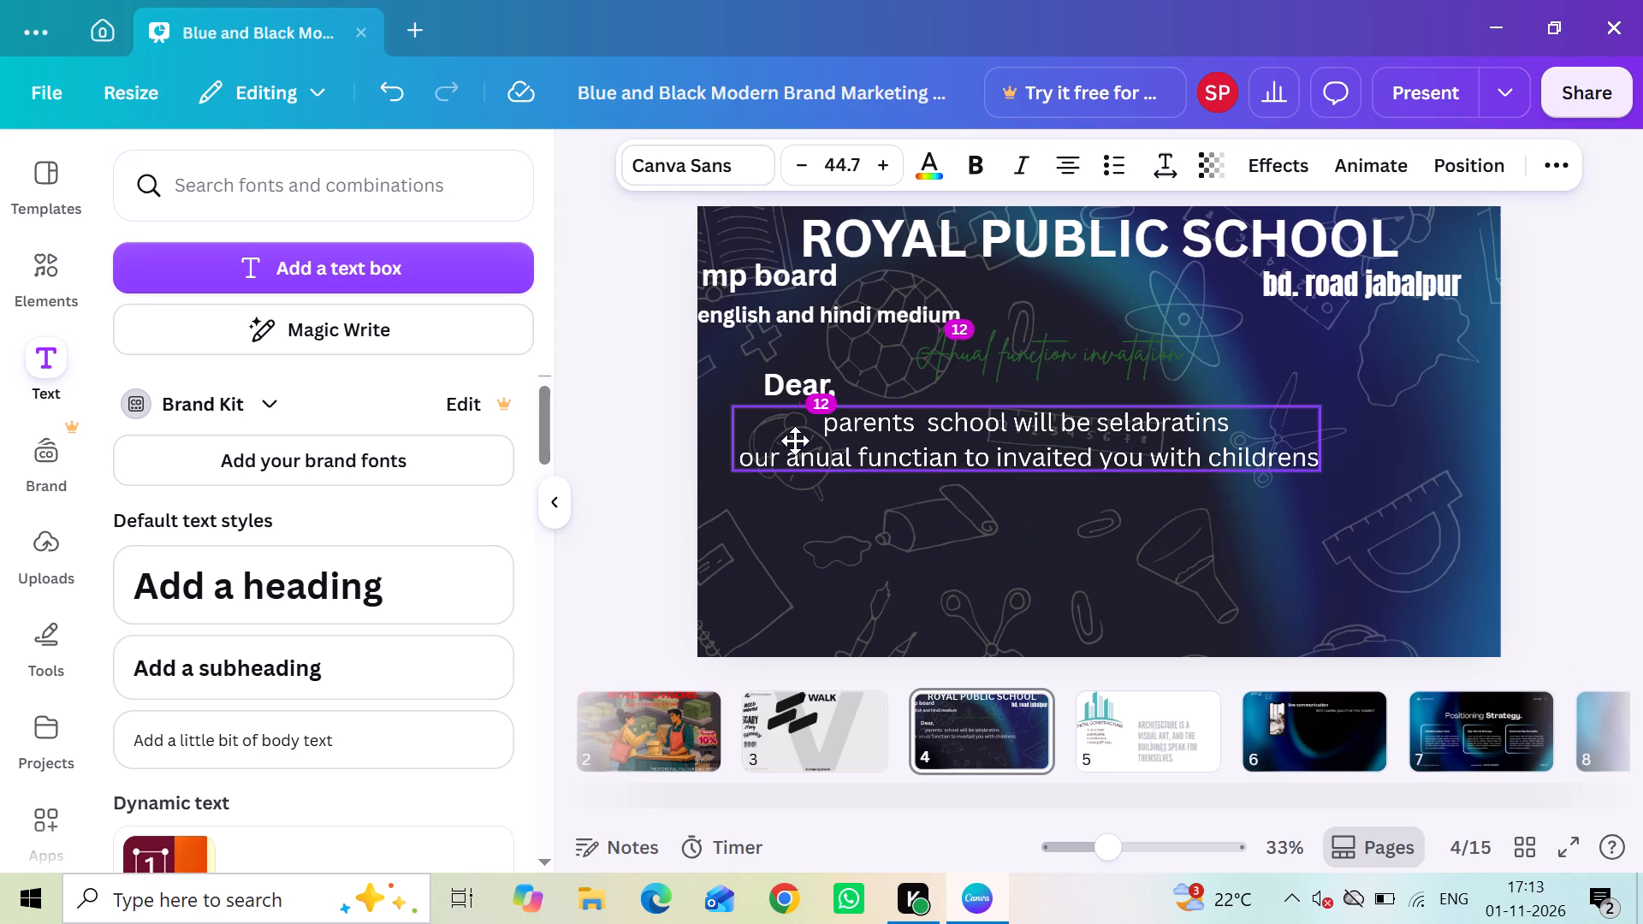
left_click(836, 513)
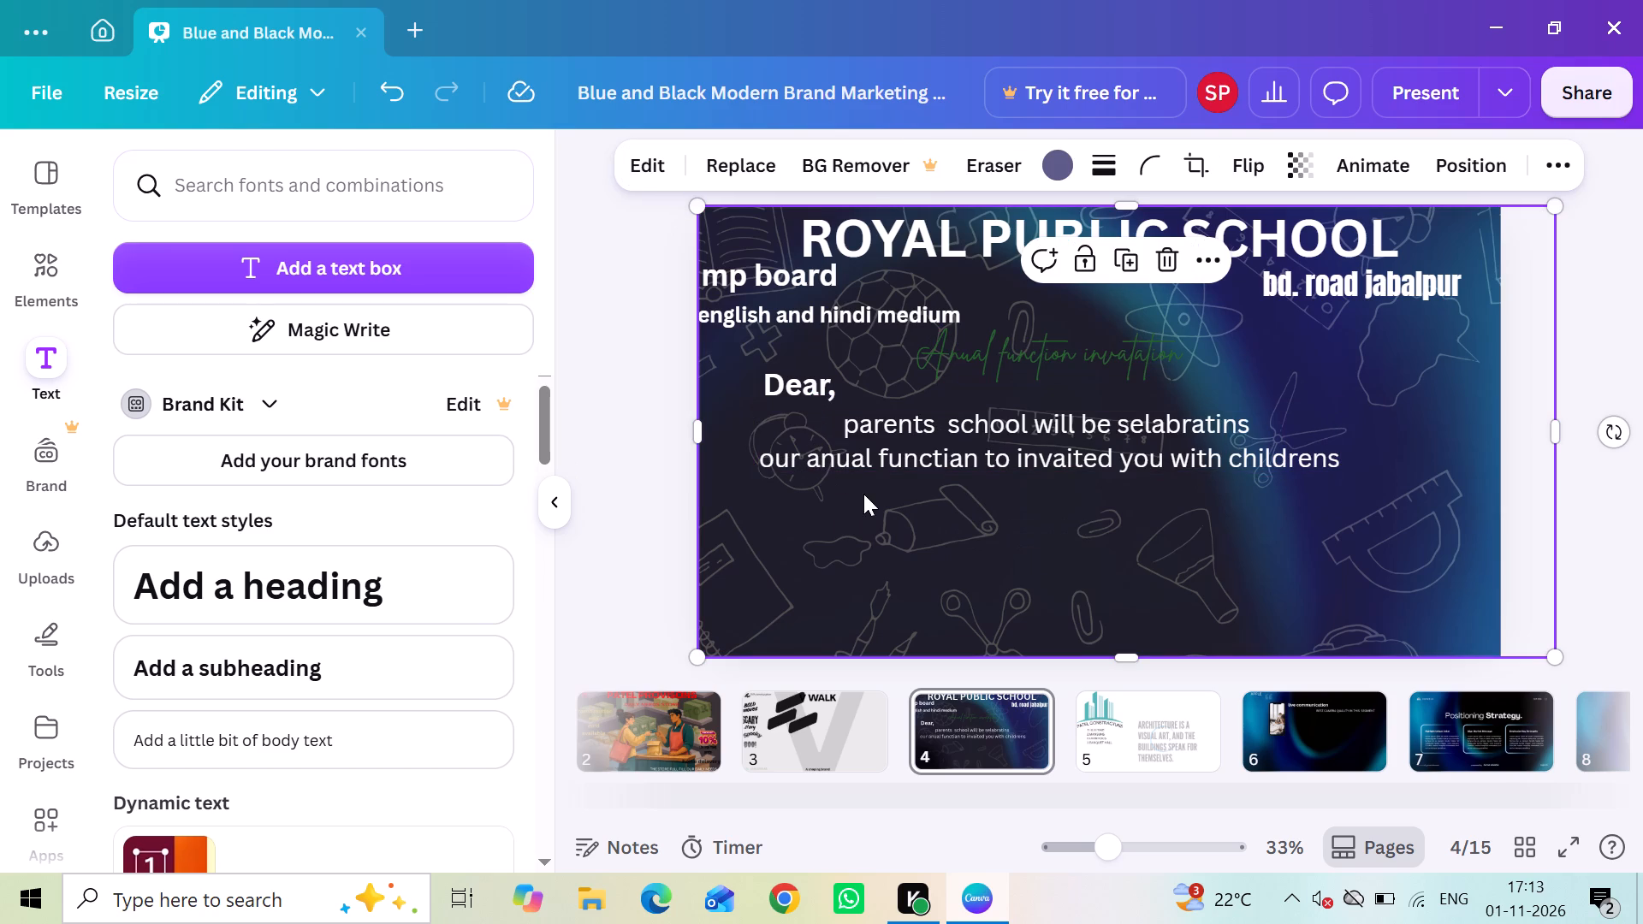
left_click_drag(899, 460, 928, 457)
left_click(672, 480)
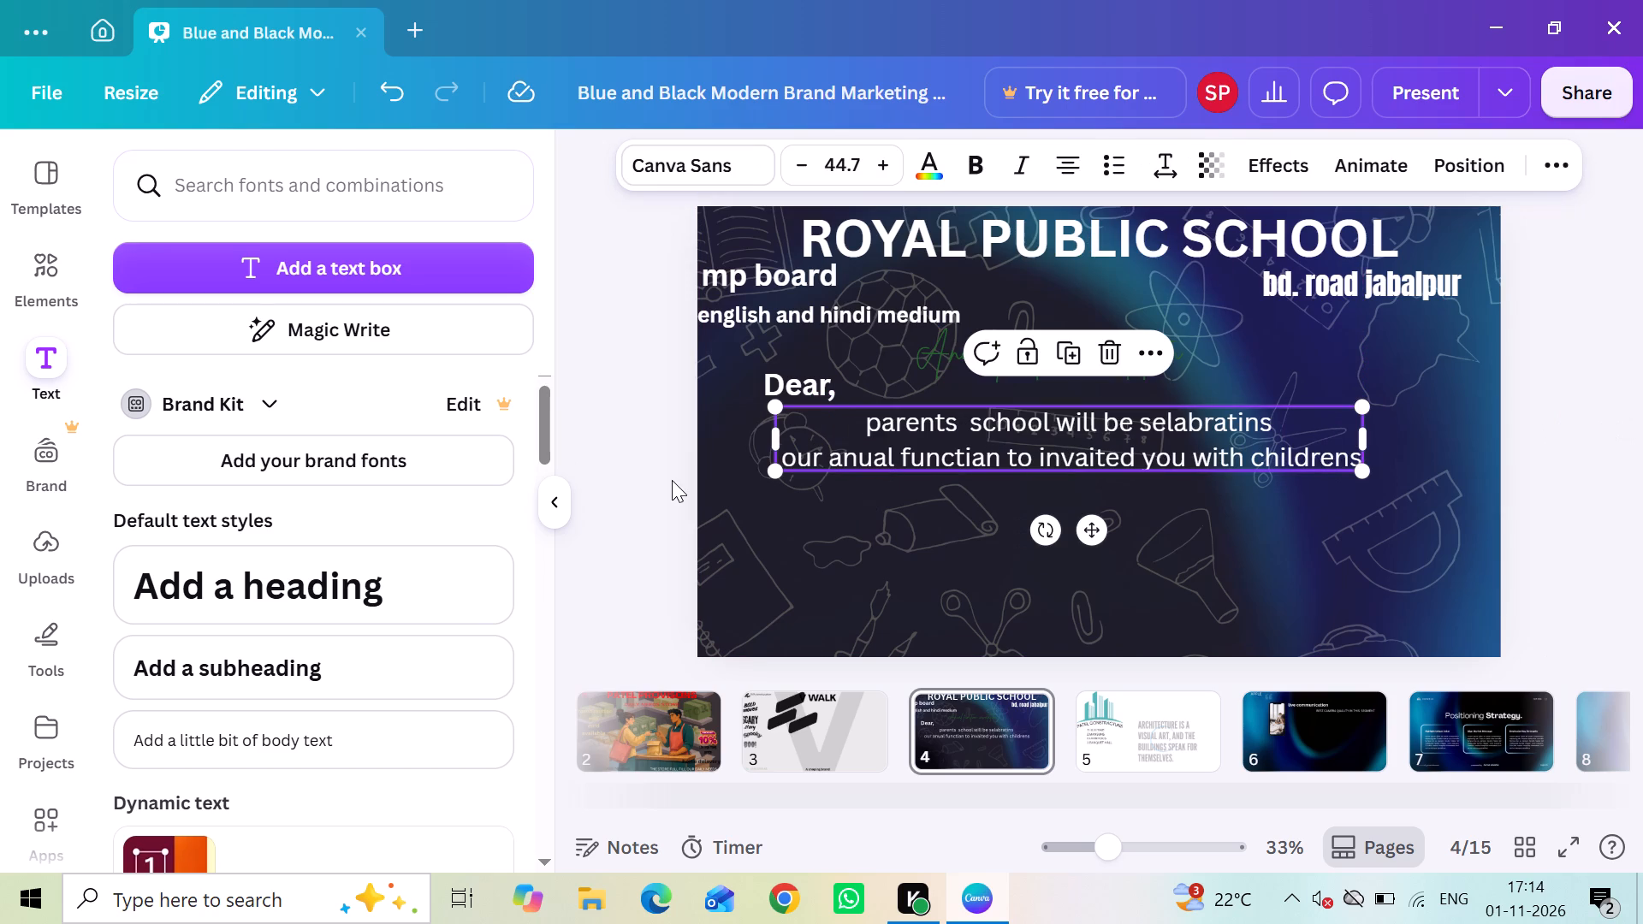
triple_click(672, 480)
Add a heading reading "DATE" and place it just below the two-line body text.
left_click(419, 564)
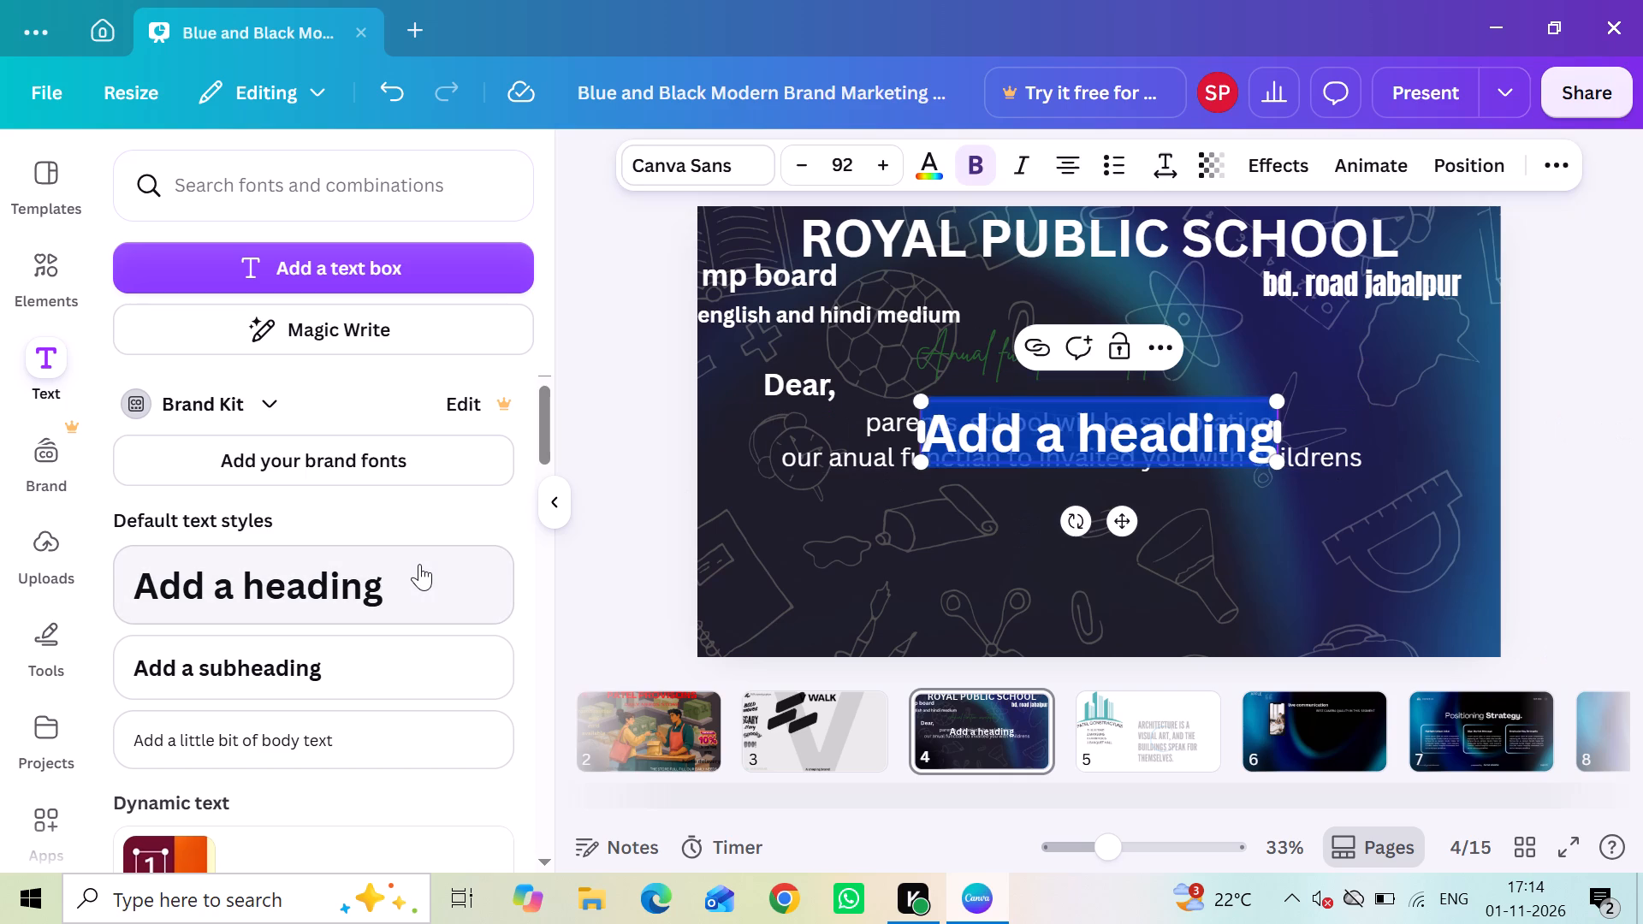
type("DATE")
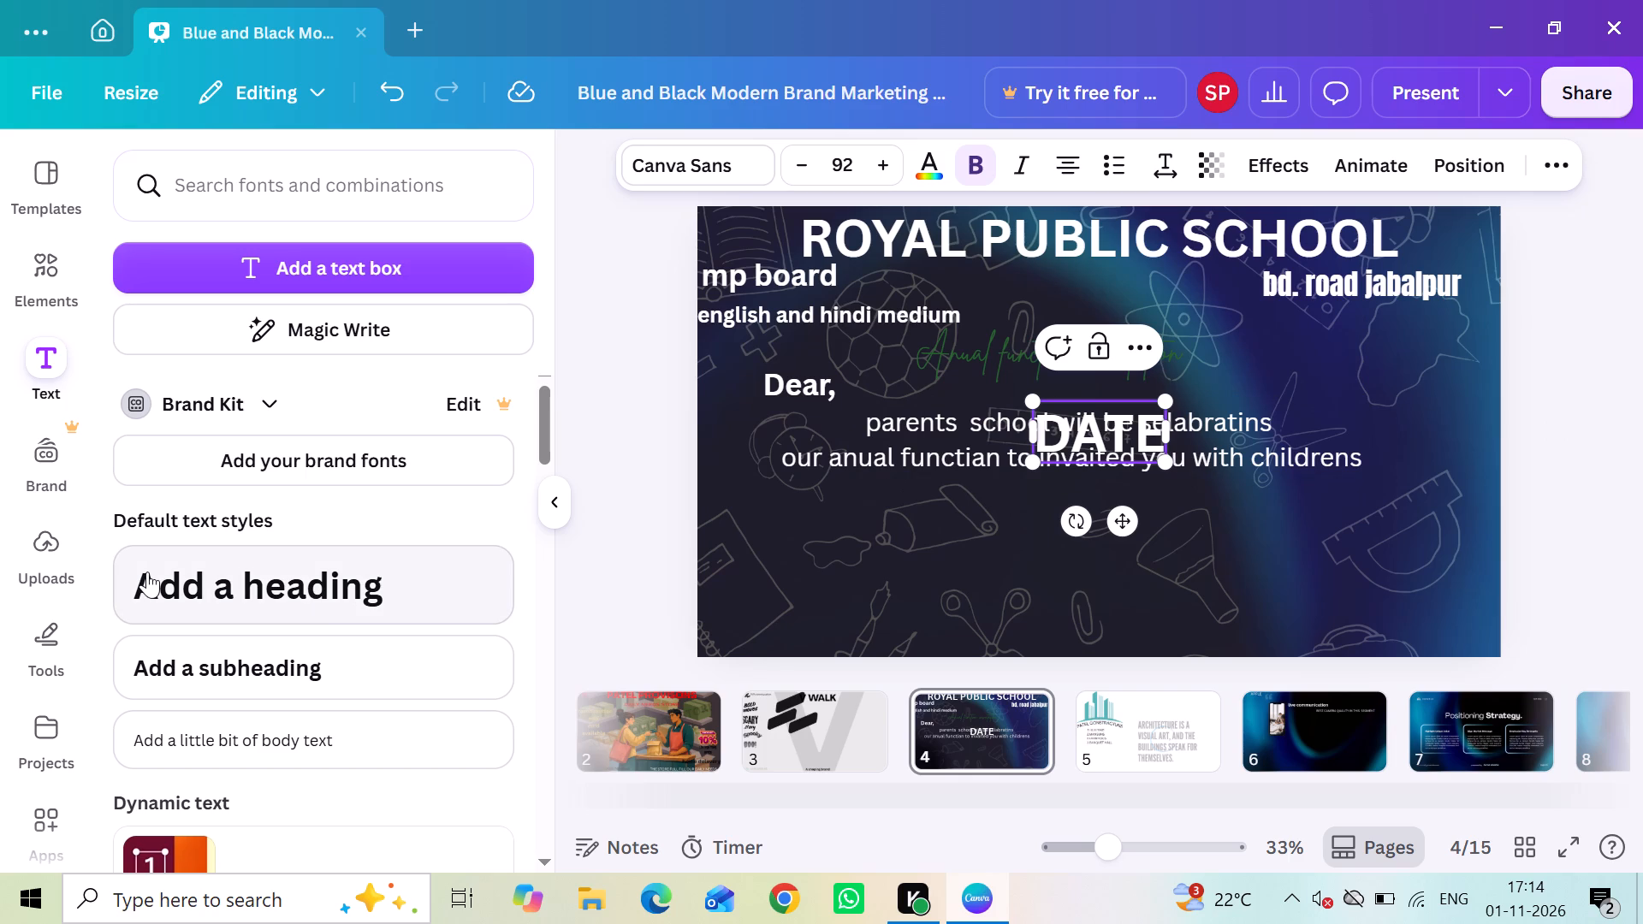
left_click_drag(1118, 457, 1117, 465)
left_click_drag(1117, 465, 1029, 562)
left_click(591, 453)
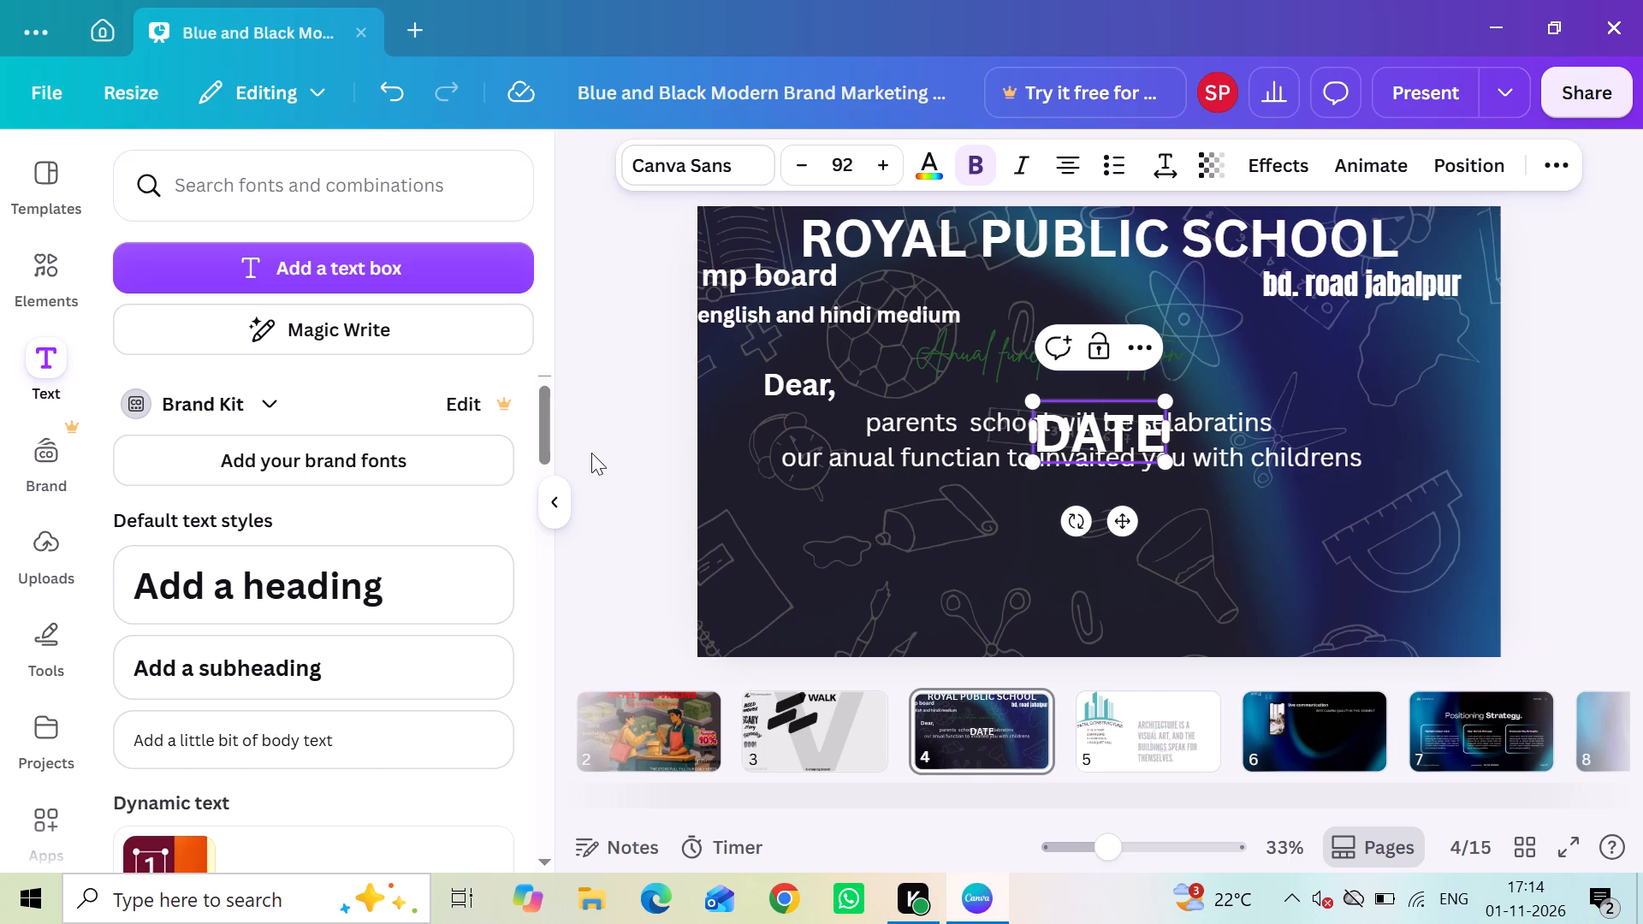
left_click(605, 443)
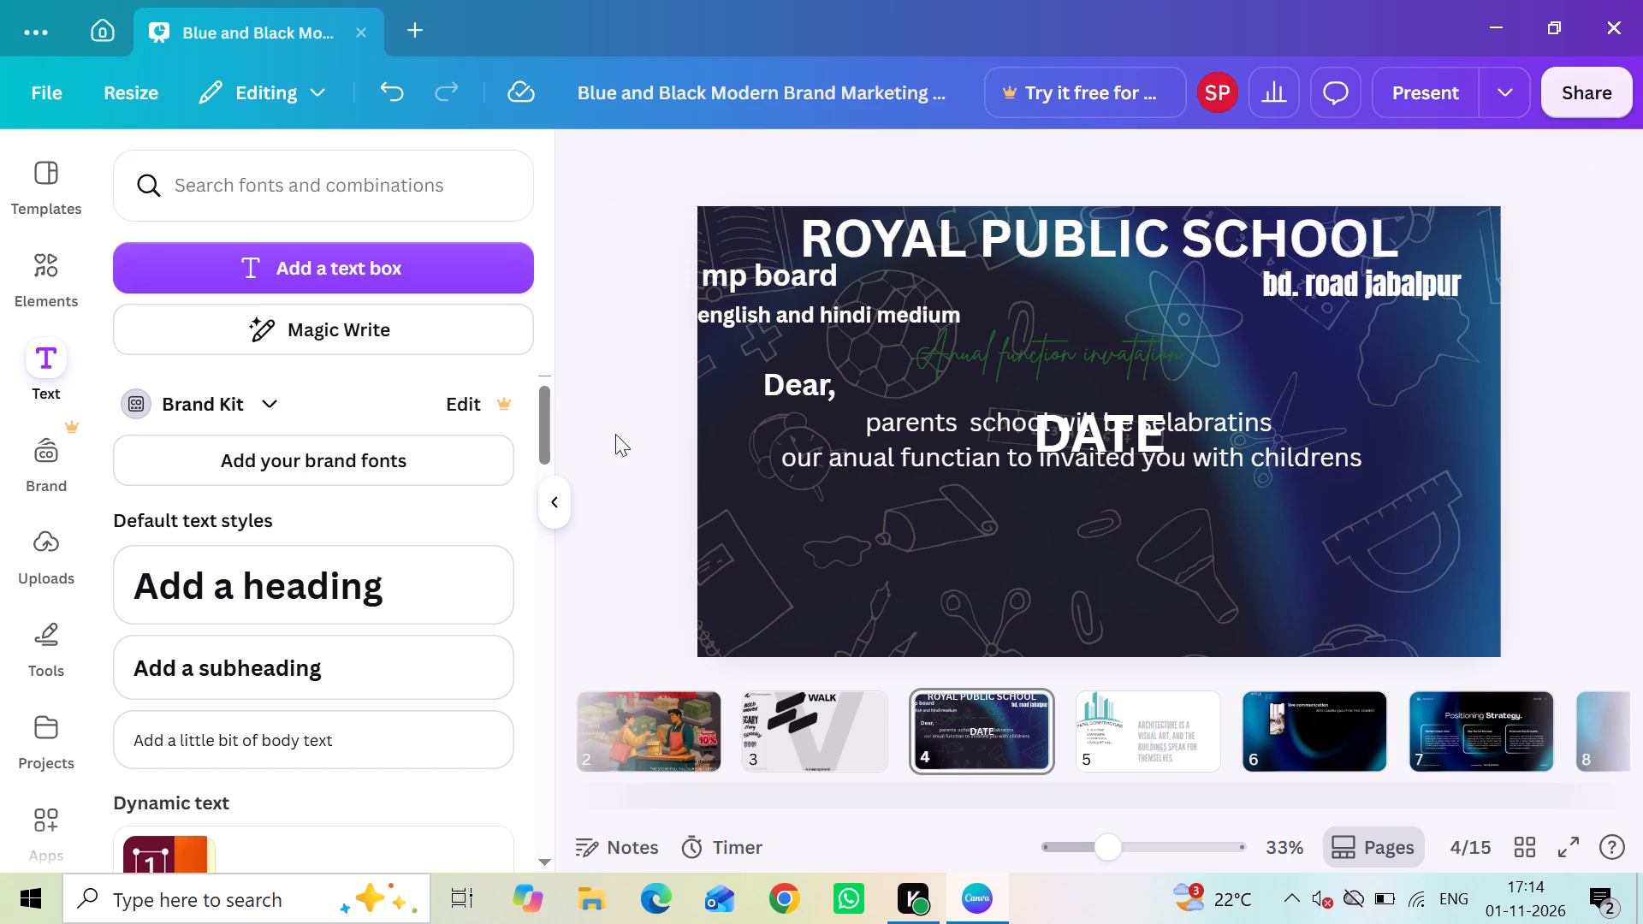
left_click_drag(1084, 437, 1023, 478)
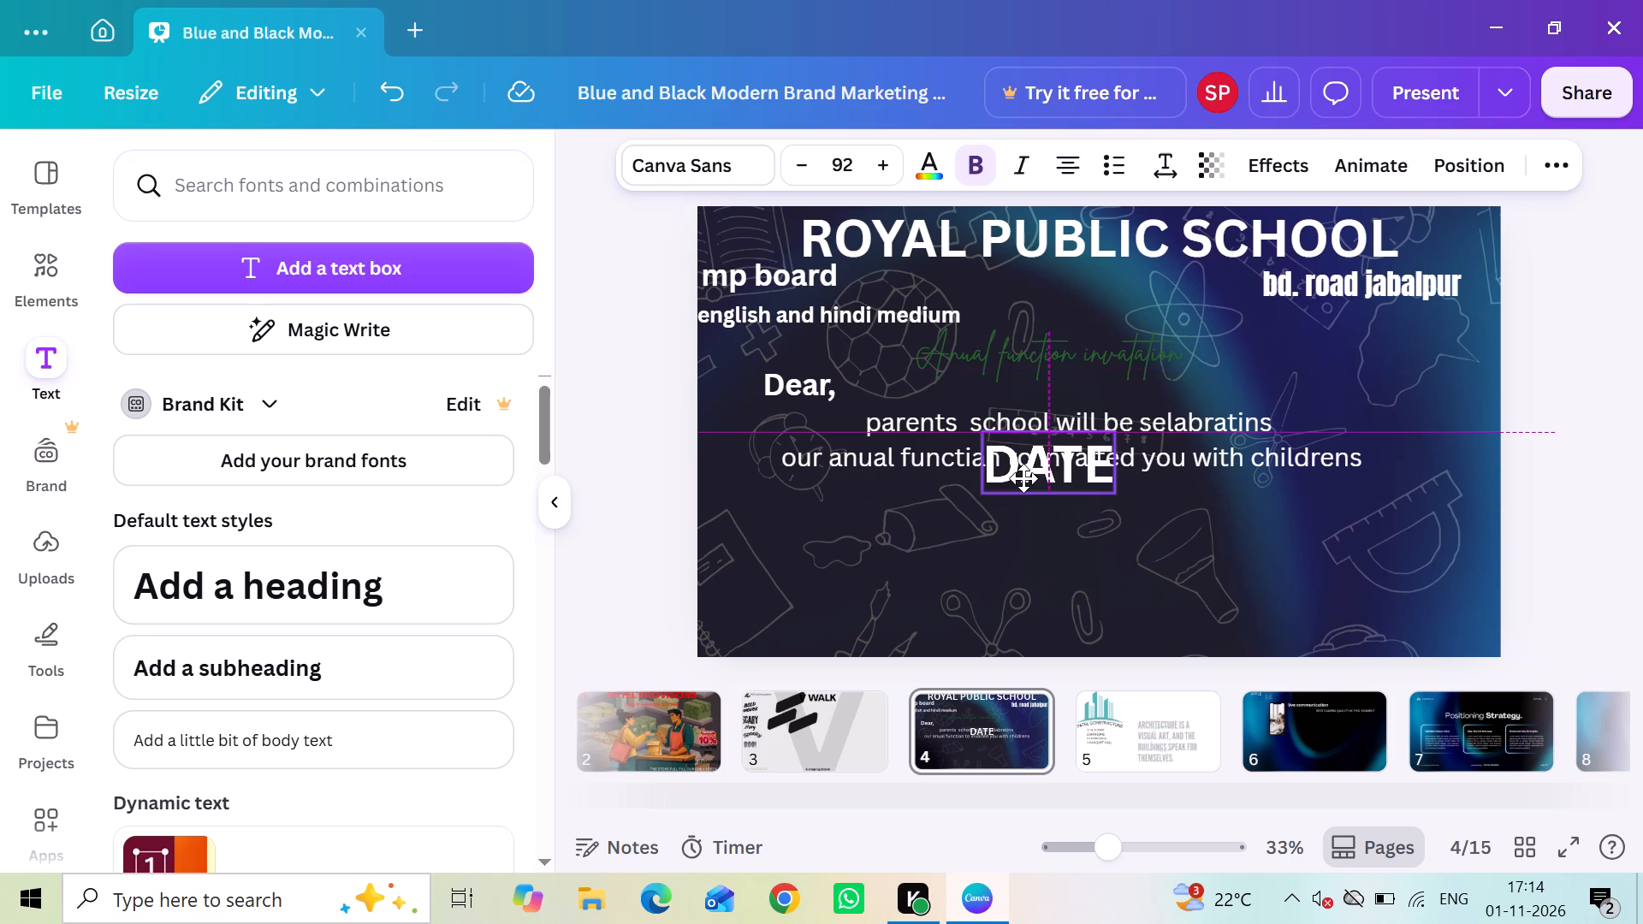
left_click_drag(1023, 478, 1011, 498)
Extend the "DATE" heading so it reads "DATE: 11".
left_click(1011, 498)
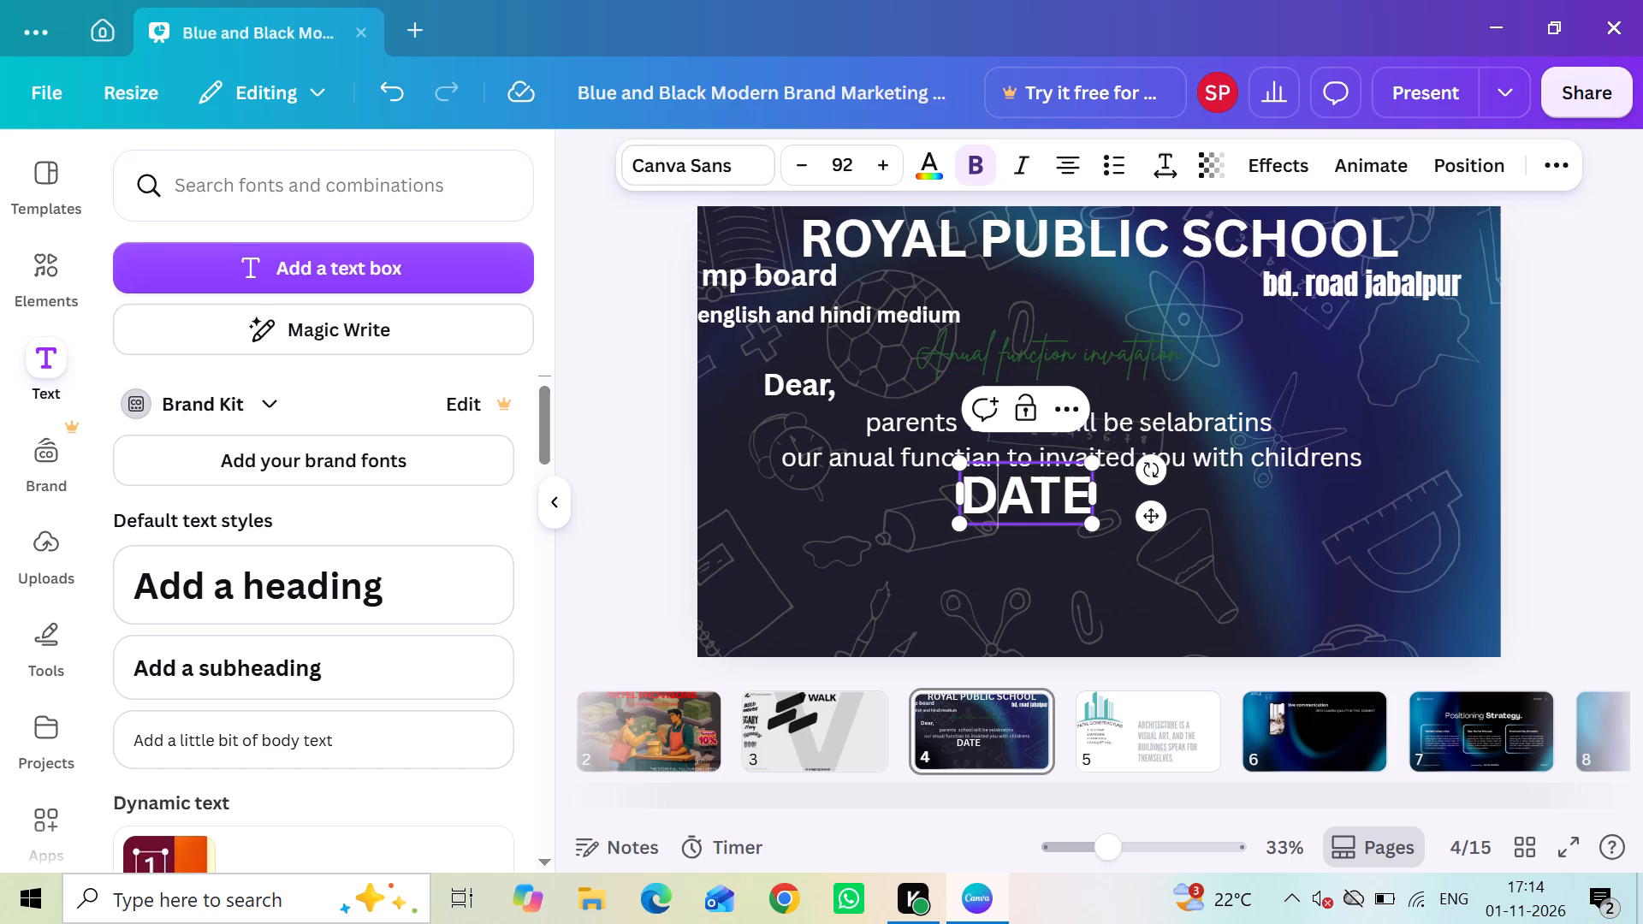
key("Right")
key("Right")
key("Right")
key("Right")
type("11")
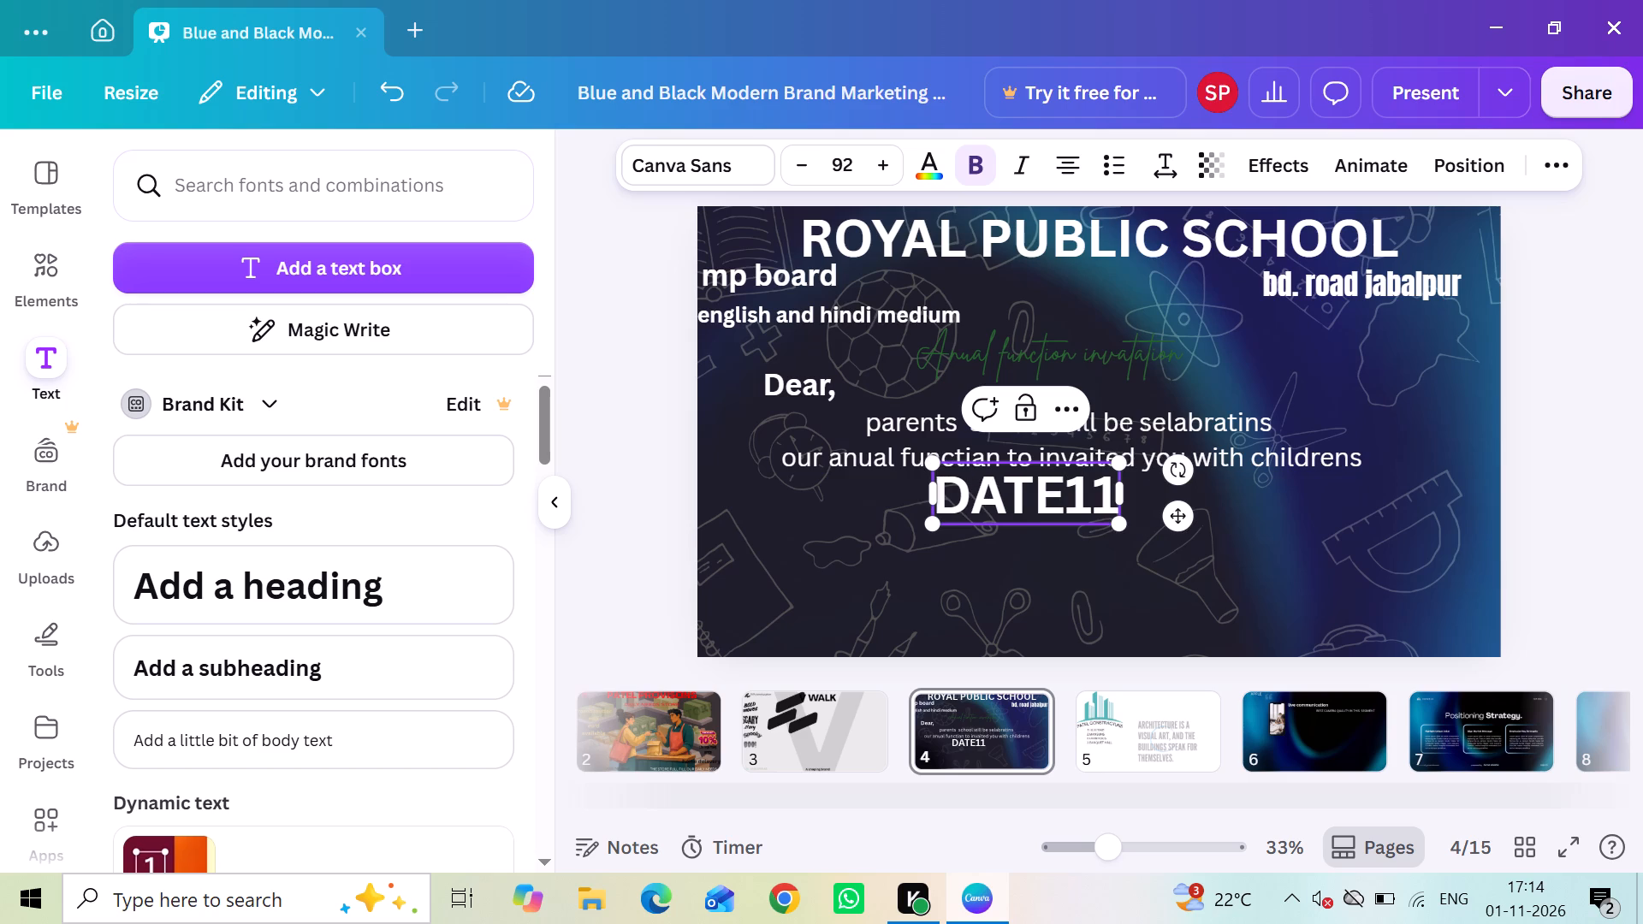
key("Left")
key("Left")
key("space")
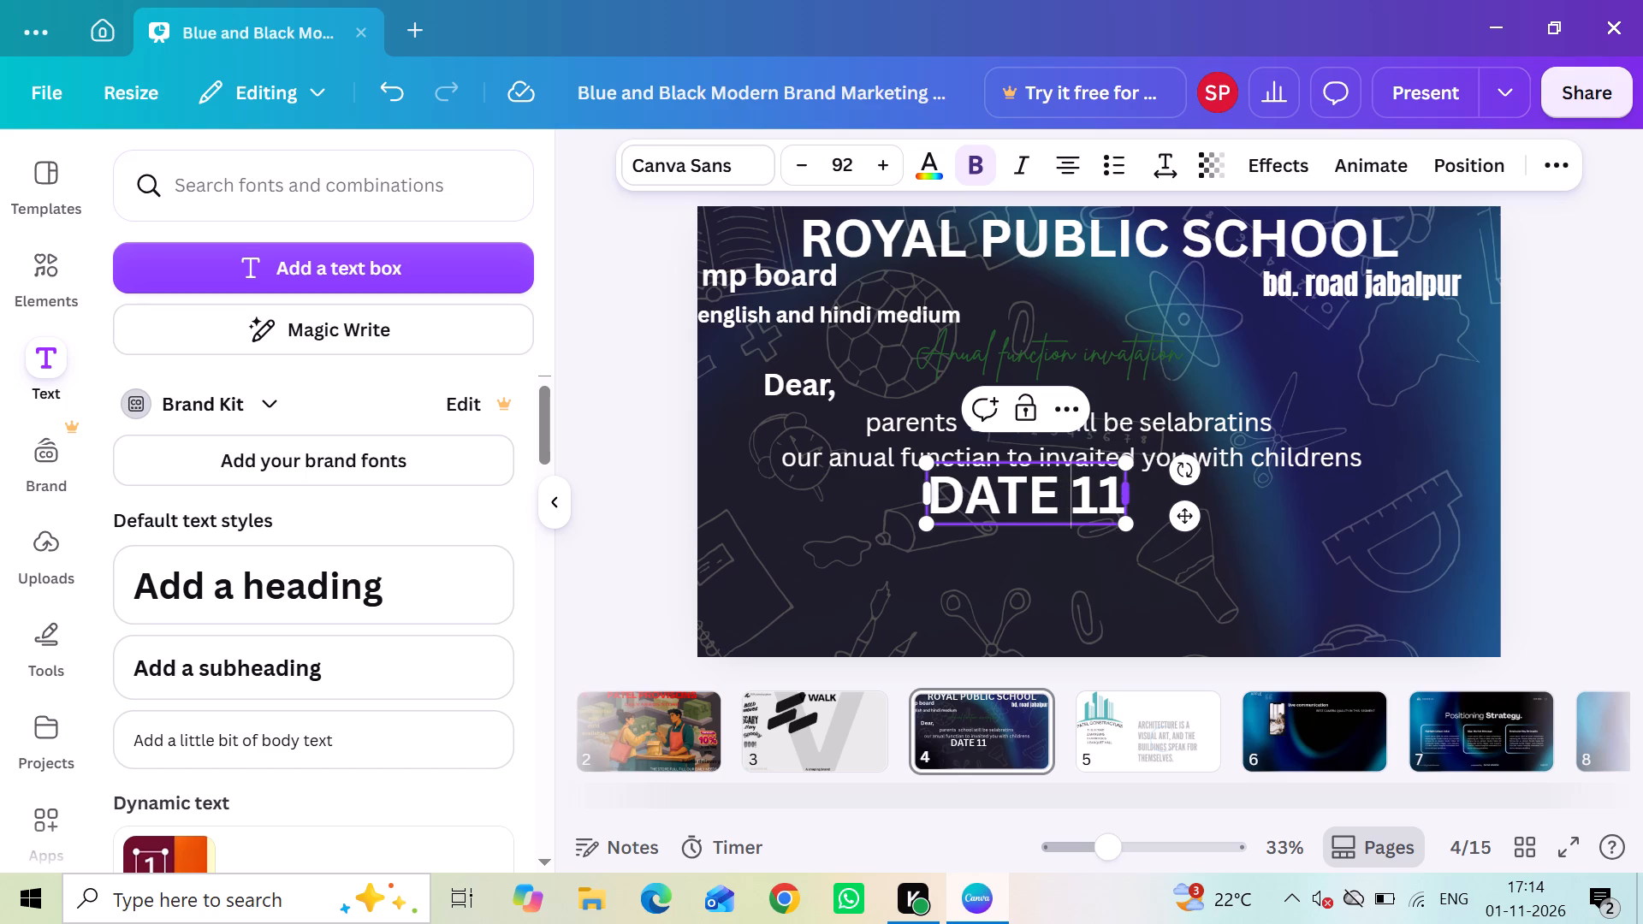
key("BackSpace")
key("shift+colon")
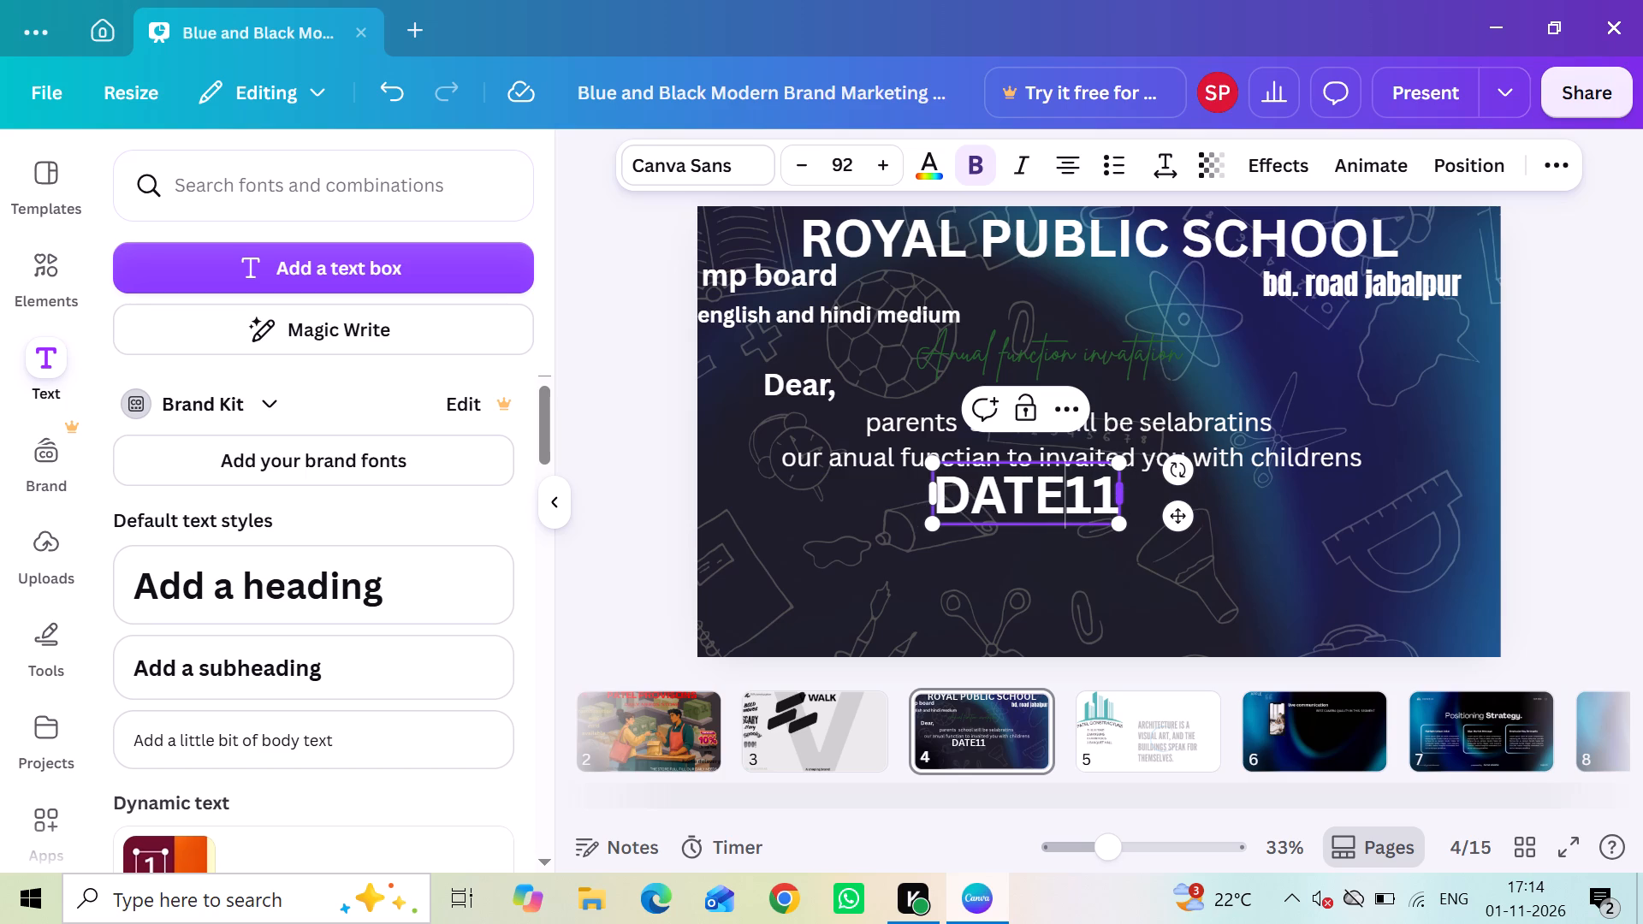
key("space")
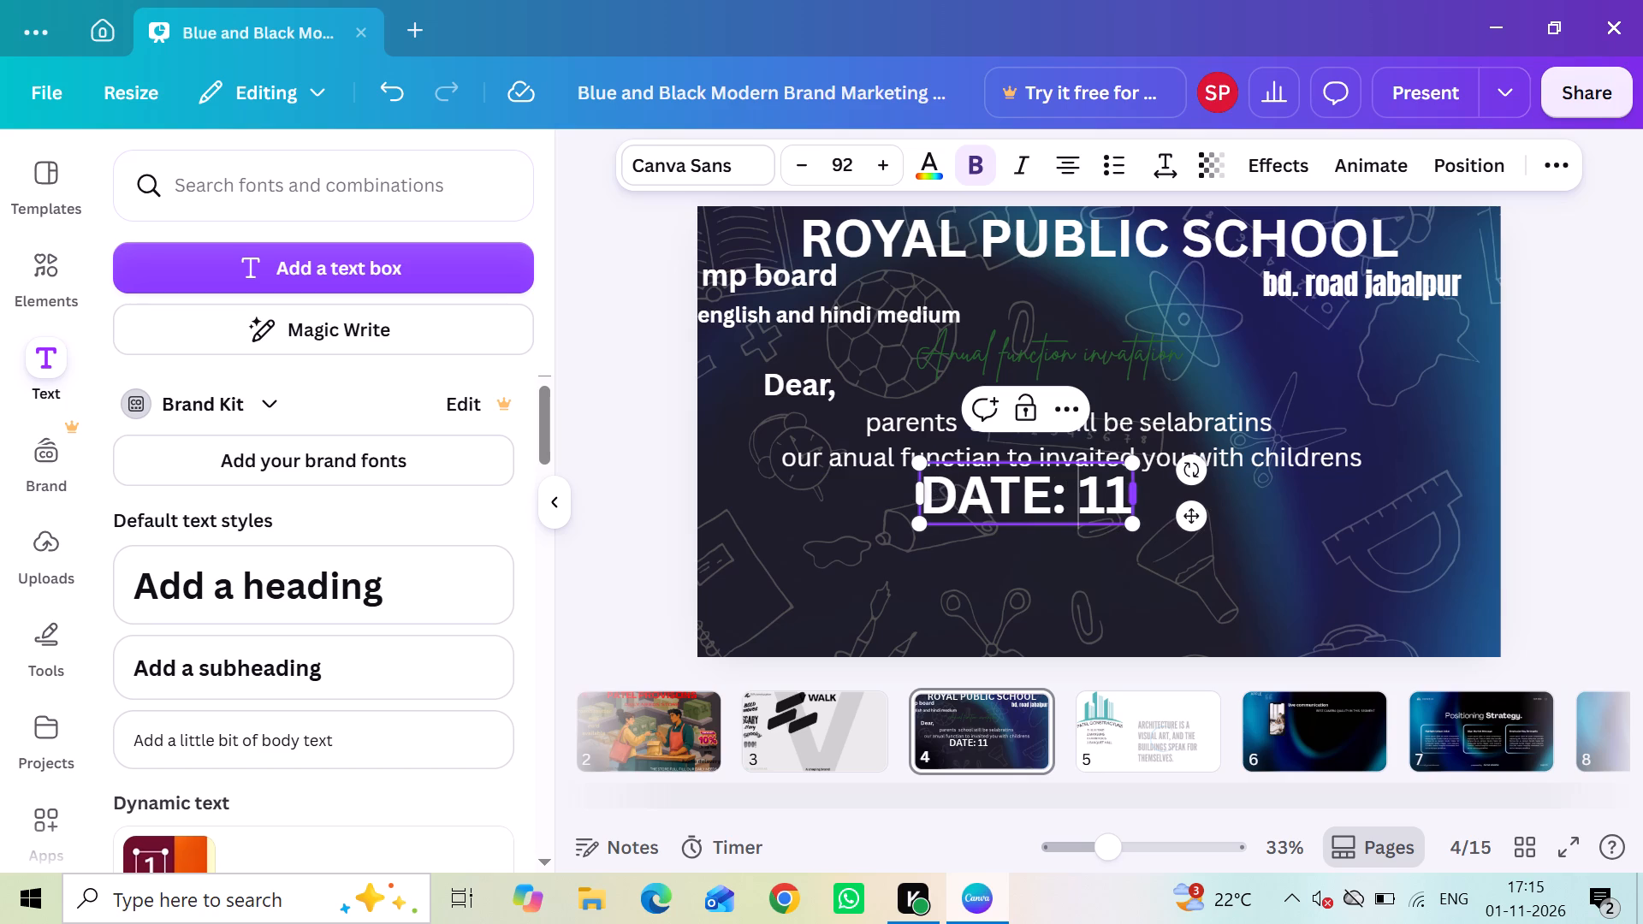
Complete the date in the heading so it reads "DATE: 11/11/2026".
key("Right")
key("Right")
key("slash")
type("11")
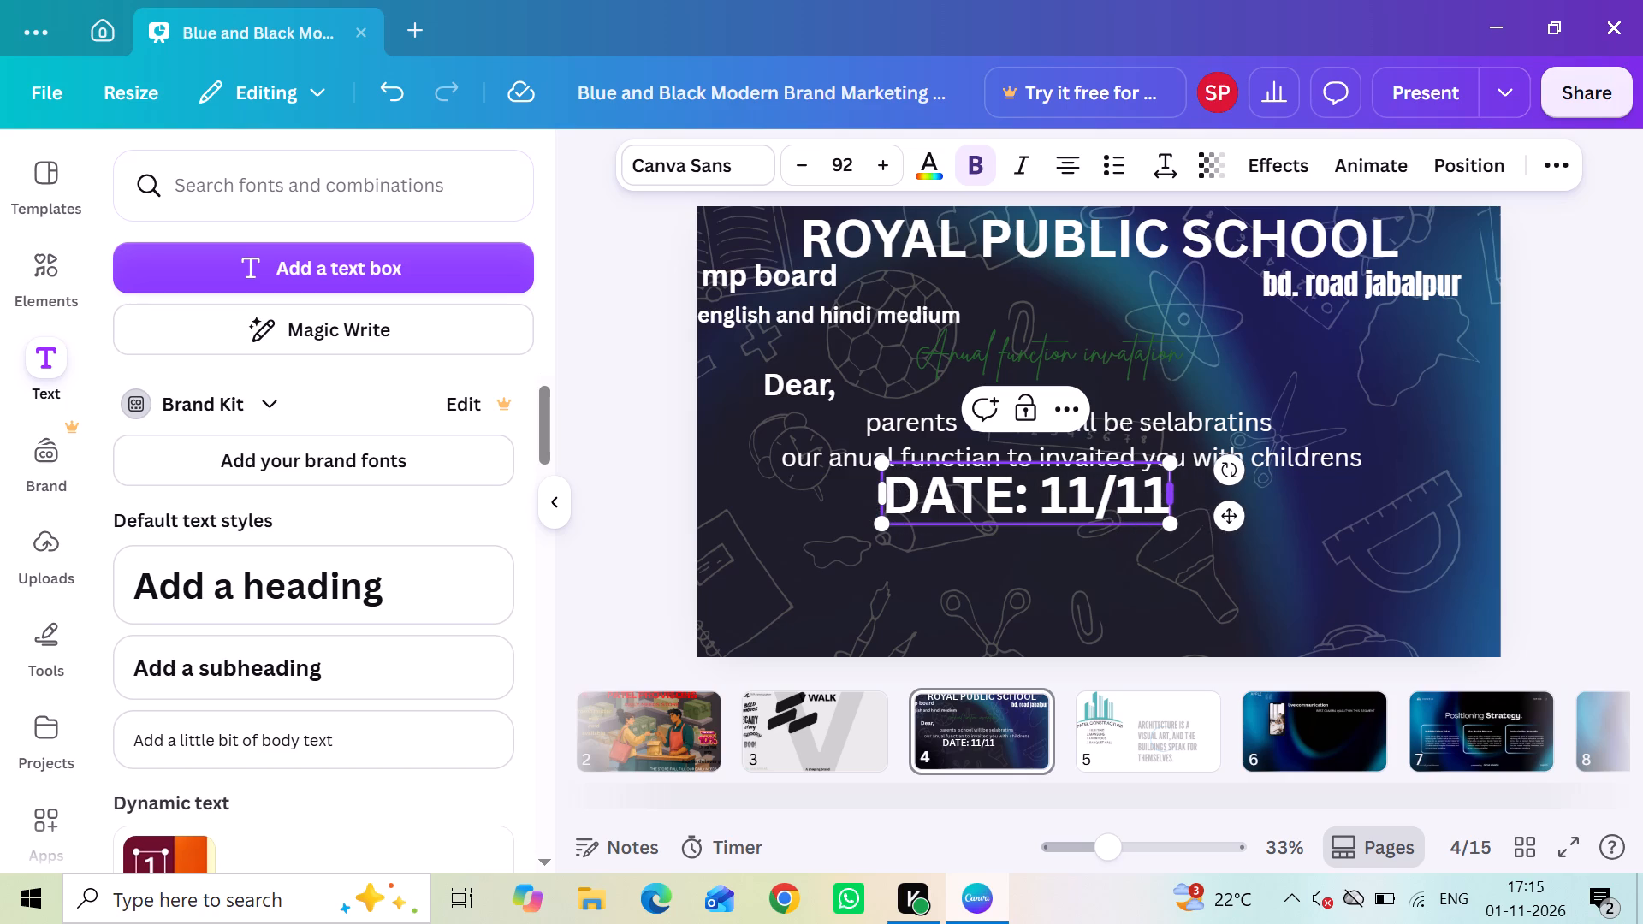
key("slash")
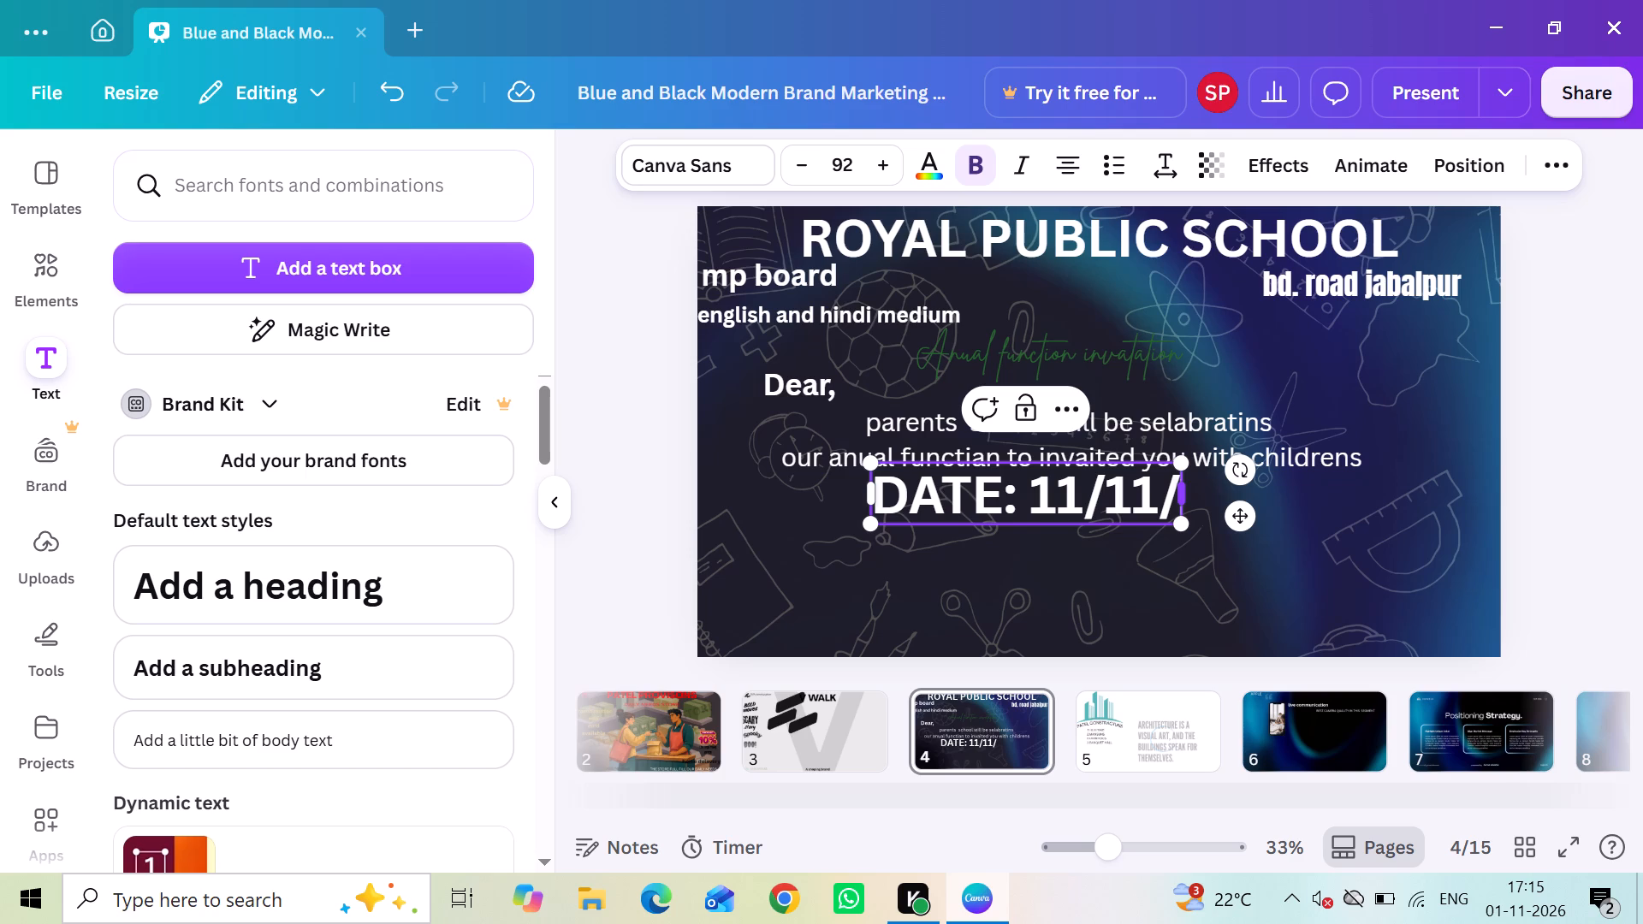
type("202")
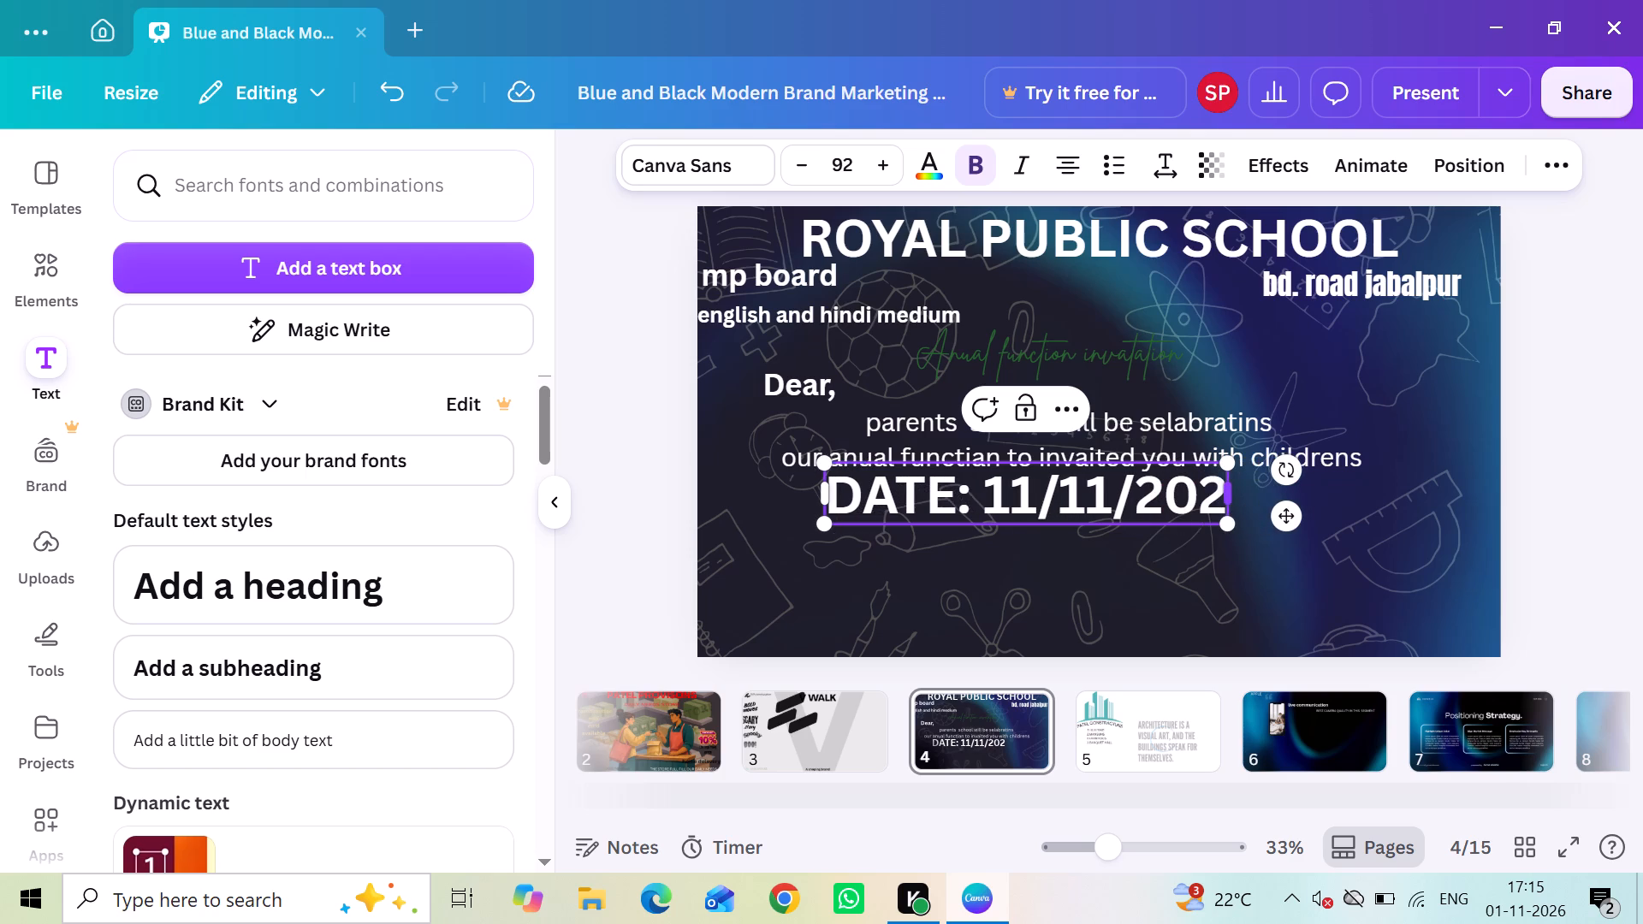
key("6")
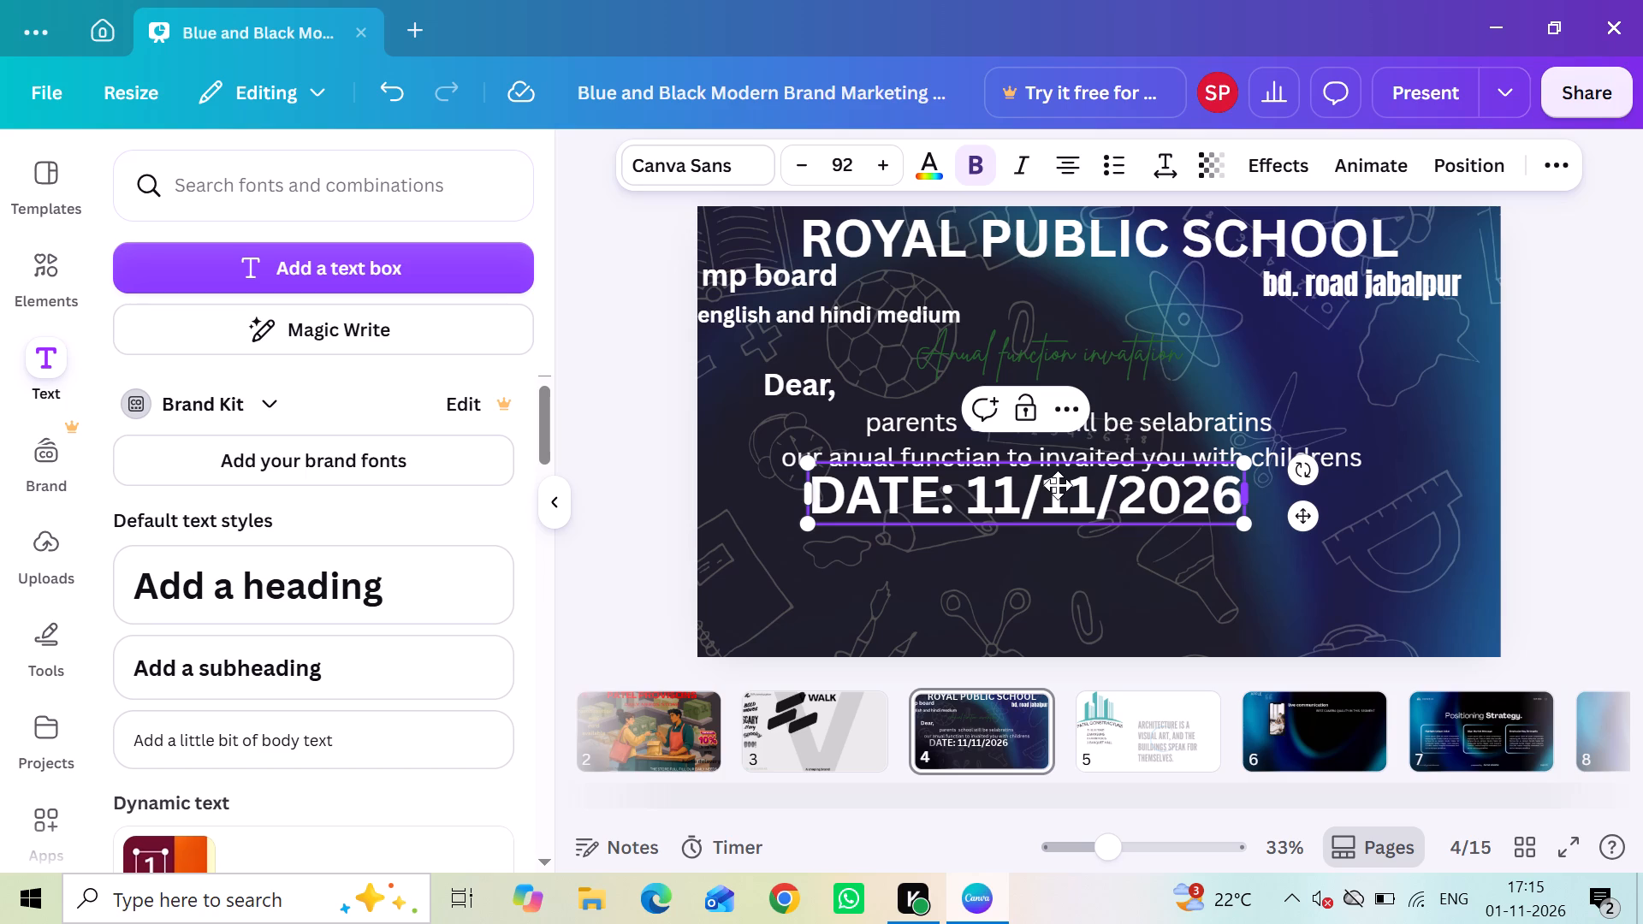
Shrink the "DATE: 11/11/2026" heading to font size 51.6 and centre it just beneath the two-line body text.
left_click_drag(1243, 466, 1219, 474)
left_click_drag(1219, 474, 1055, 523)
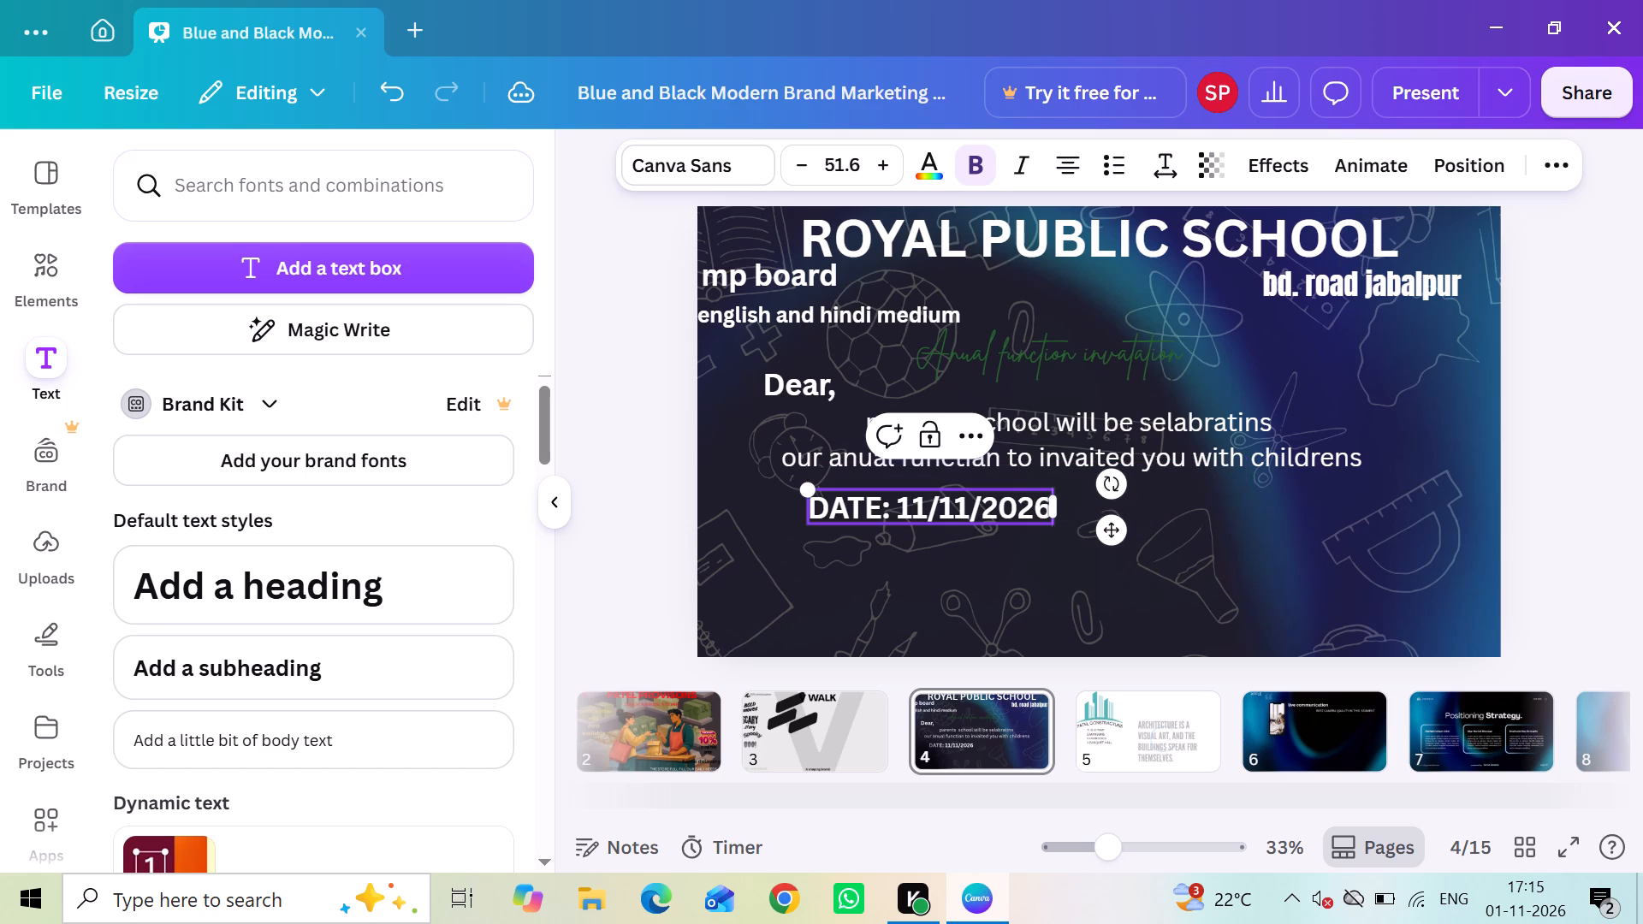
left_click_drag(961, 504, 994, 511)
left_click_drag(994, 511, 1037, 508)
left_click(643, 492)
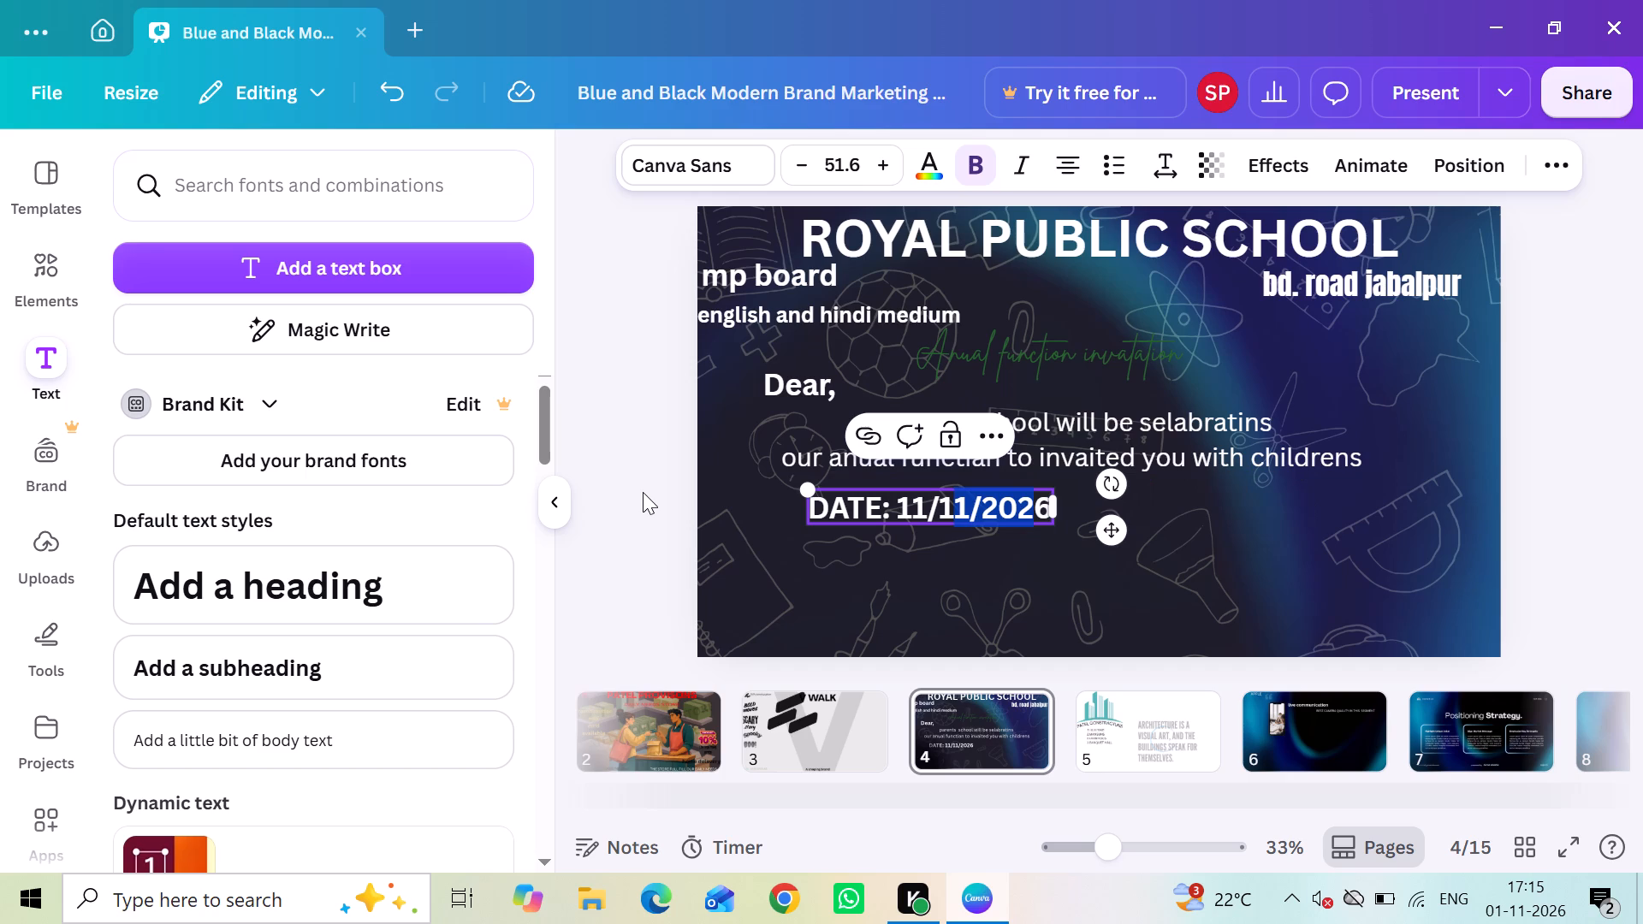
left_click(643, 492)
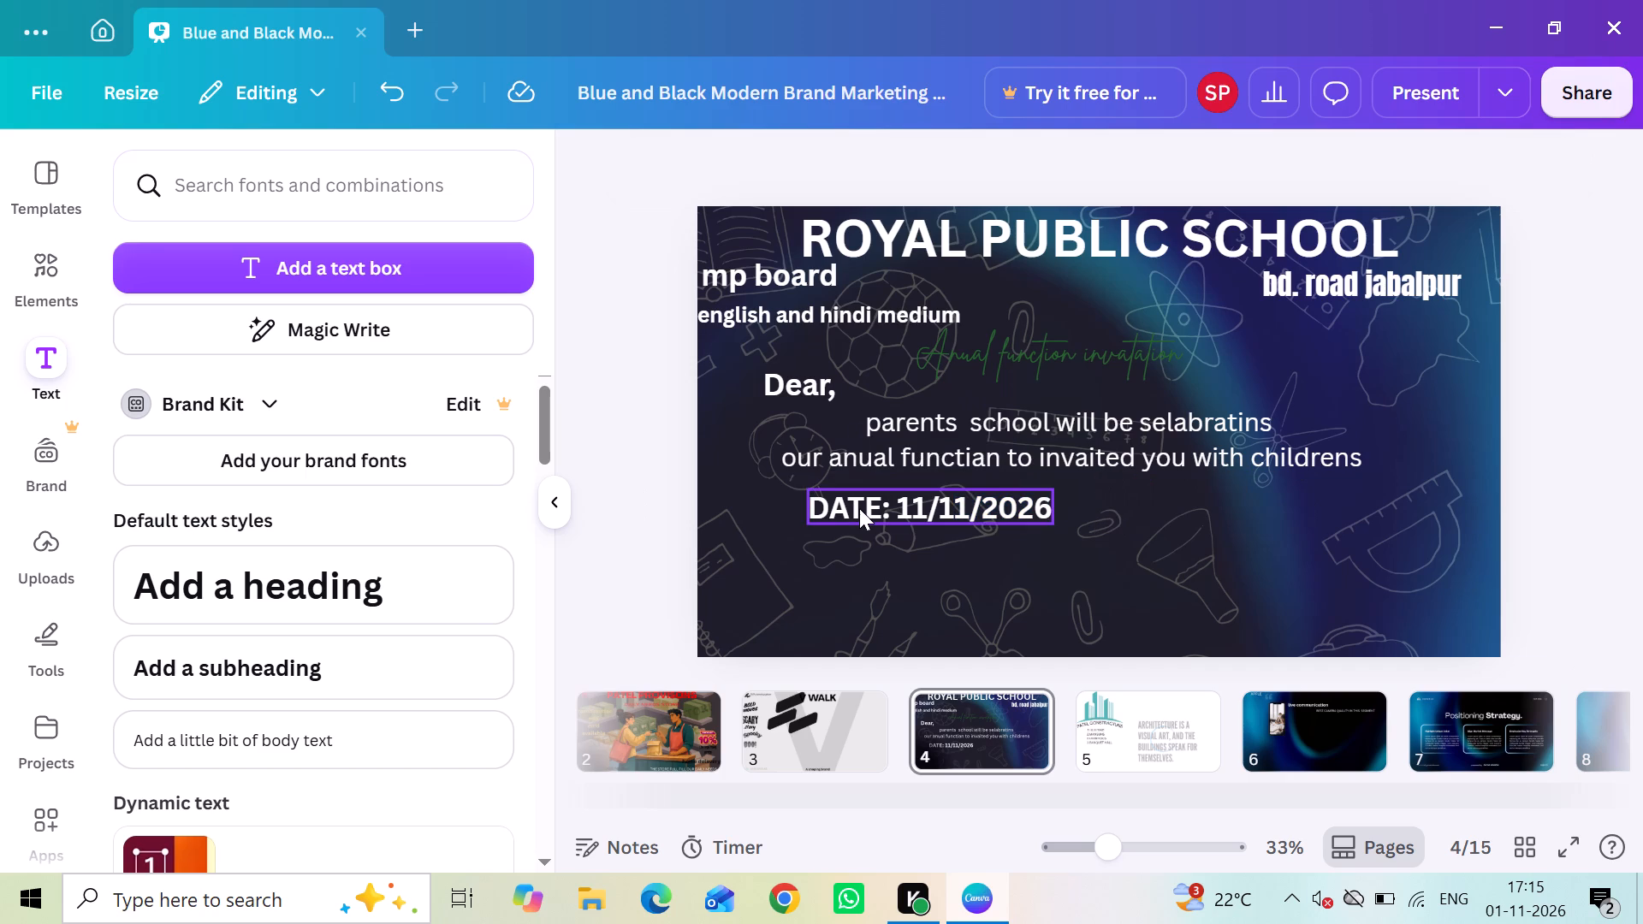
left_click_drag(859, 508, 989, 501)
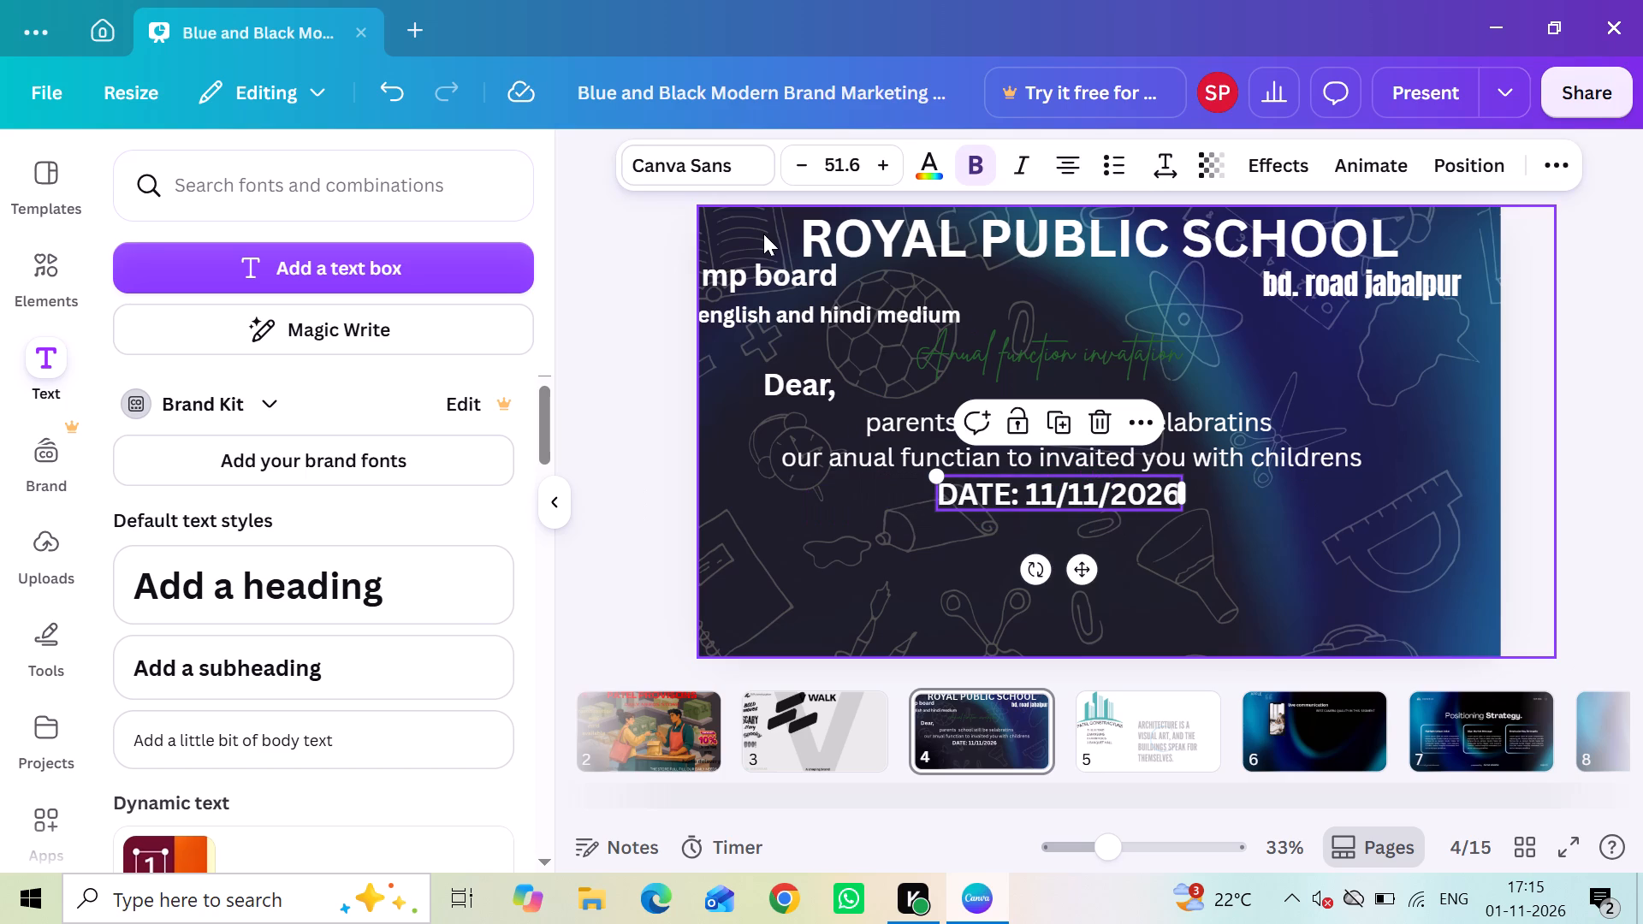
Colour the "DATE: 11/11/2026" heading red.
left_click(931, 157)
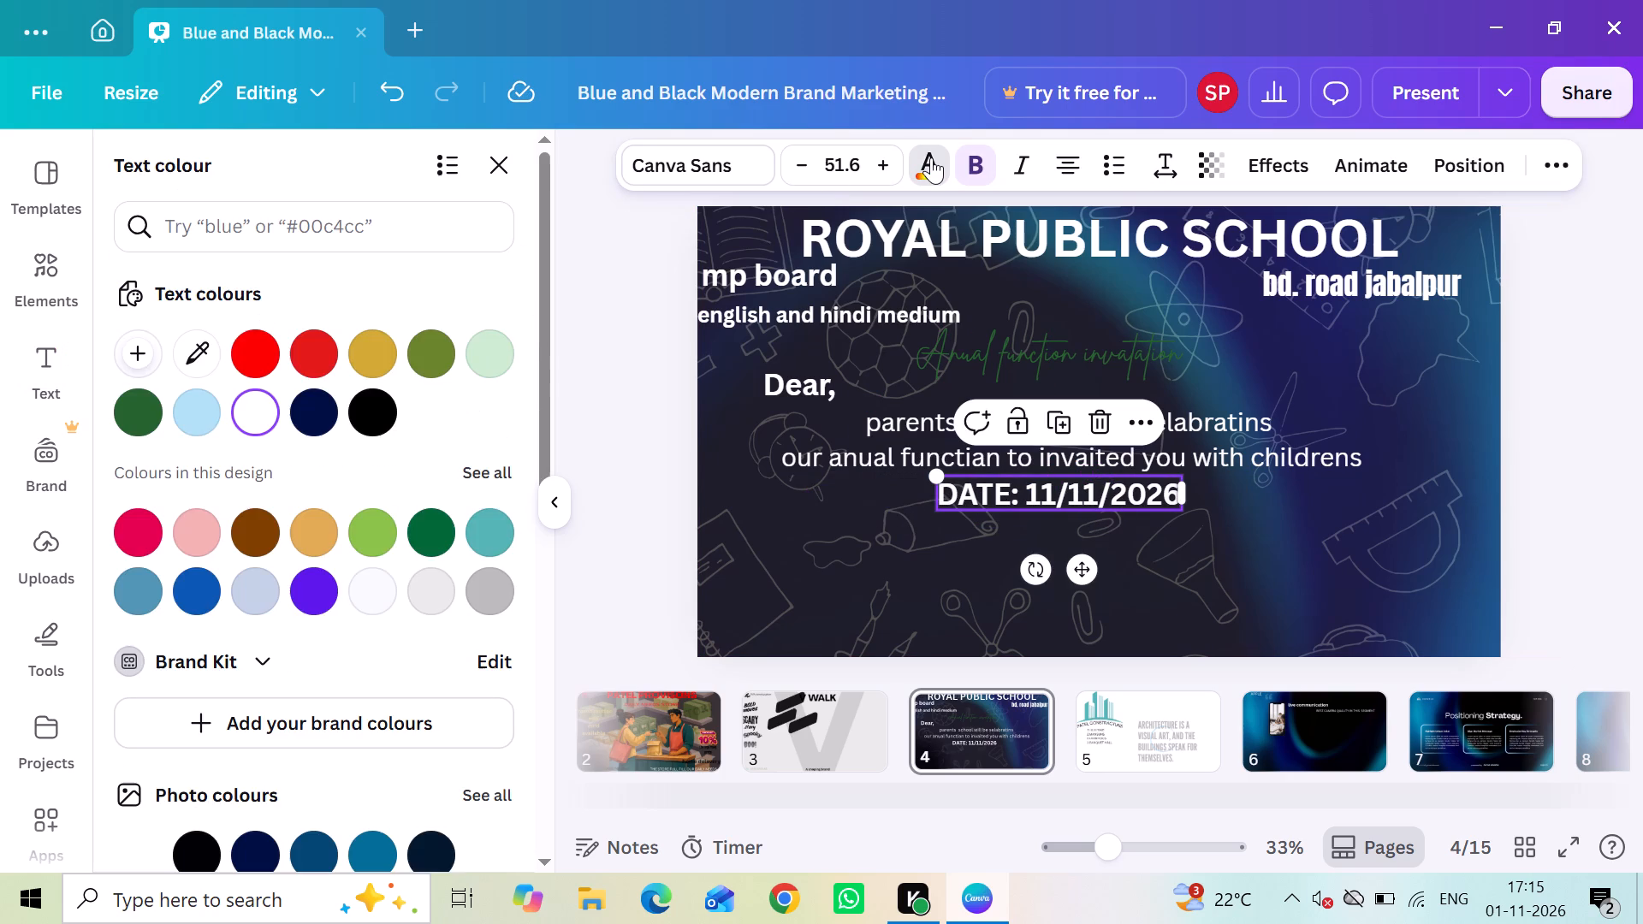
left_click(319, 346)
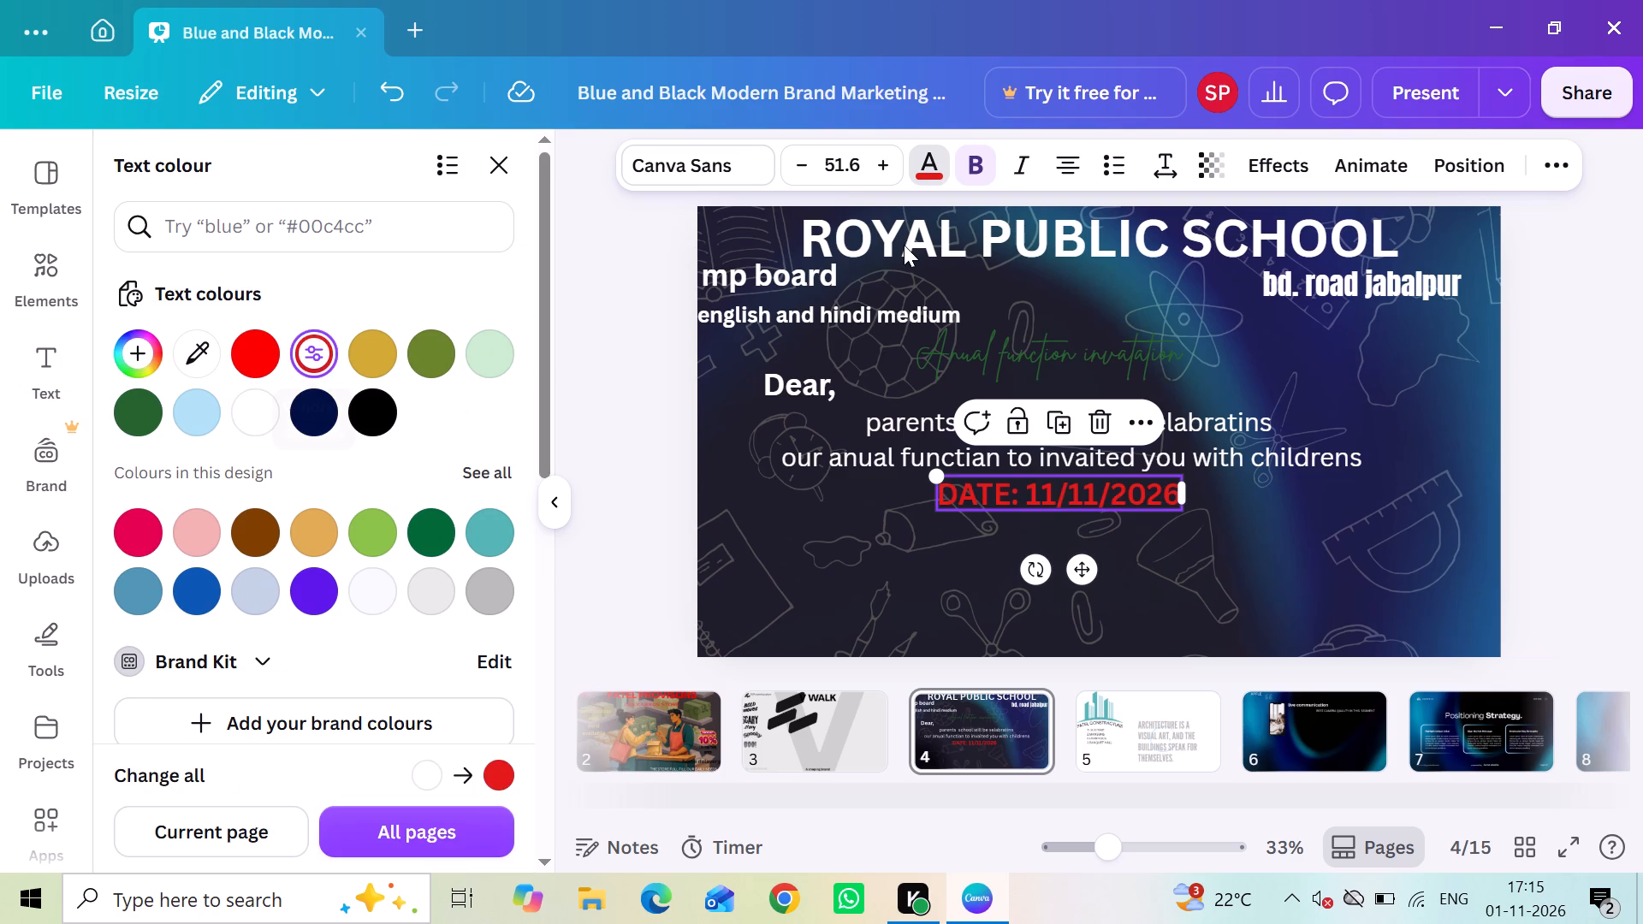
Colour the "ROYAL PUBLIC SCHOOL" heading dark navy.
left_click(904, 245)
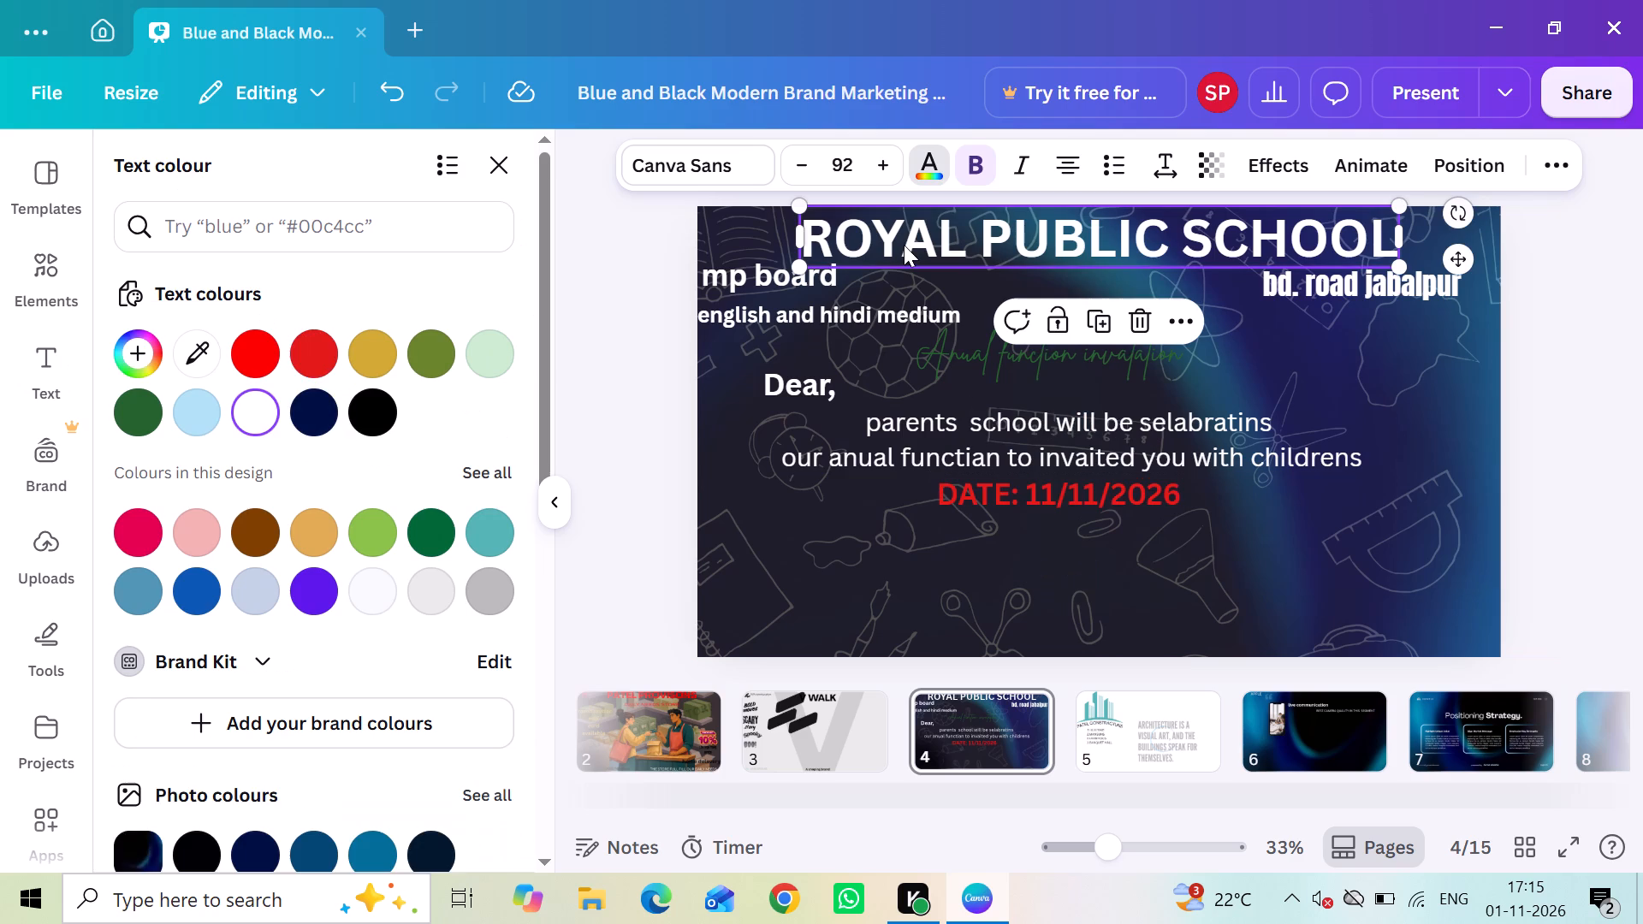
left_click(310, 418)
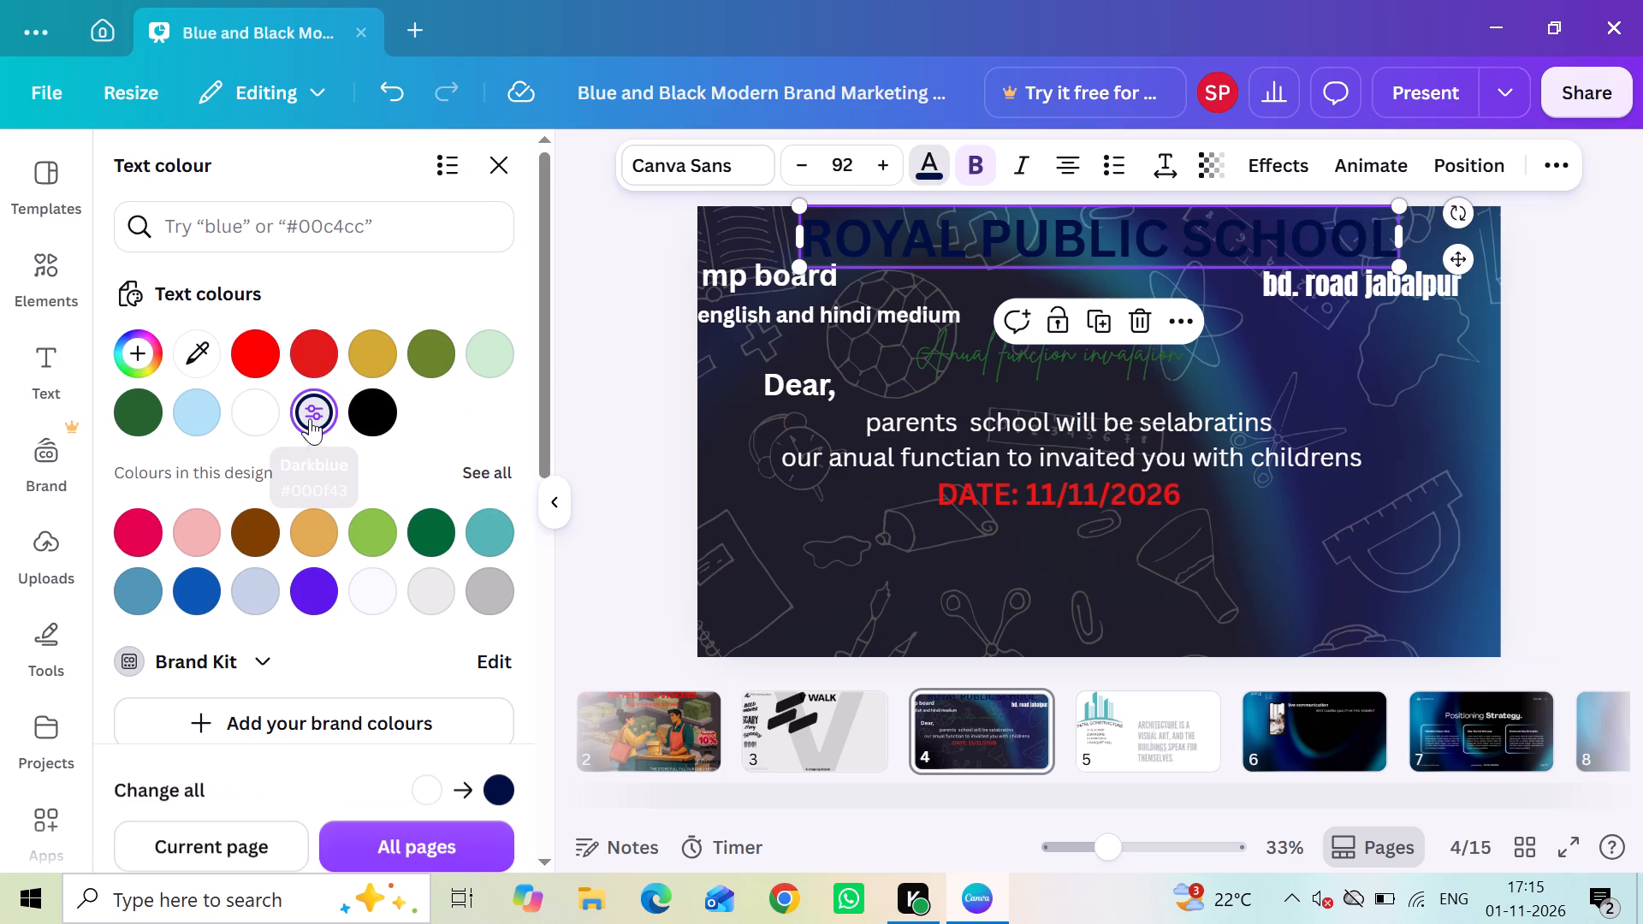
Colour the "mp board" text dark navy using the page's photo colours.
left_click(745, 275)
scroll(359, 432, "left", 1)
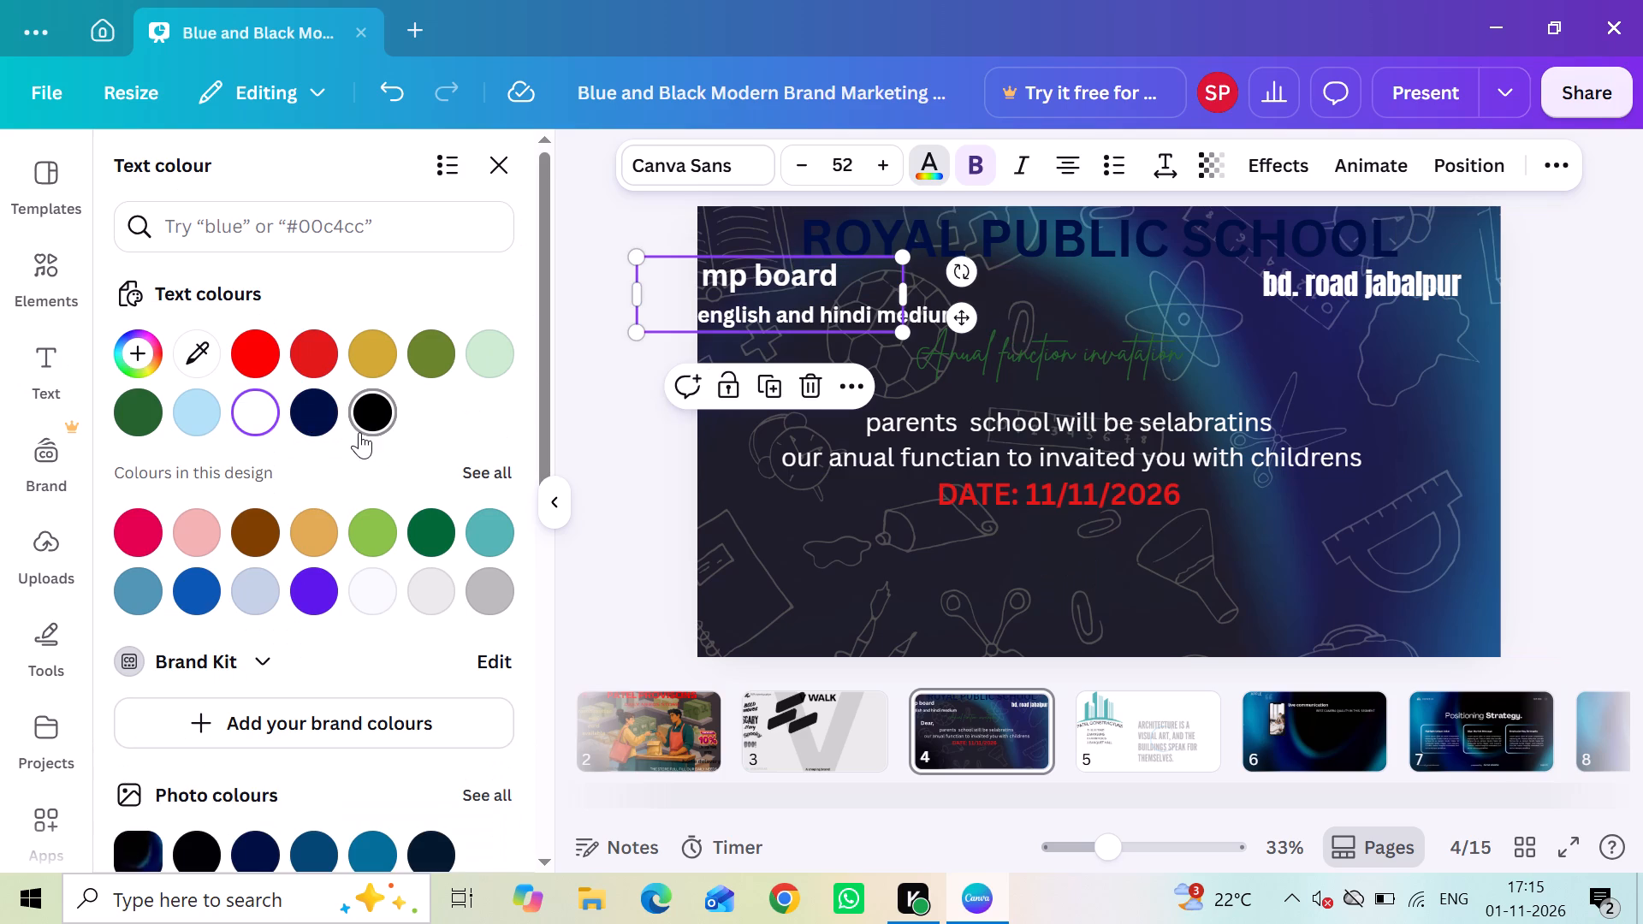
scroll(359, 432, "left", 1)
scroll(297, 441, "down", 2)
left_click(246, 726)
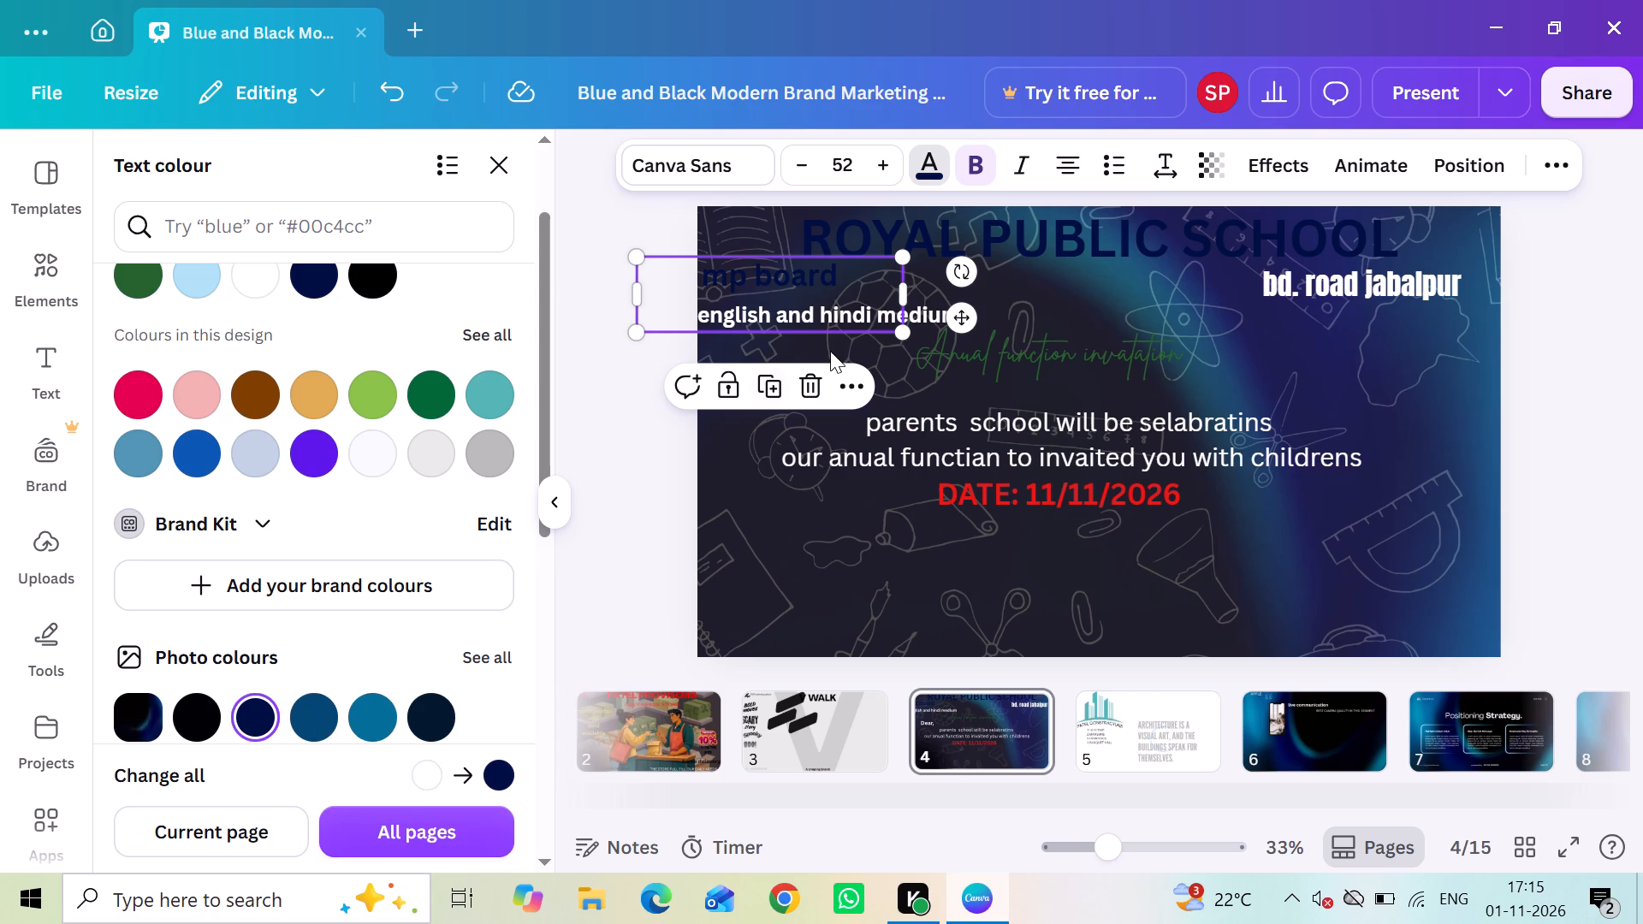
Try darker shades on the "ROYAL PUBLIC SCHOOL" heading, settling on the design's Azure colour #5096b3.
left_click(1032, 230)
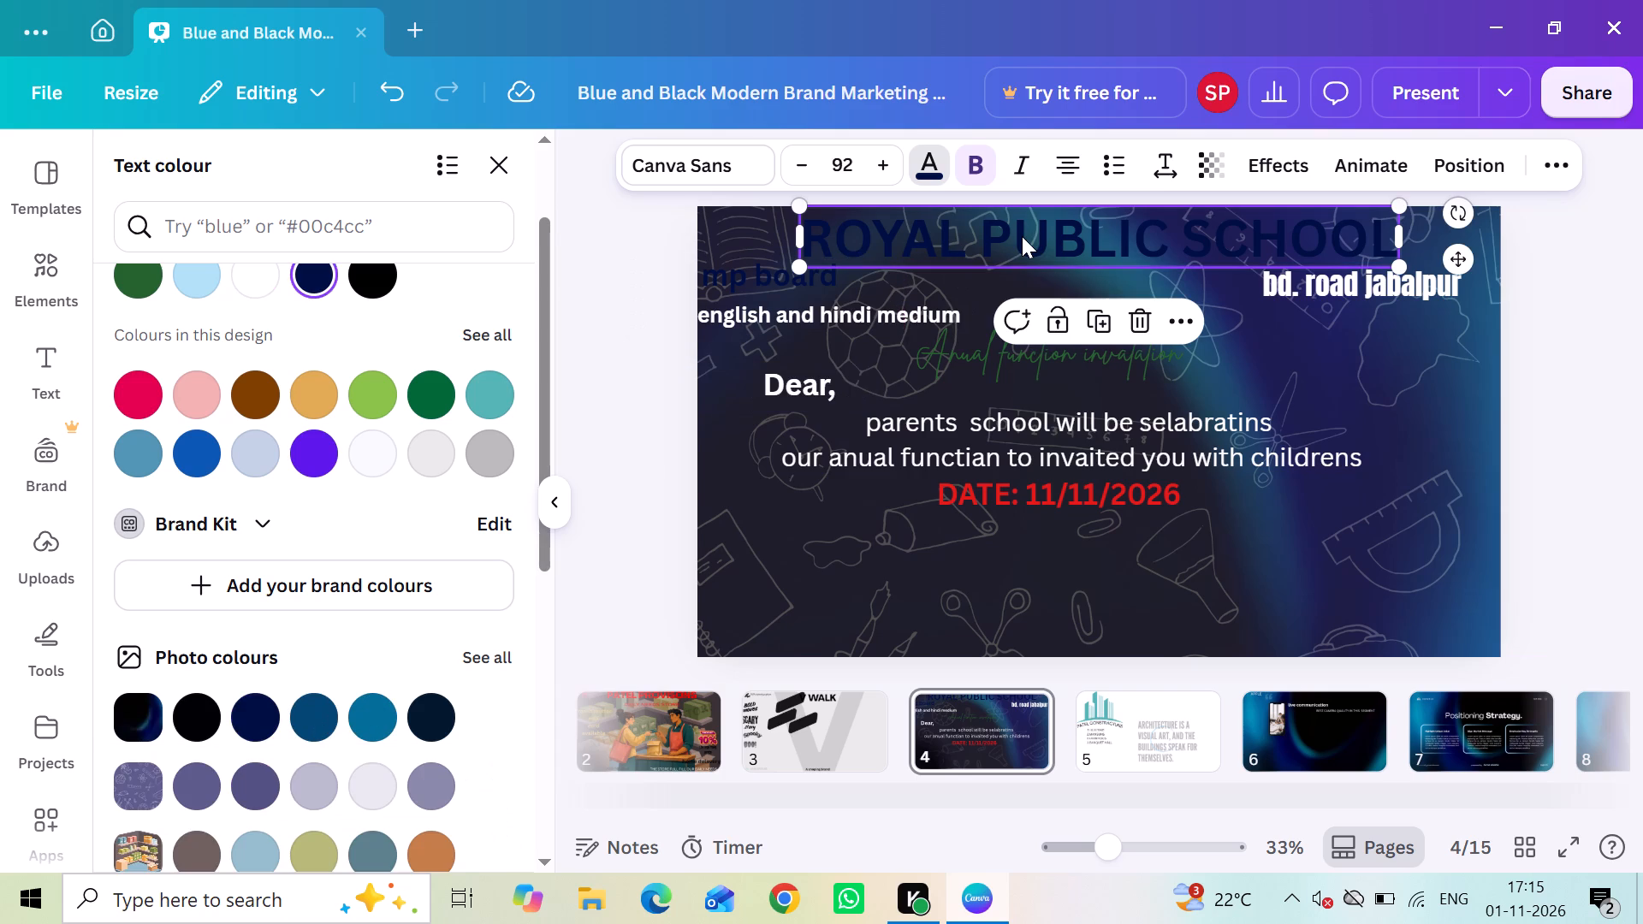
left_click(437, 711)
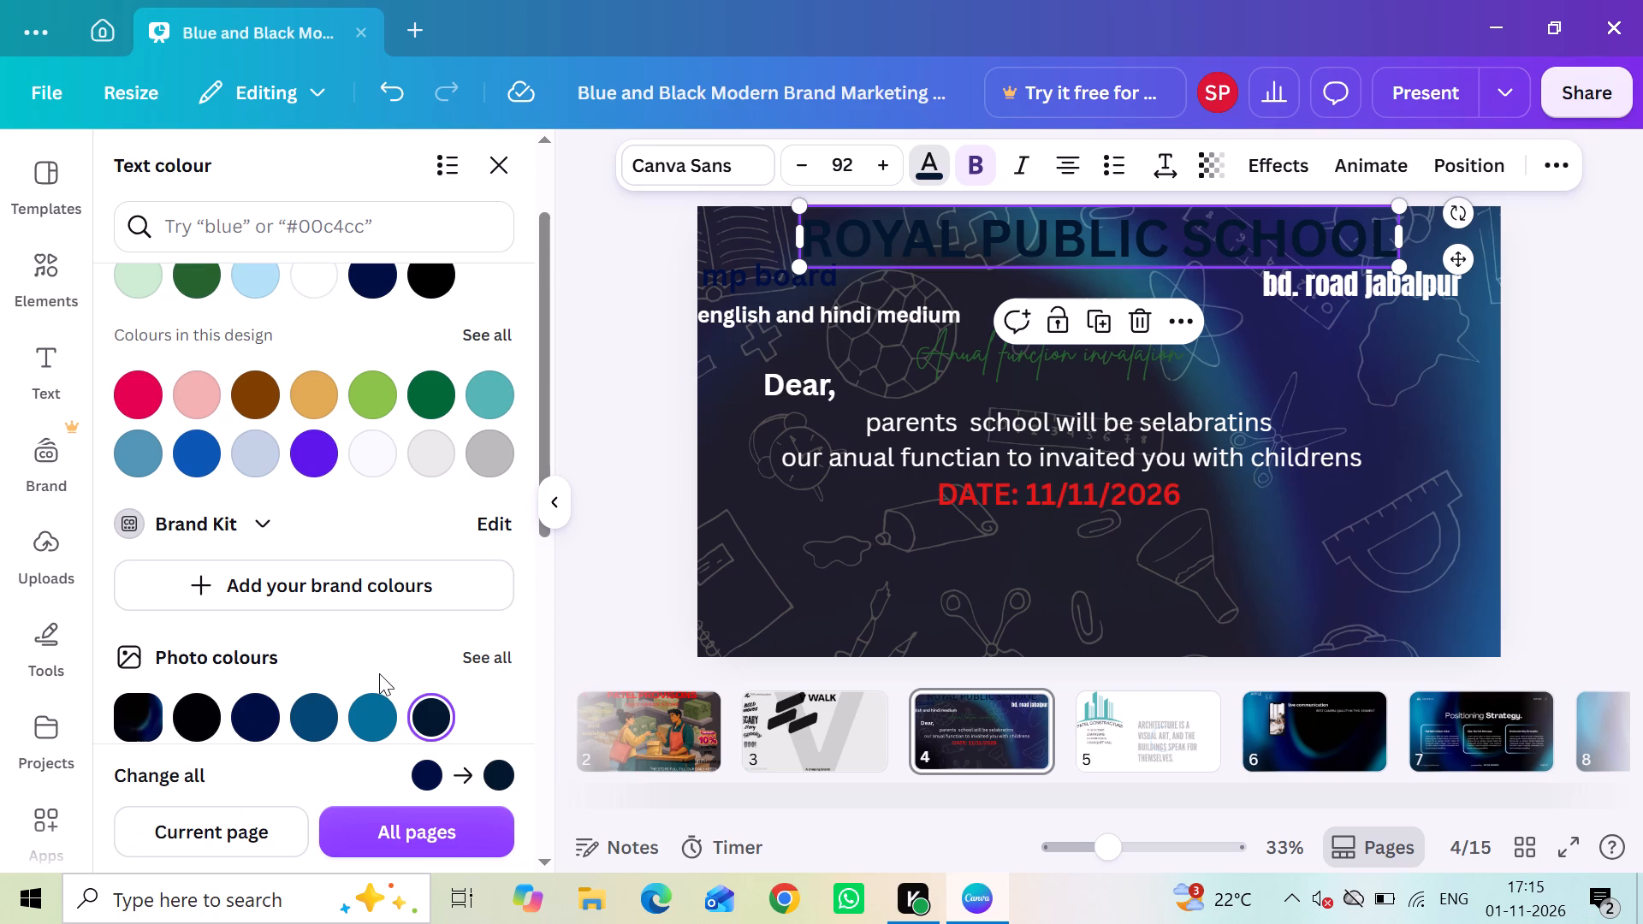
left_click(199, 453)
left_click(139, 443)
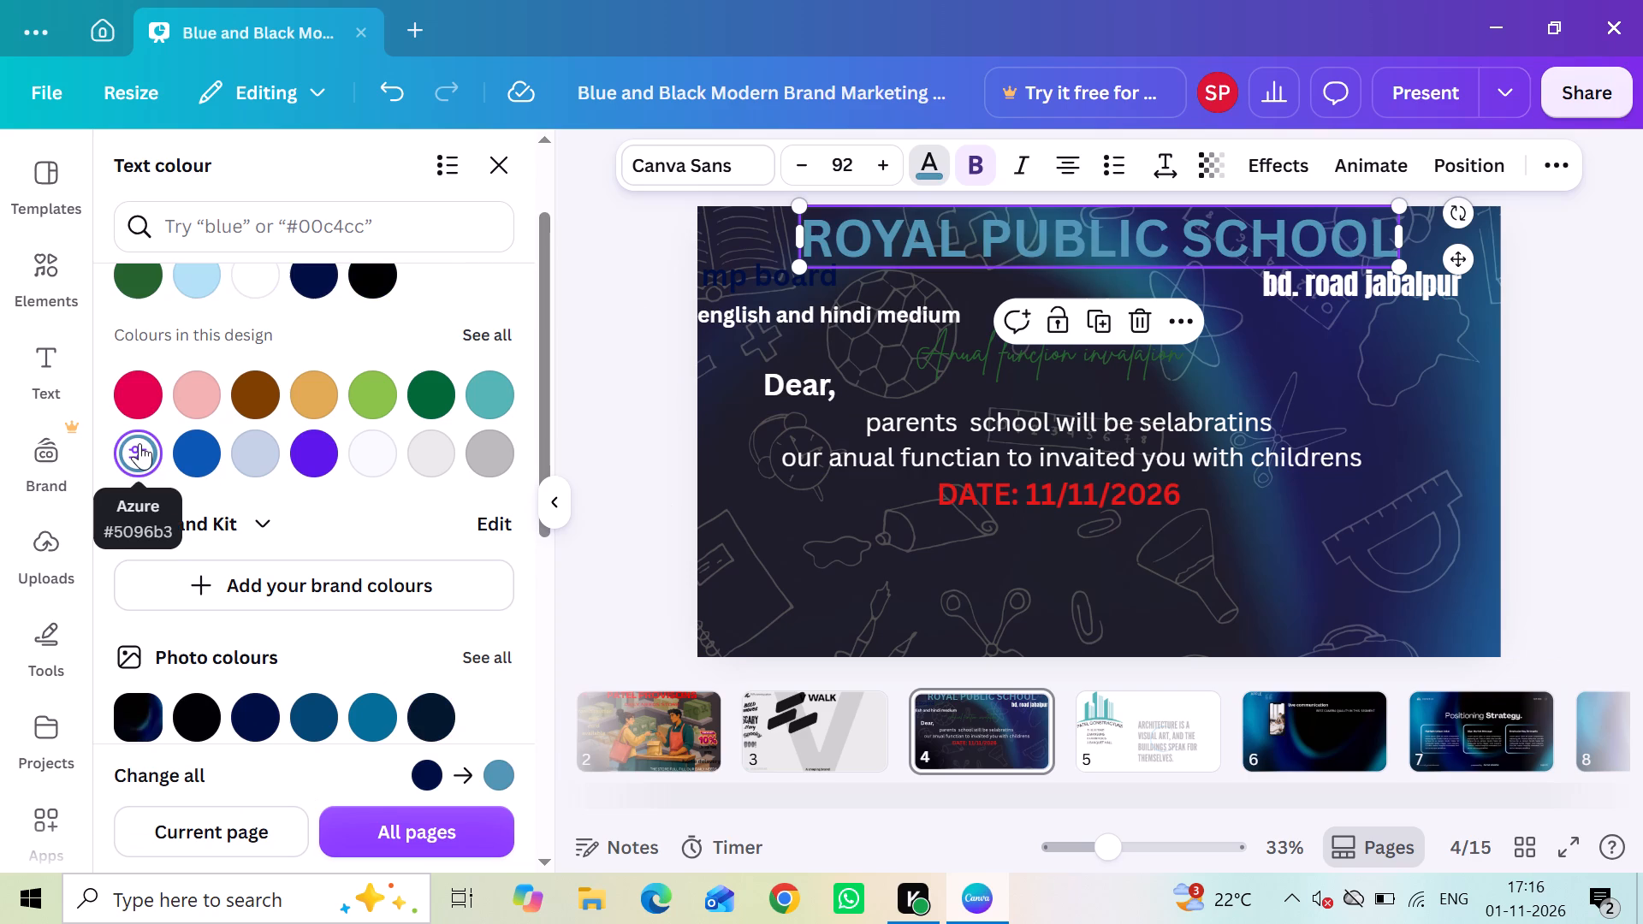
Recolour the "mp board" text with the medium blue already used in this design.
left_click(754, 273)
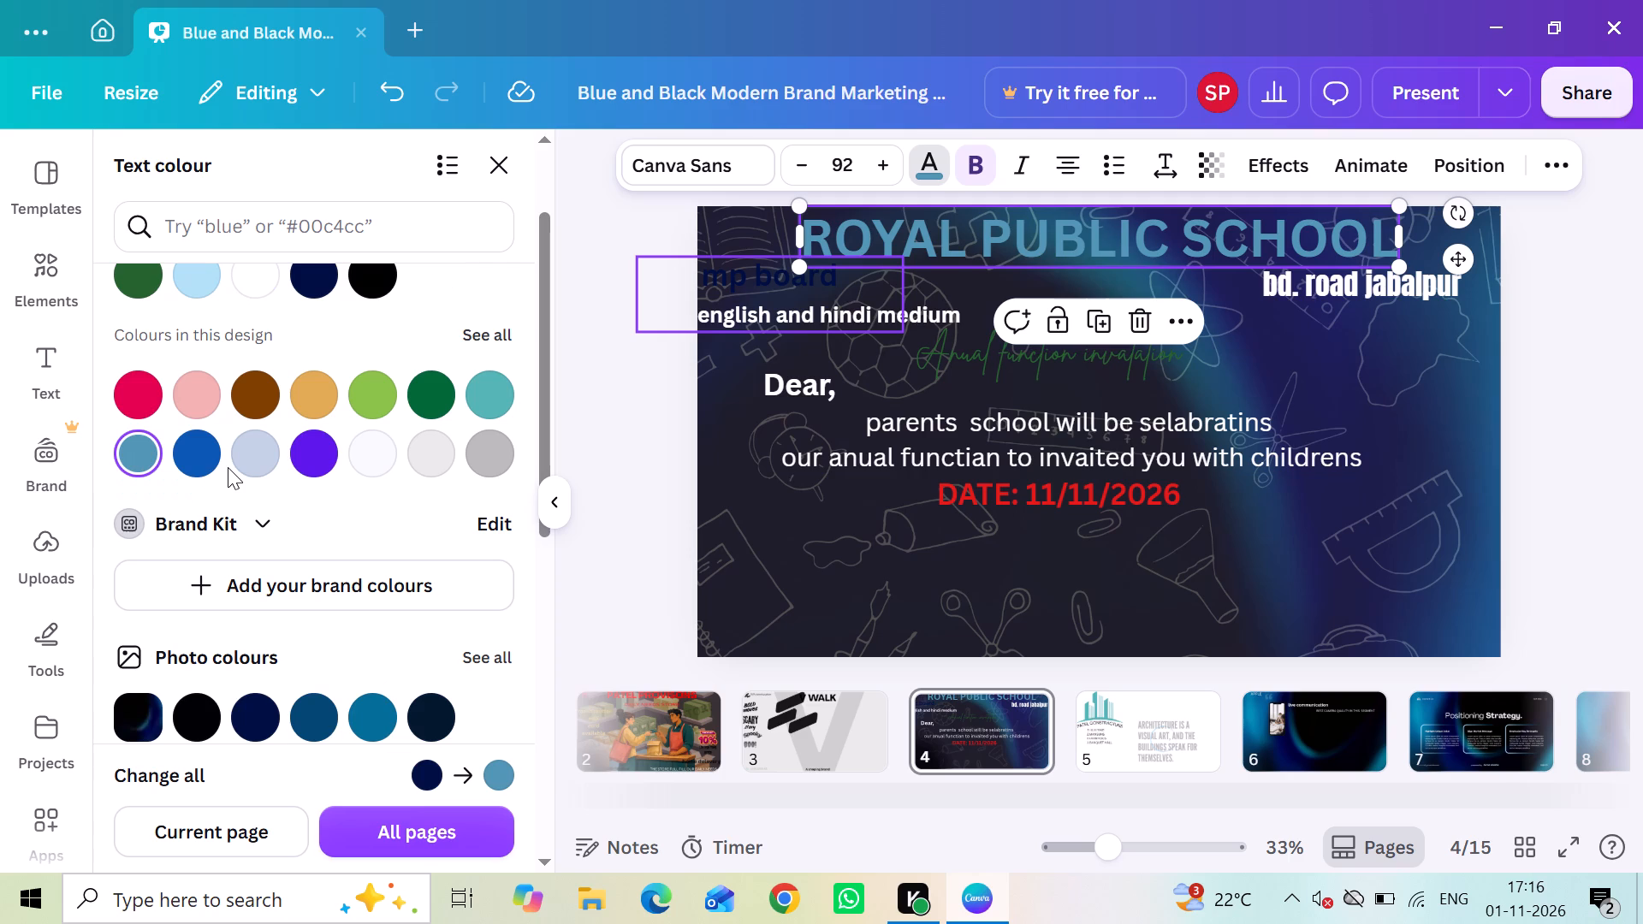
left_click(211, 465)
Try navy and teal-blue on the "english and hindi medium" line, settling on light blue from the photo colours.
left_click(837, 305)
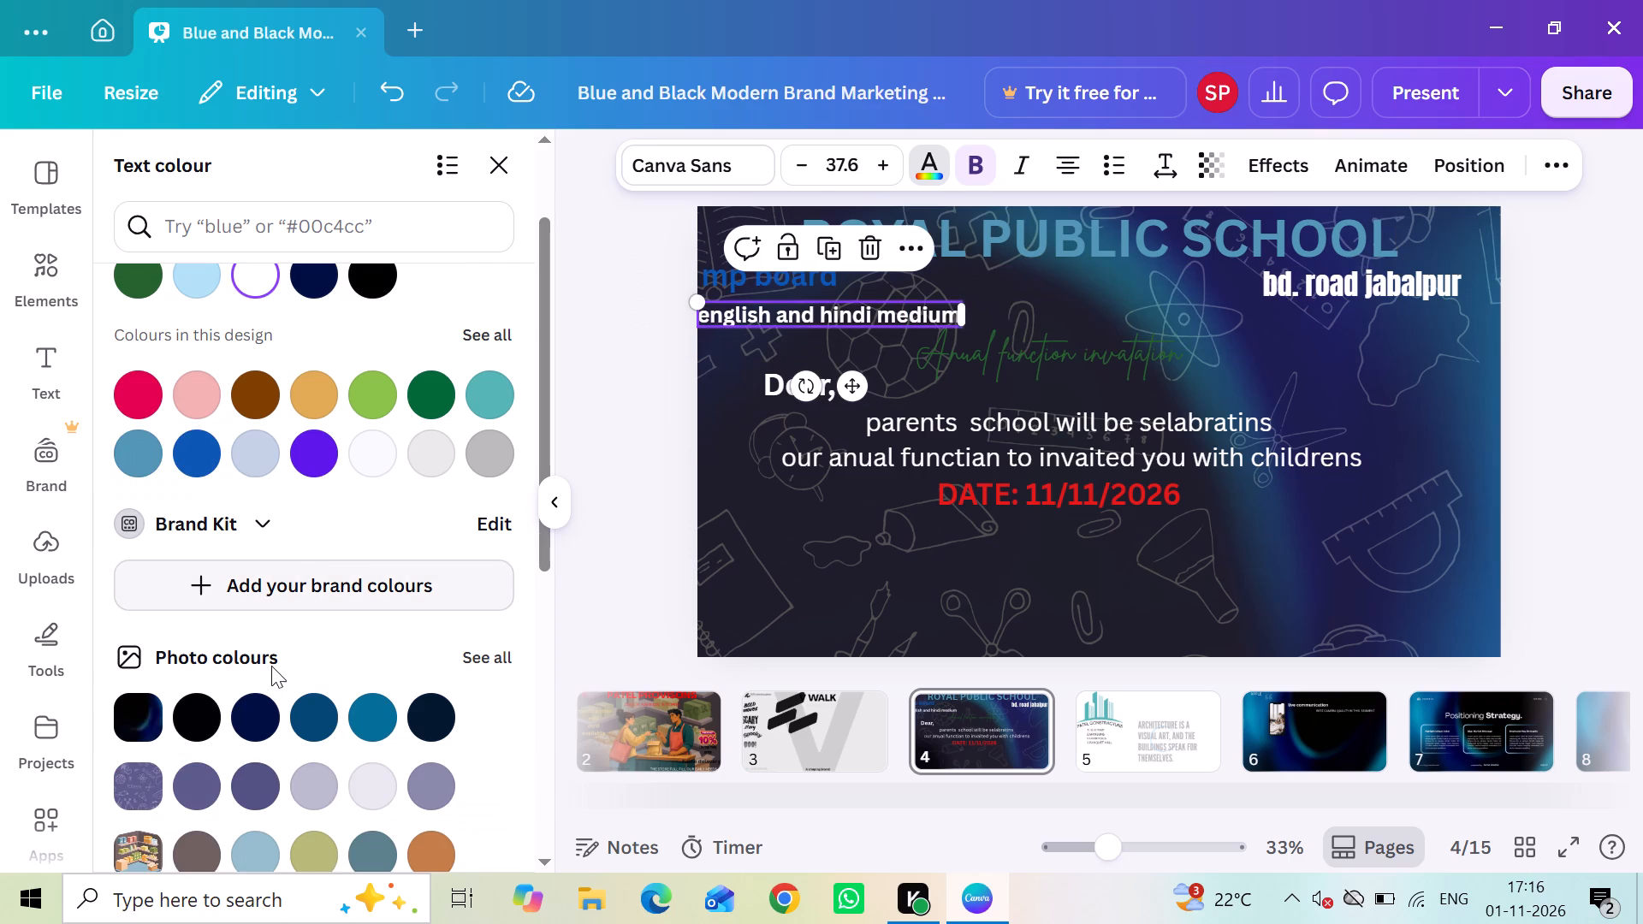
left_click(269, 703)
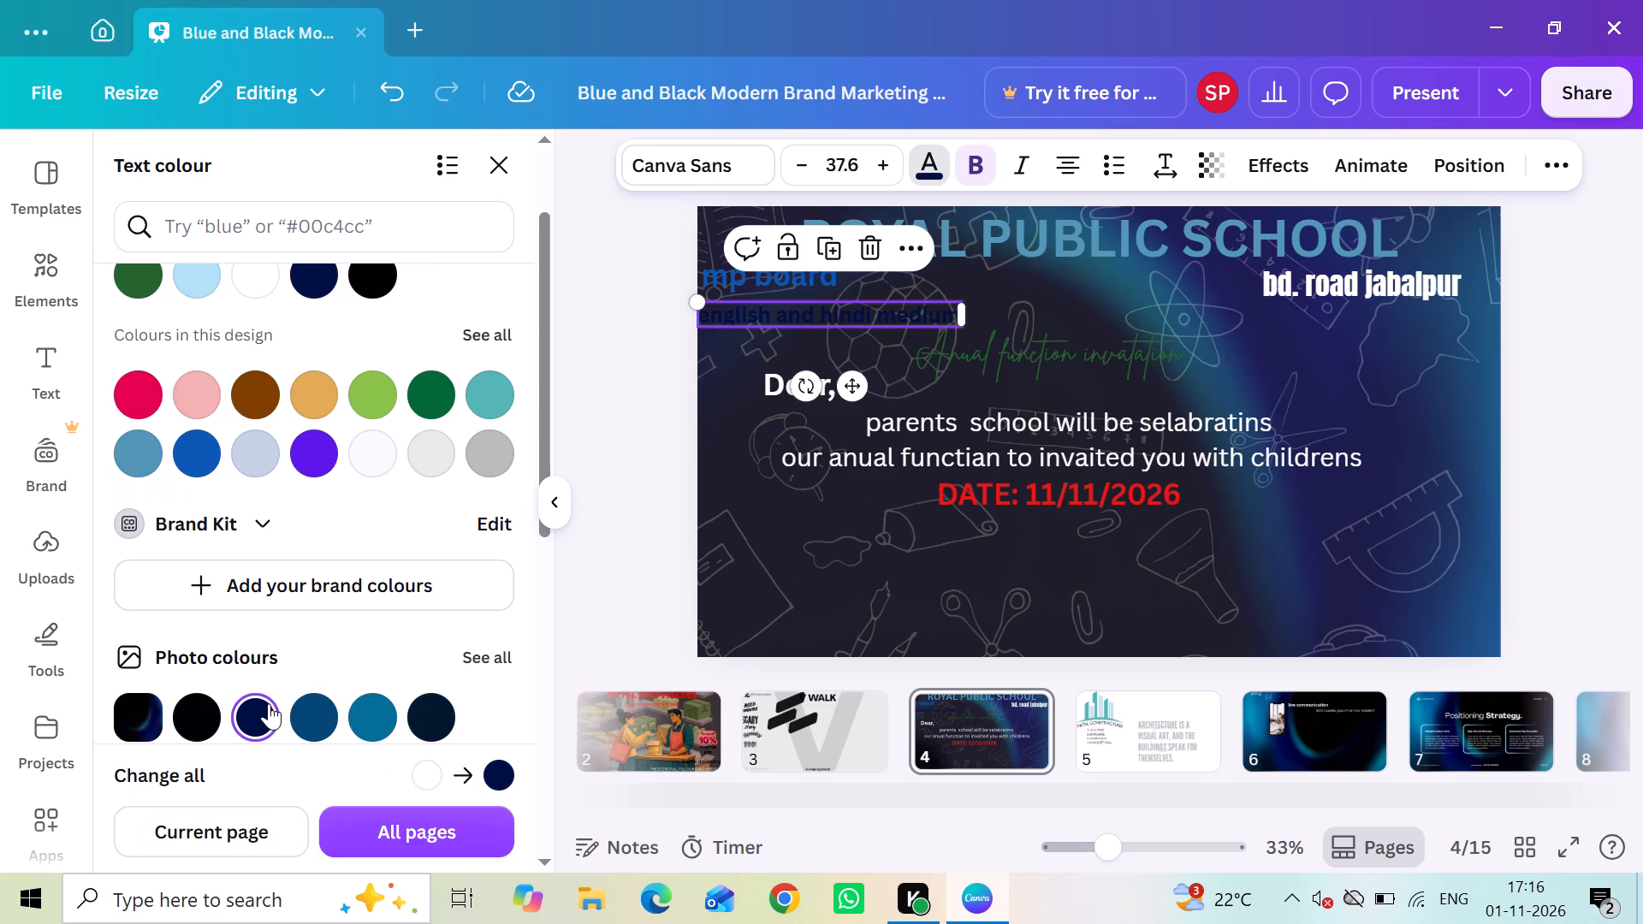
left_click(372, 715)
scroll(392, 678, "down", 3)
left_click(255, 619)
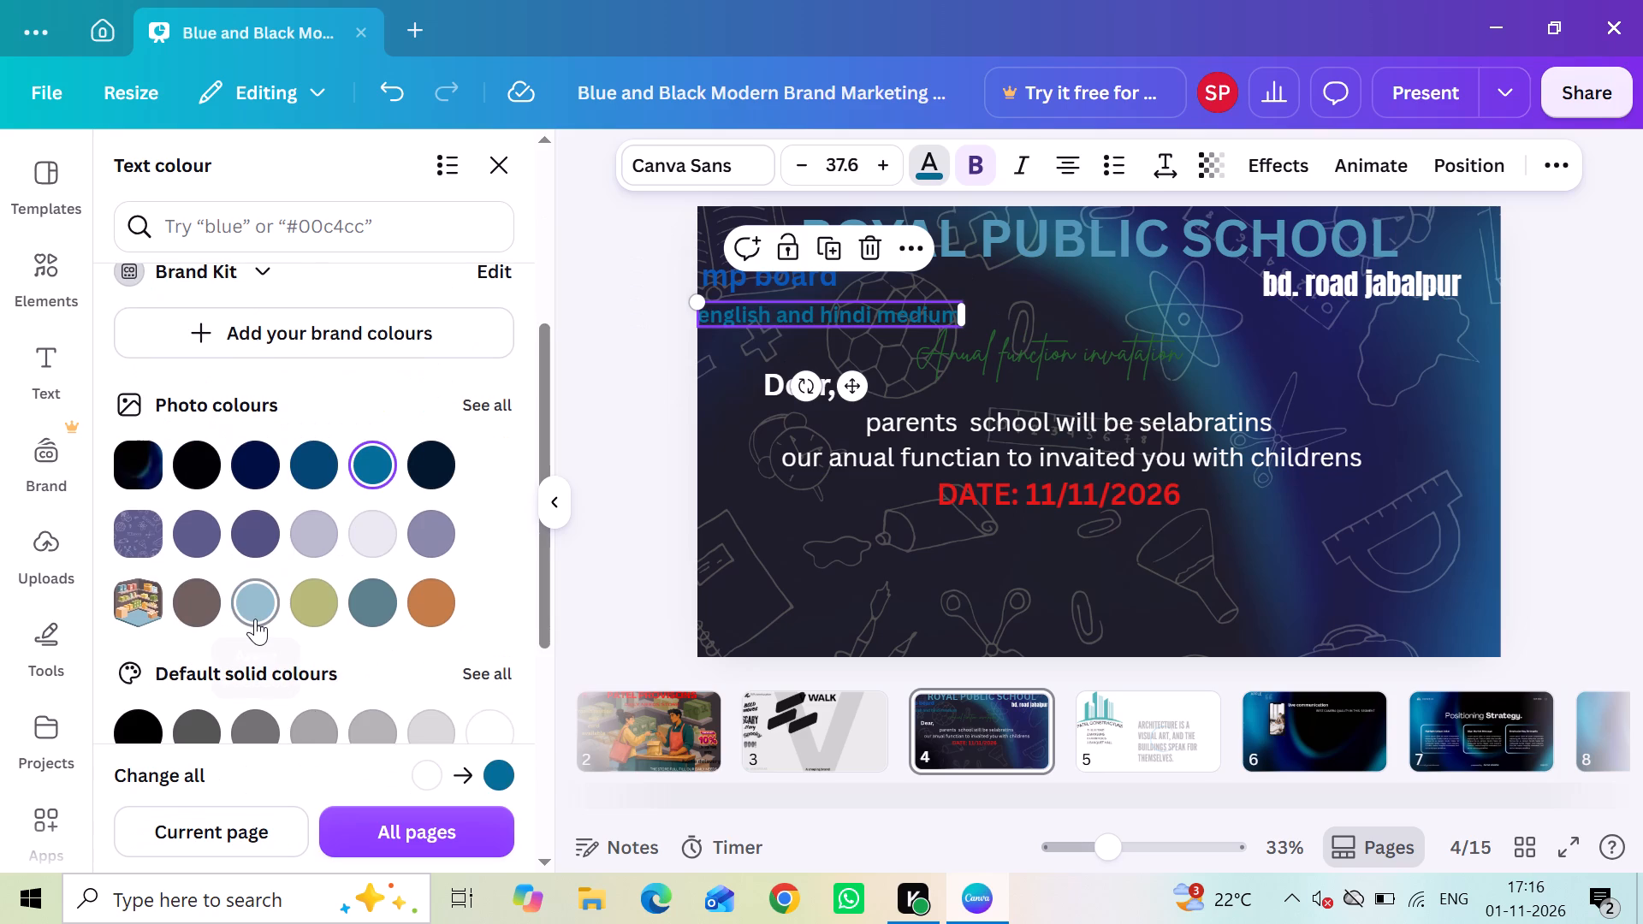
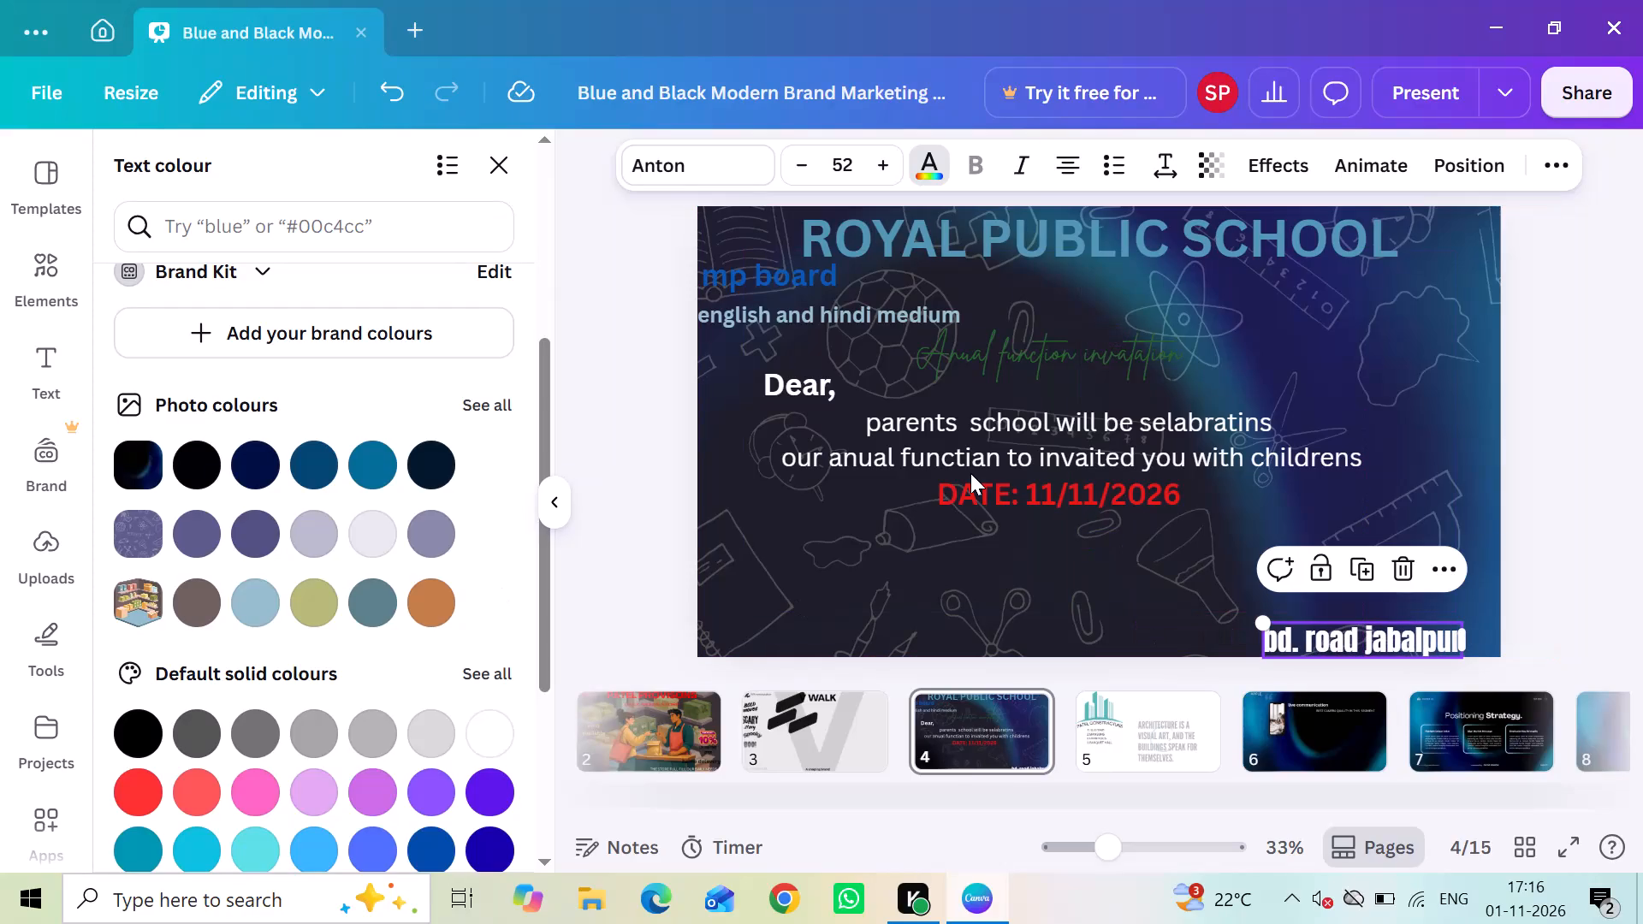
Colour the "Dear," greeting and the two-line parents message light grey from the default solid colours.
left_click(804, 382)
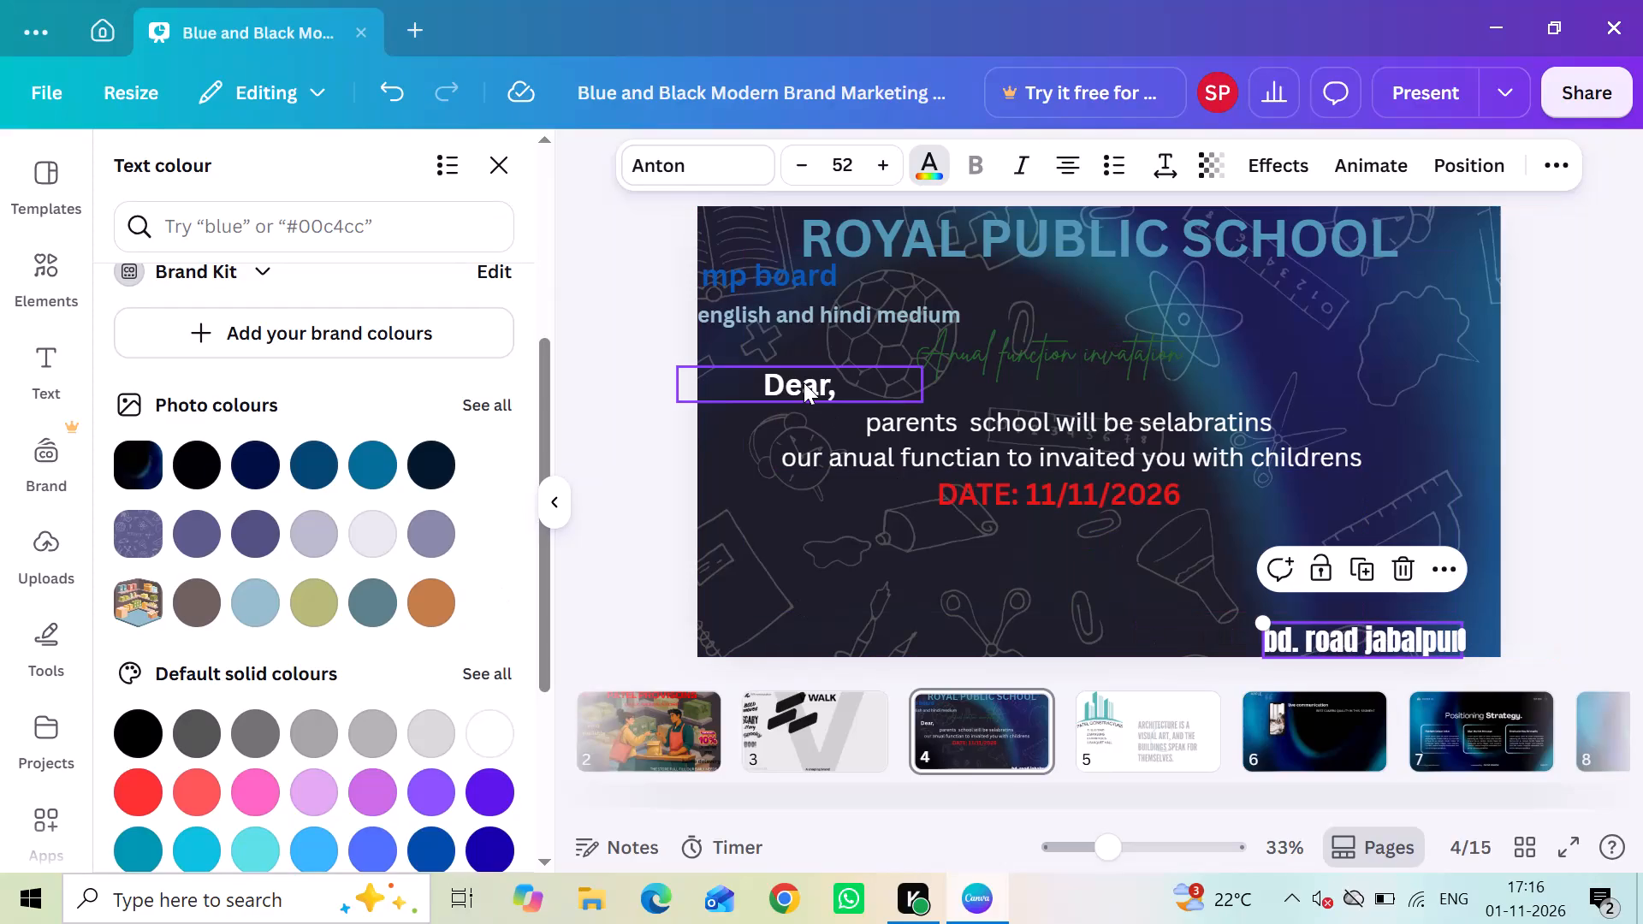
left_click(434, 735)
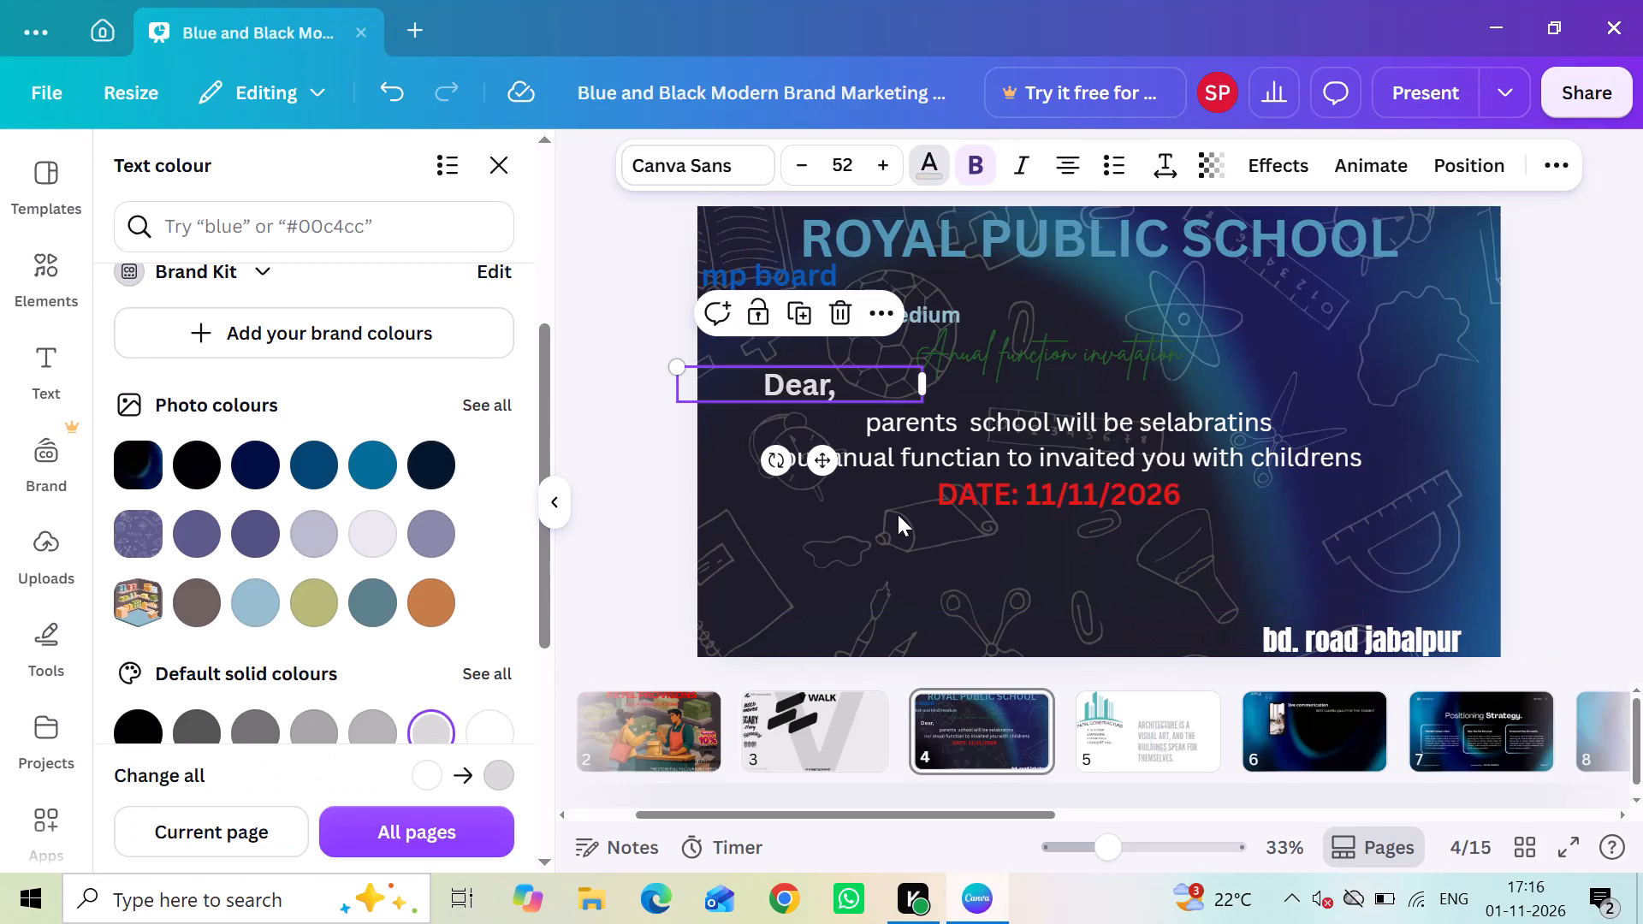
left_click(970, 463)
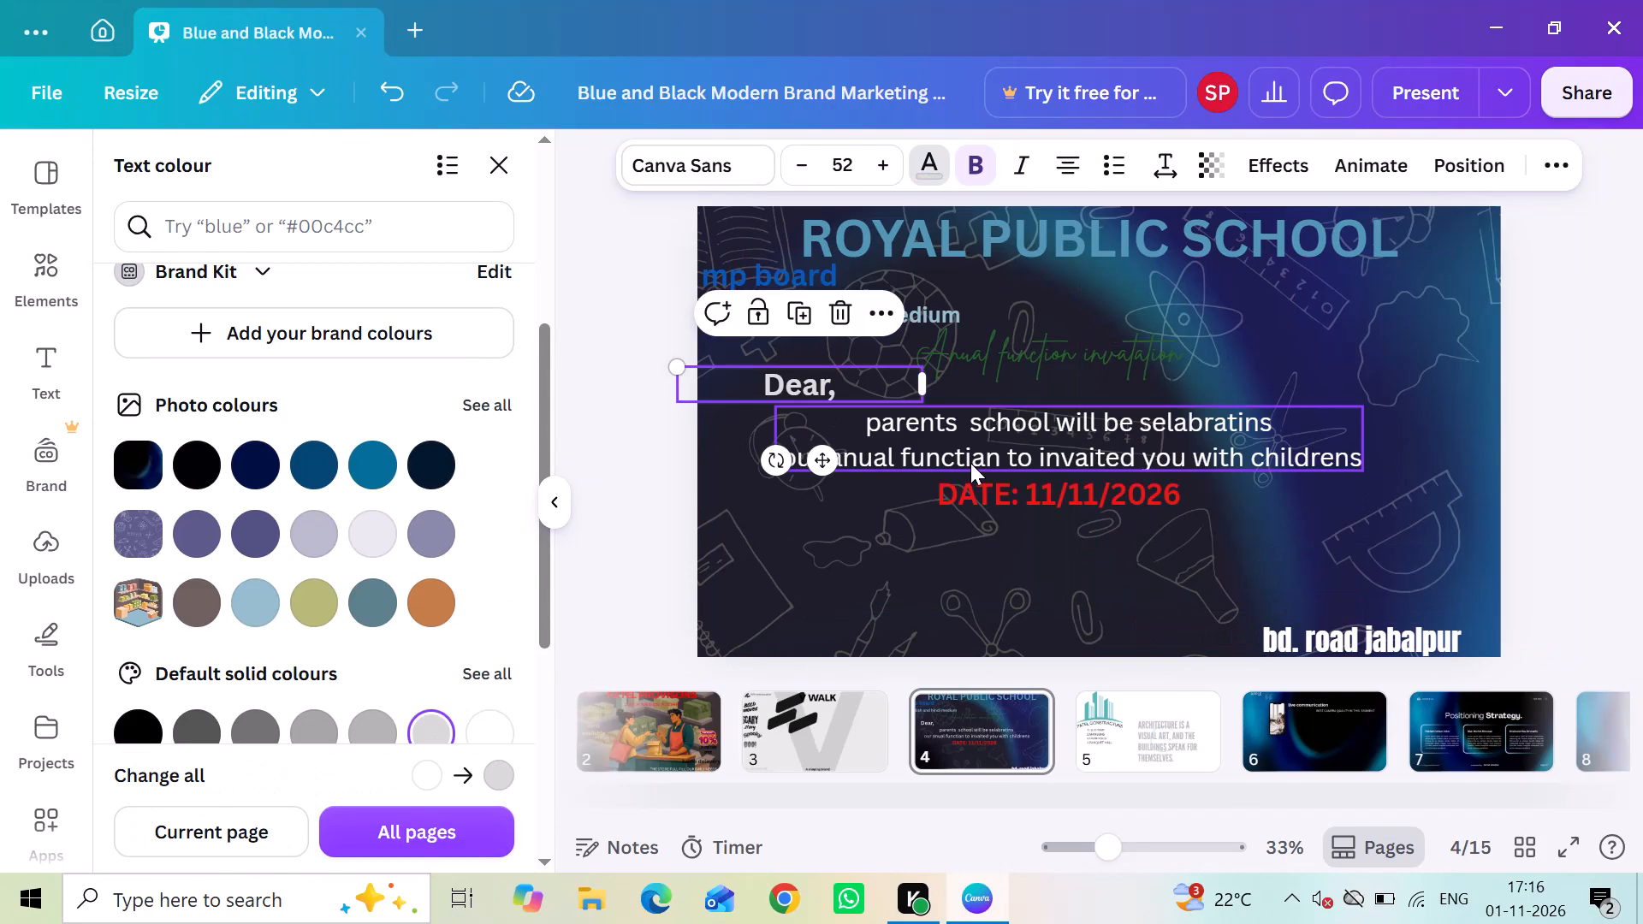
left_click(430, 741)
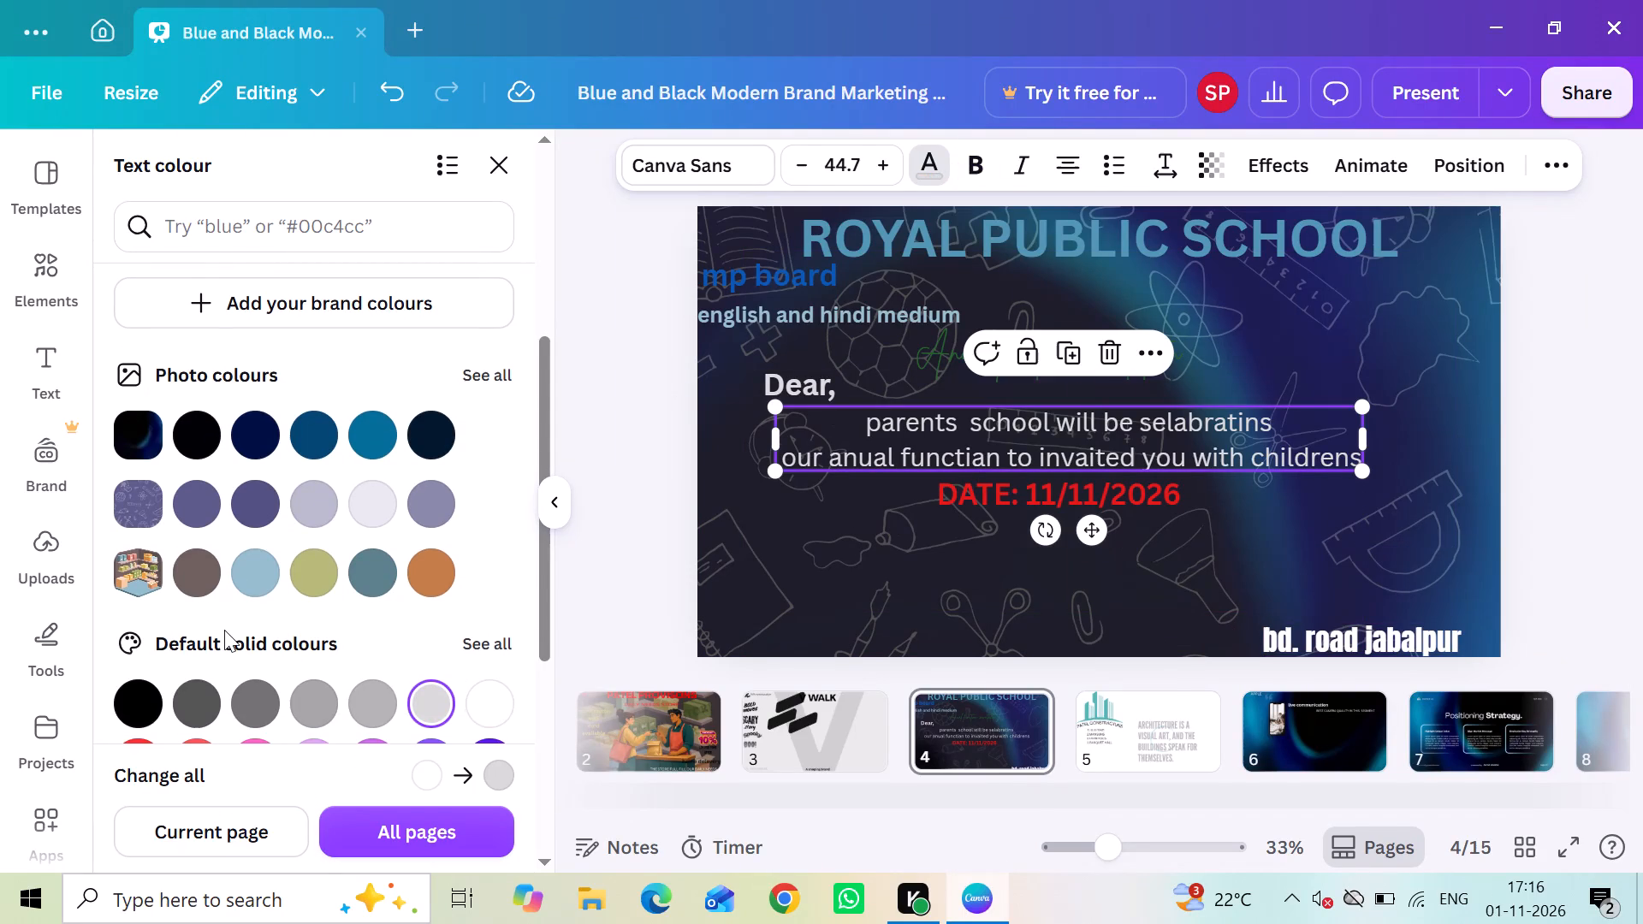
Recolour the "DATE: 11/11/2026" line olive green from the photo colours and deselect it.
left_click(970, 491)
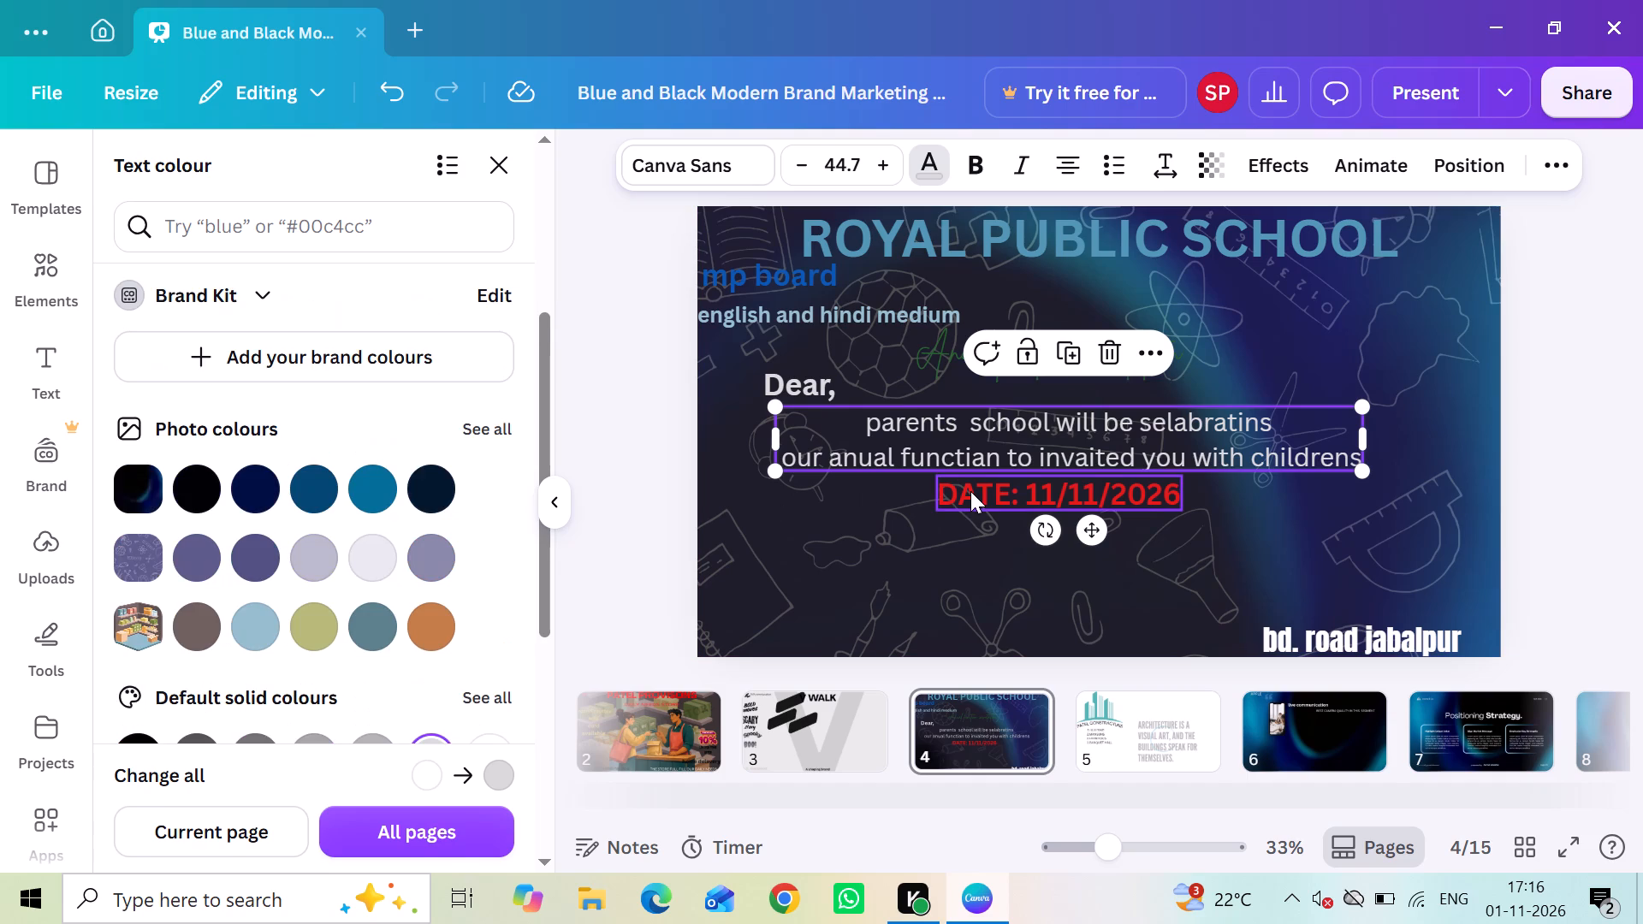
left_click(315, 637)
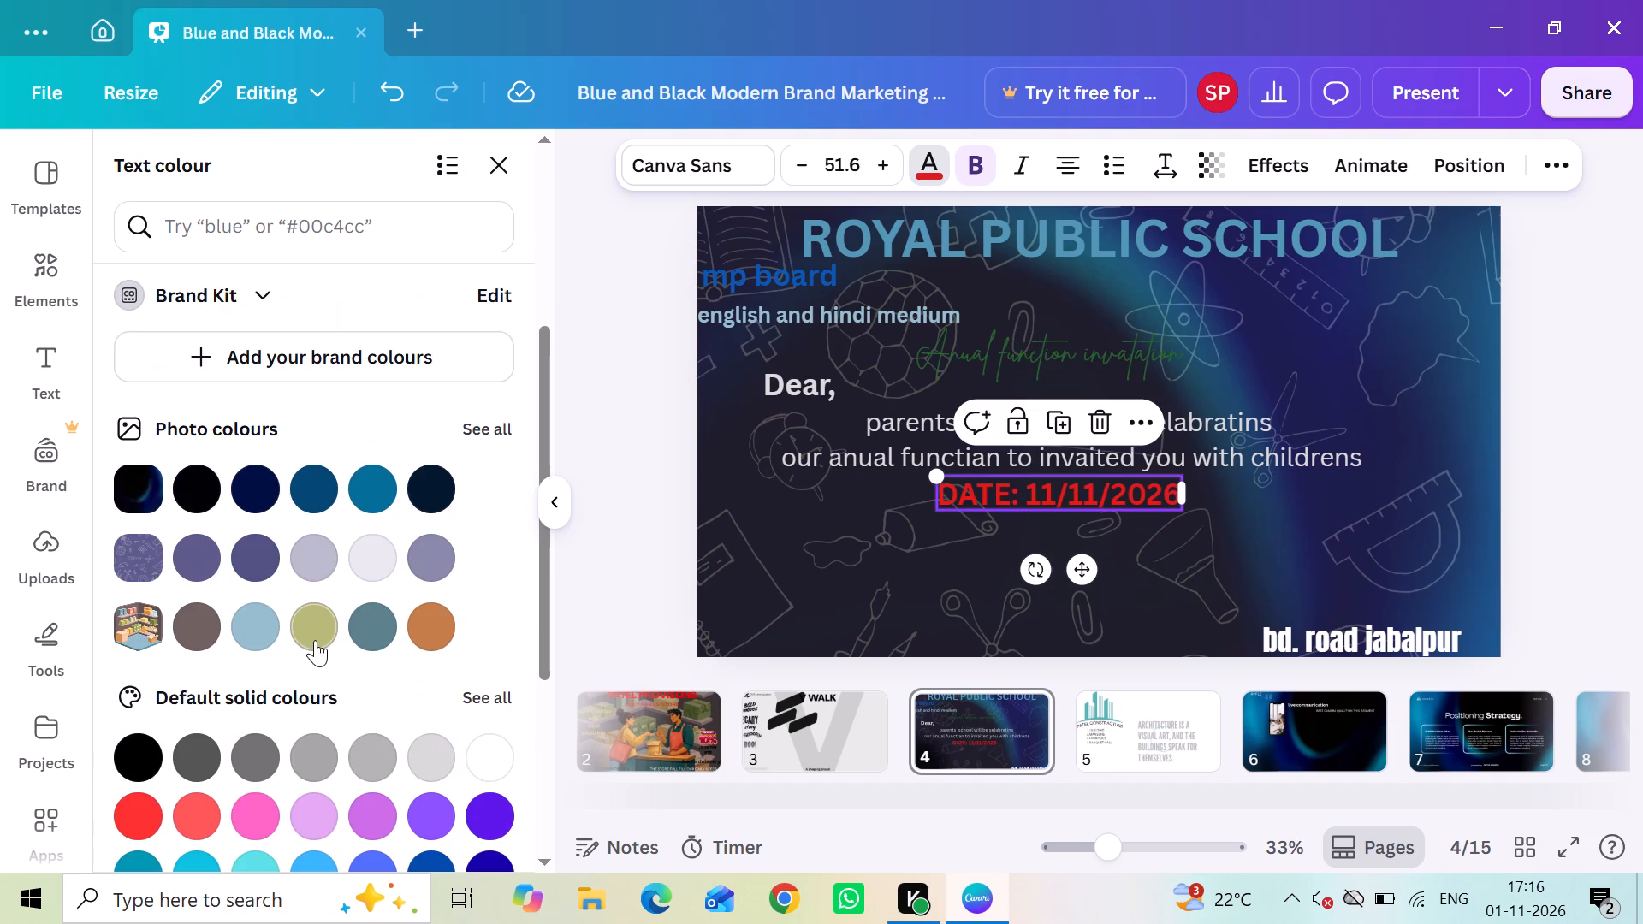
scroll(323, 510, "up", 2)
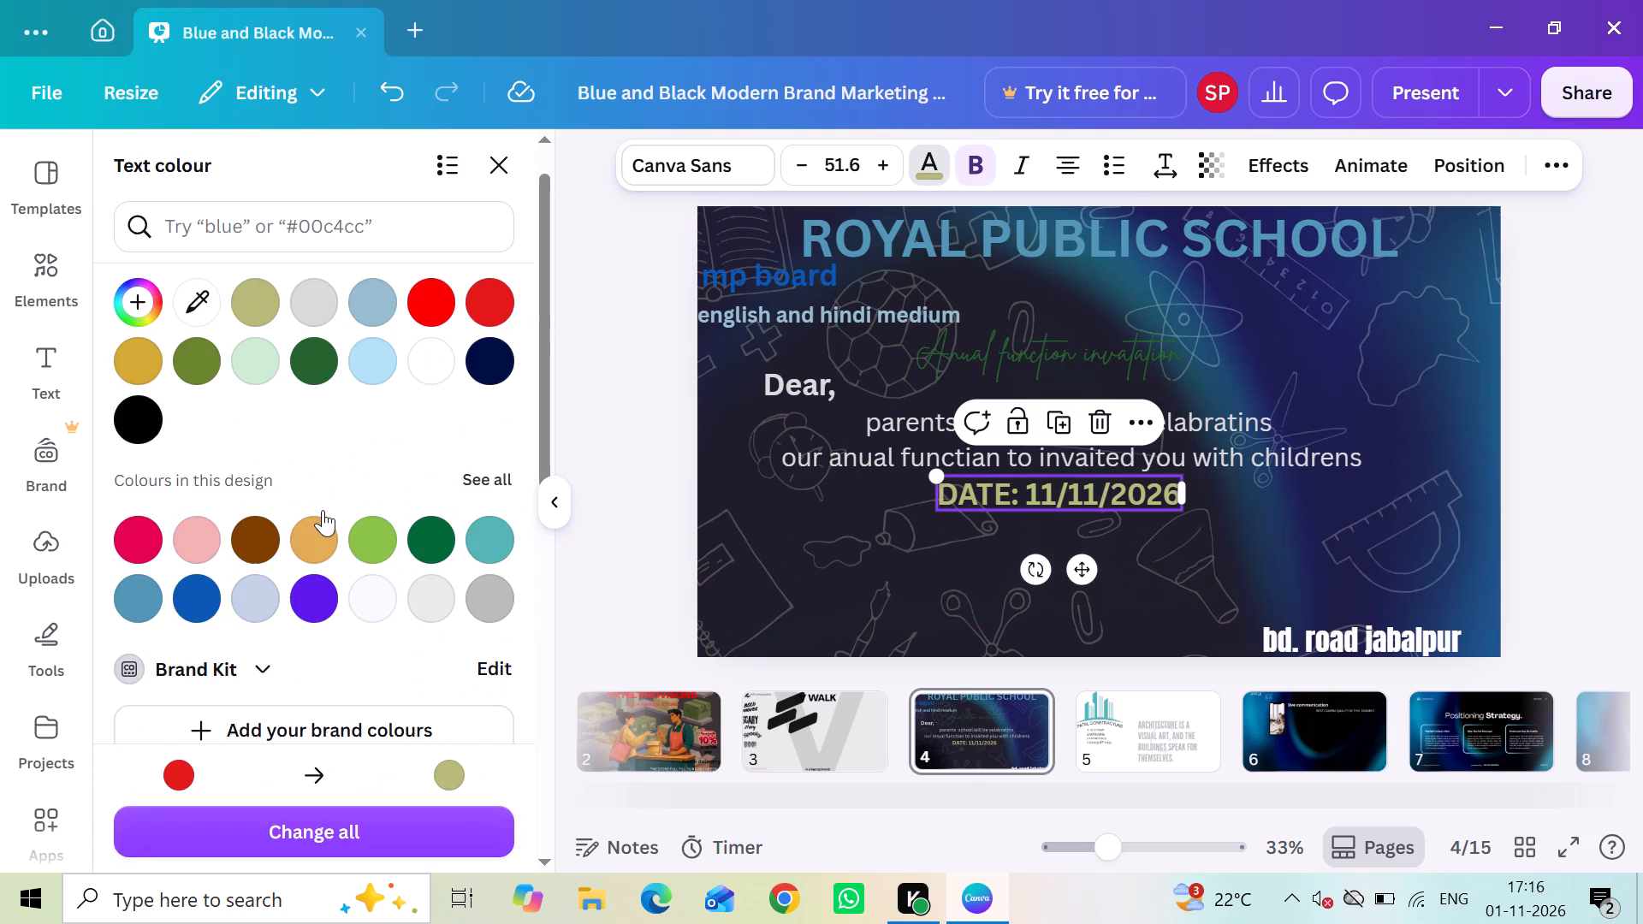
scroll(323, 510, "right", 1)
left_click(637, 379)
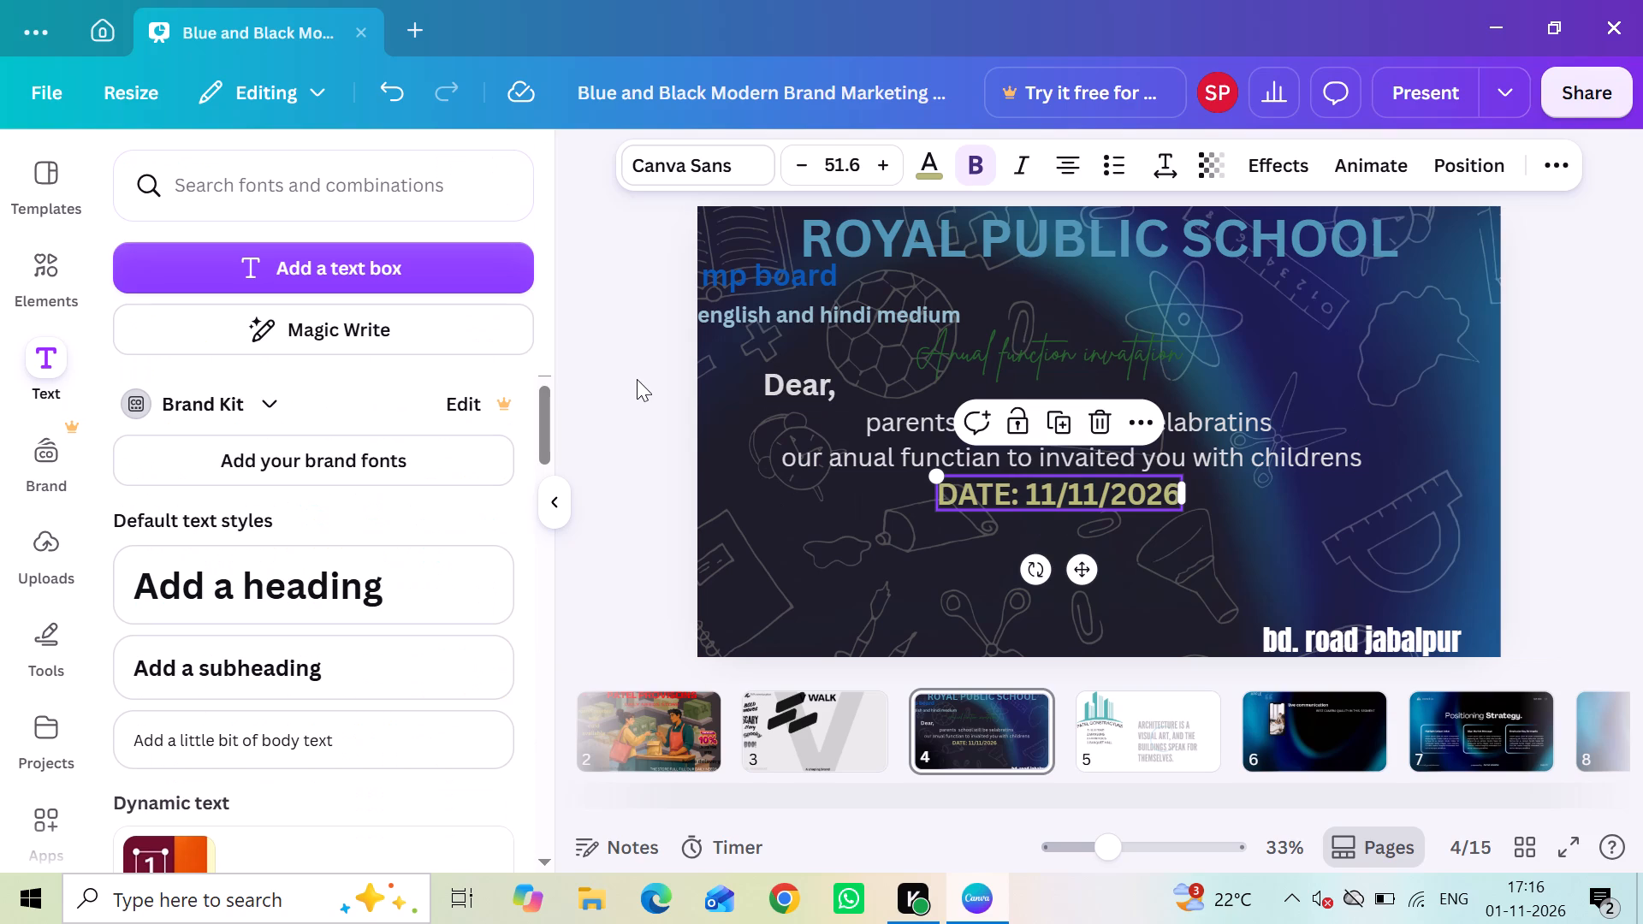
left_click(1558, 276)
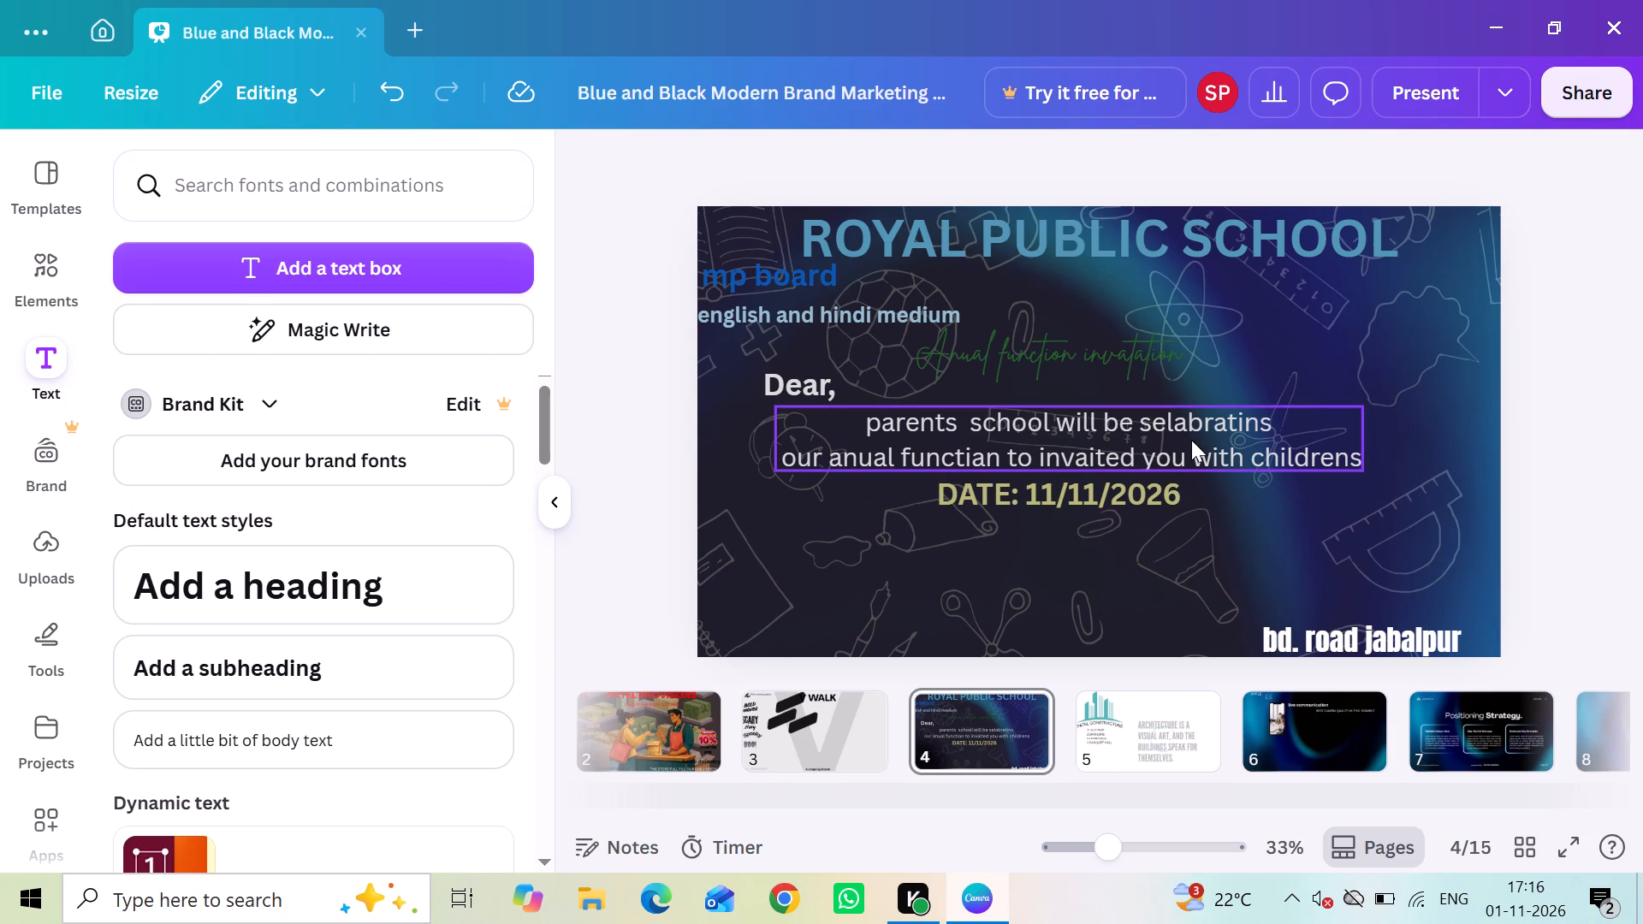
Clear the "school background" elements search and the list of recent searches.
left_click(31, 296)
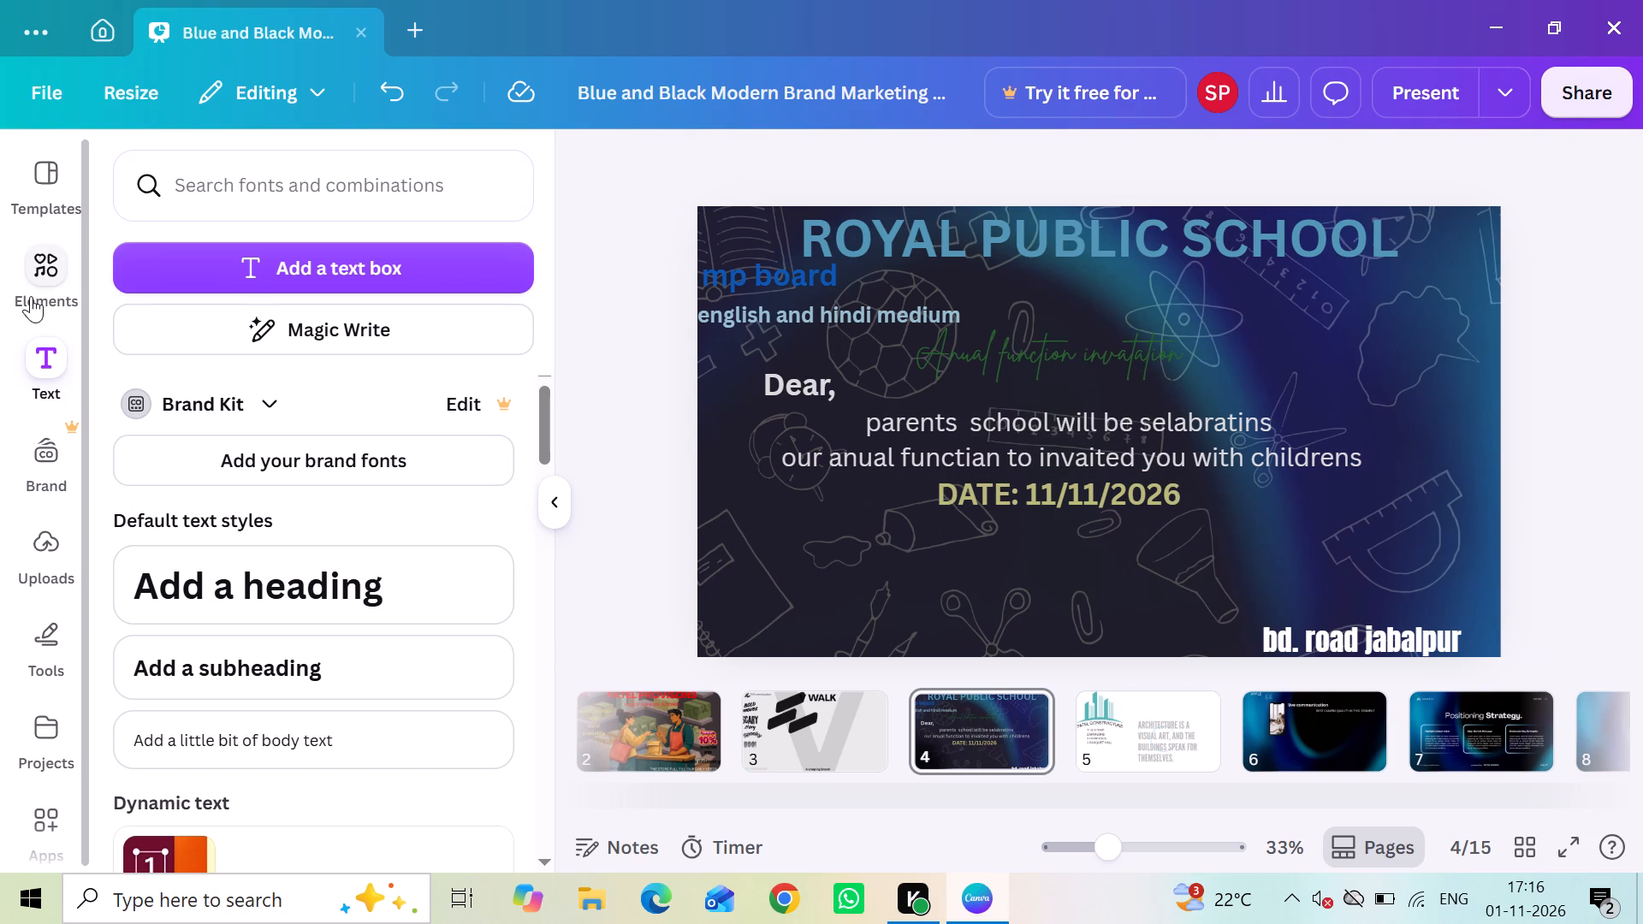
left_click(31, 296)
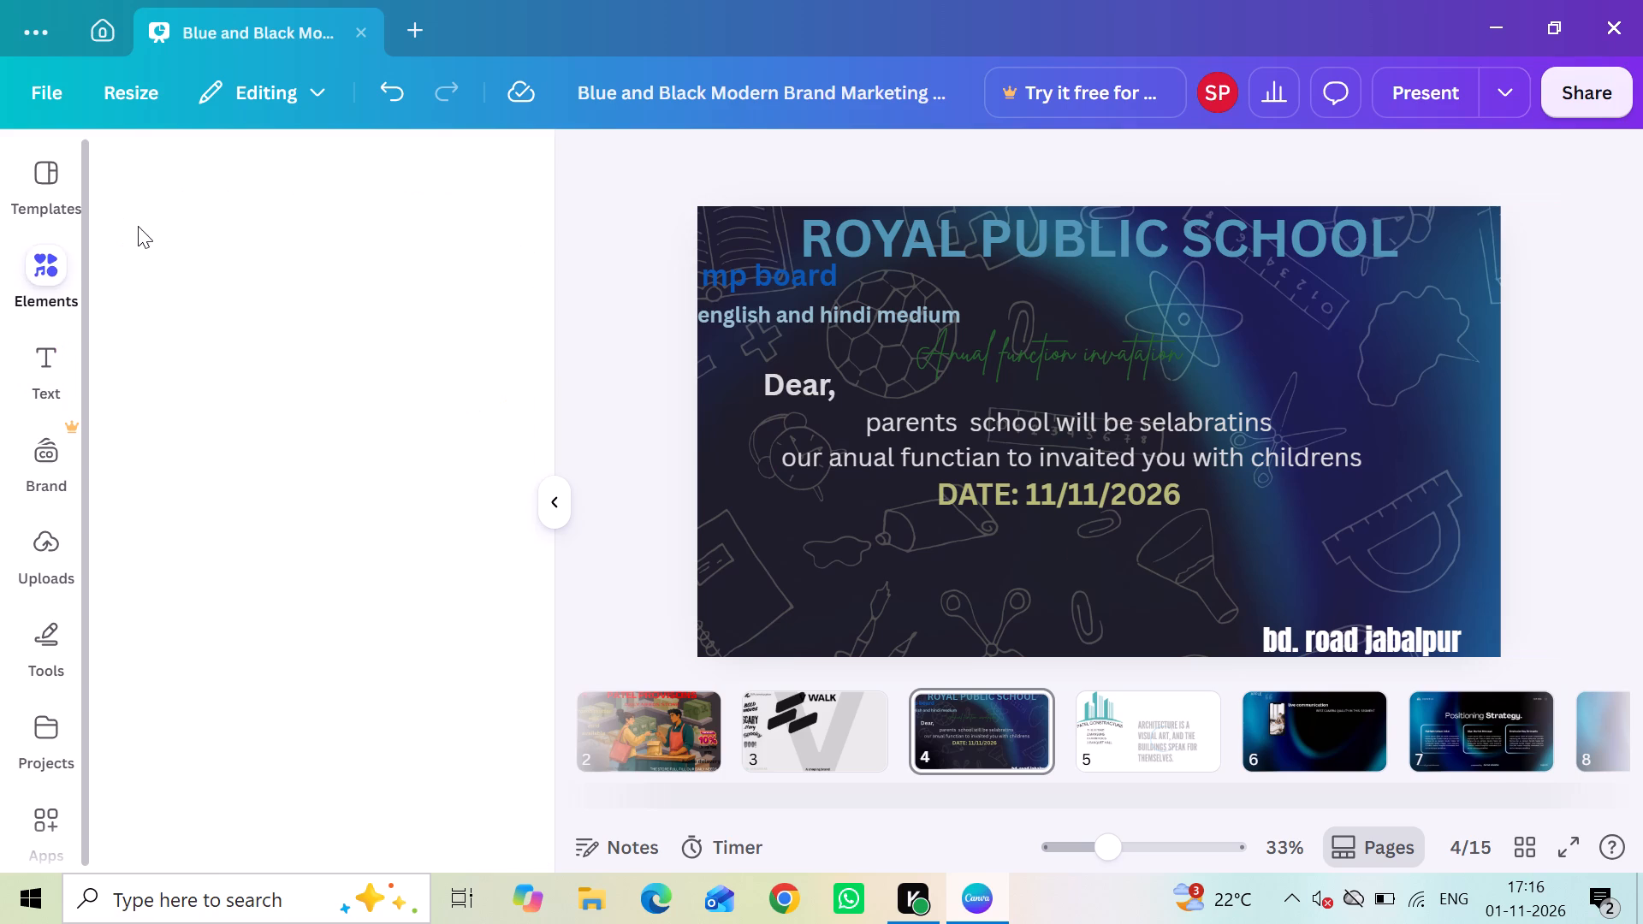
left_click(33, 287)
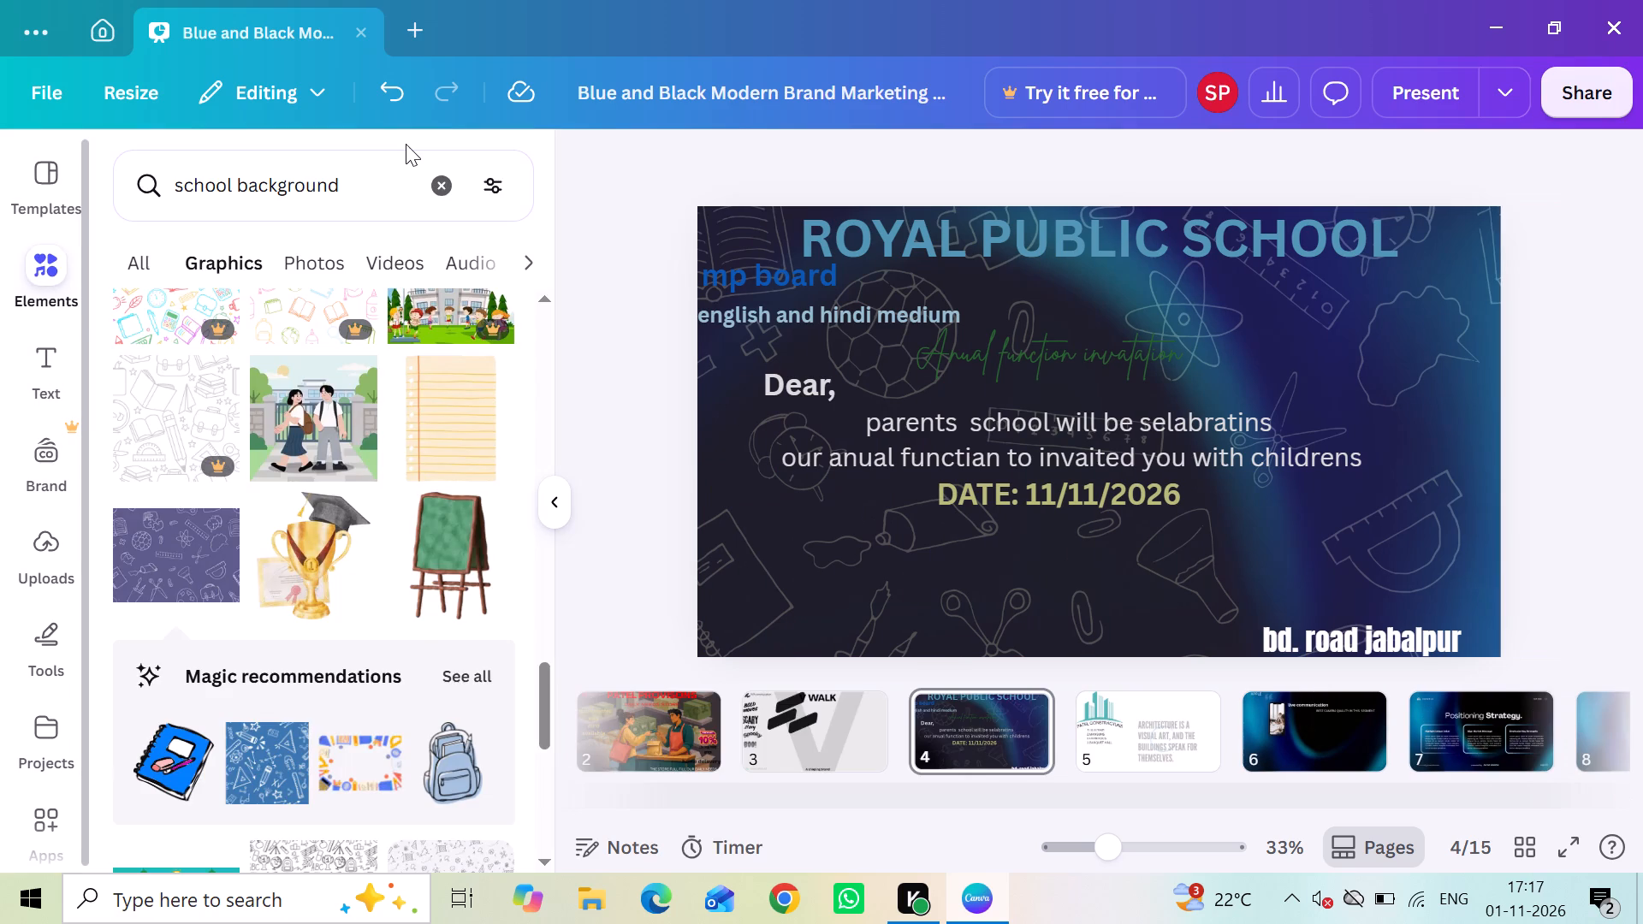
left_click(432, 221)
left_click(447, 187)
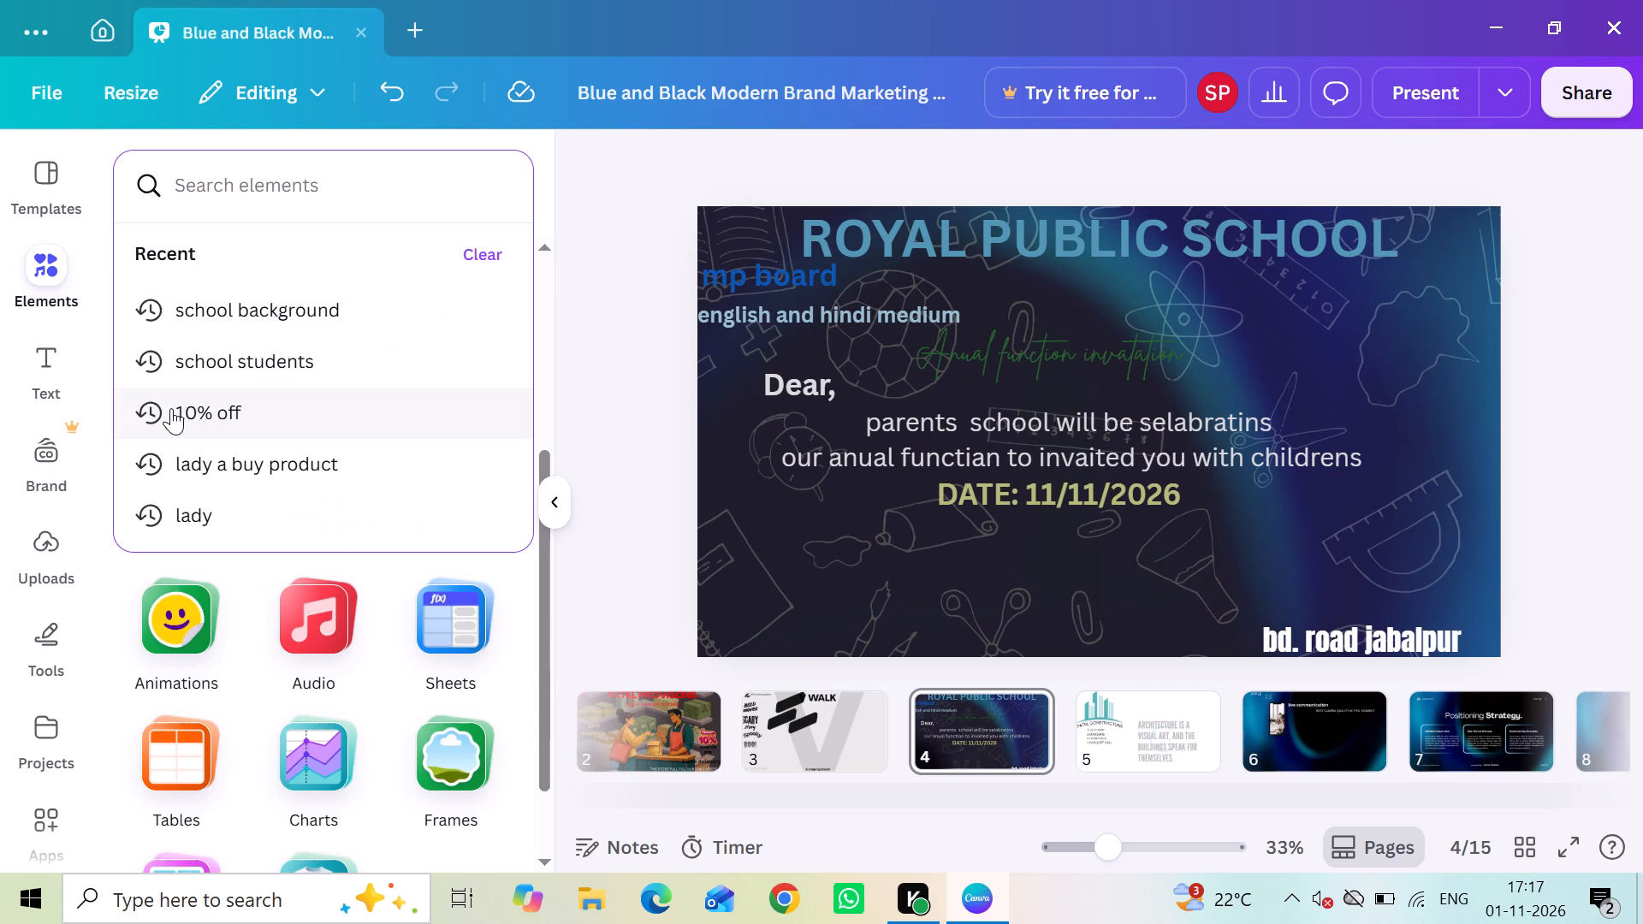
left_click(498, 241)
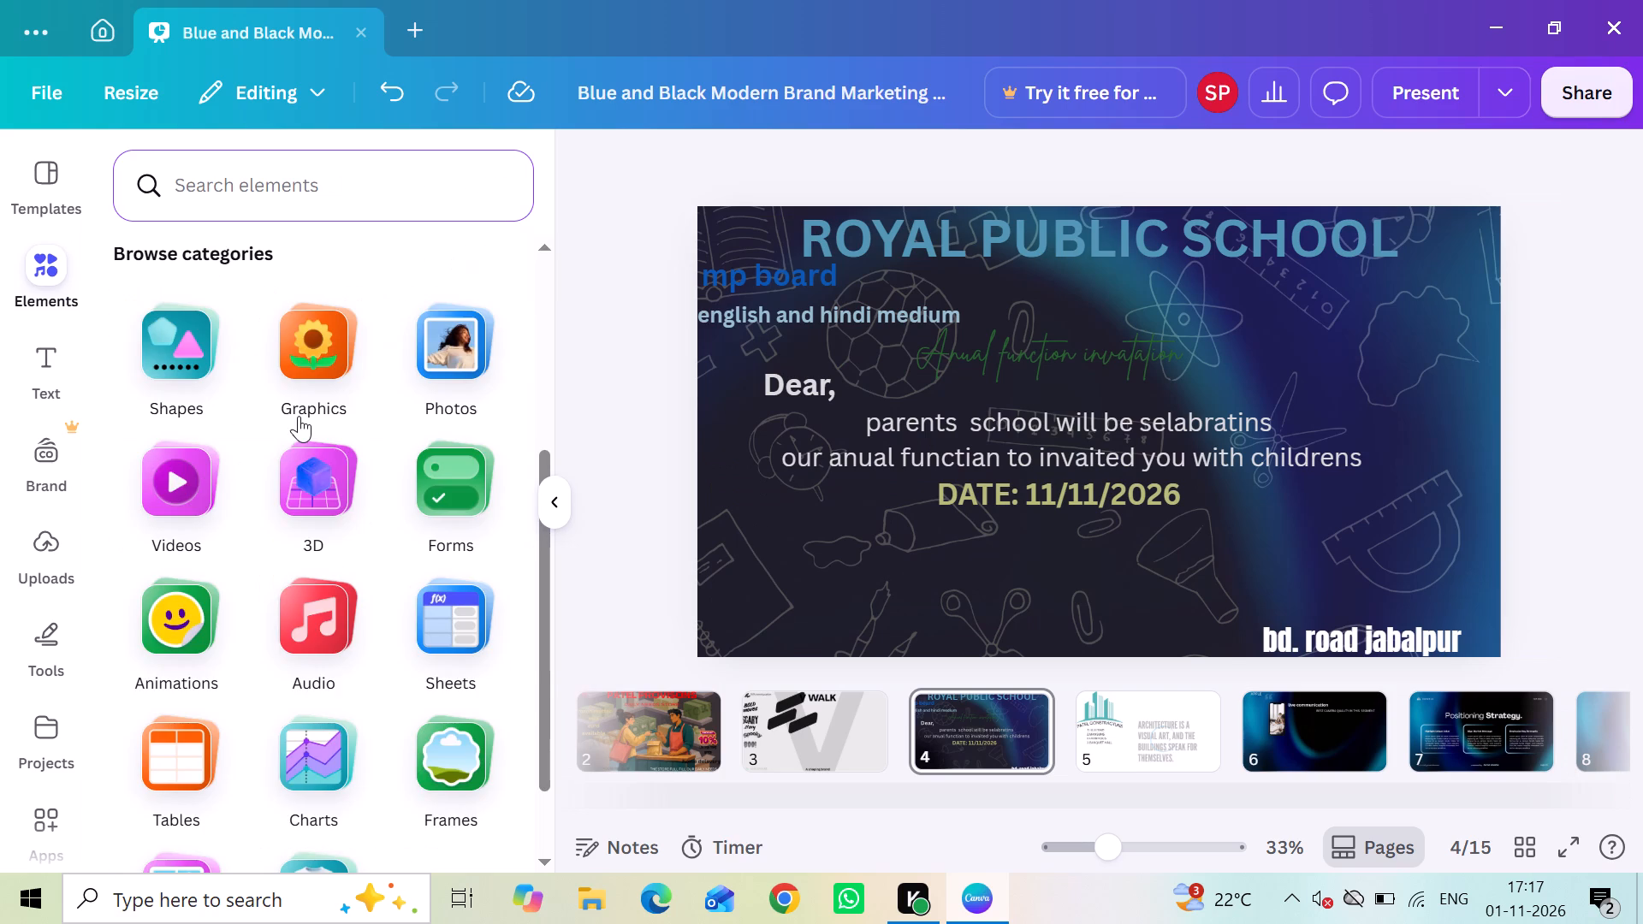
Add the black map marker icon from the recently used elements, removing any illustration inserted by mistake.
scroll(296, 424, "up", 4)
scroll(342, 418, "left", 1)
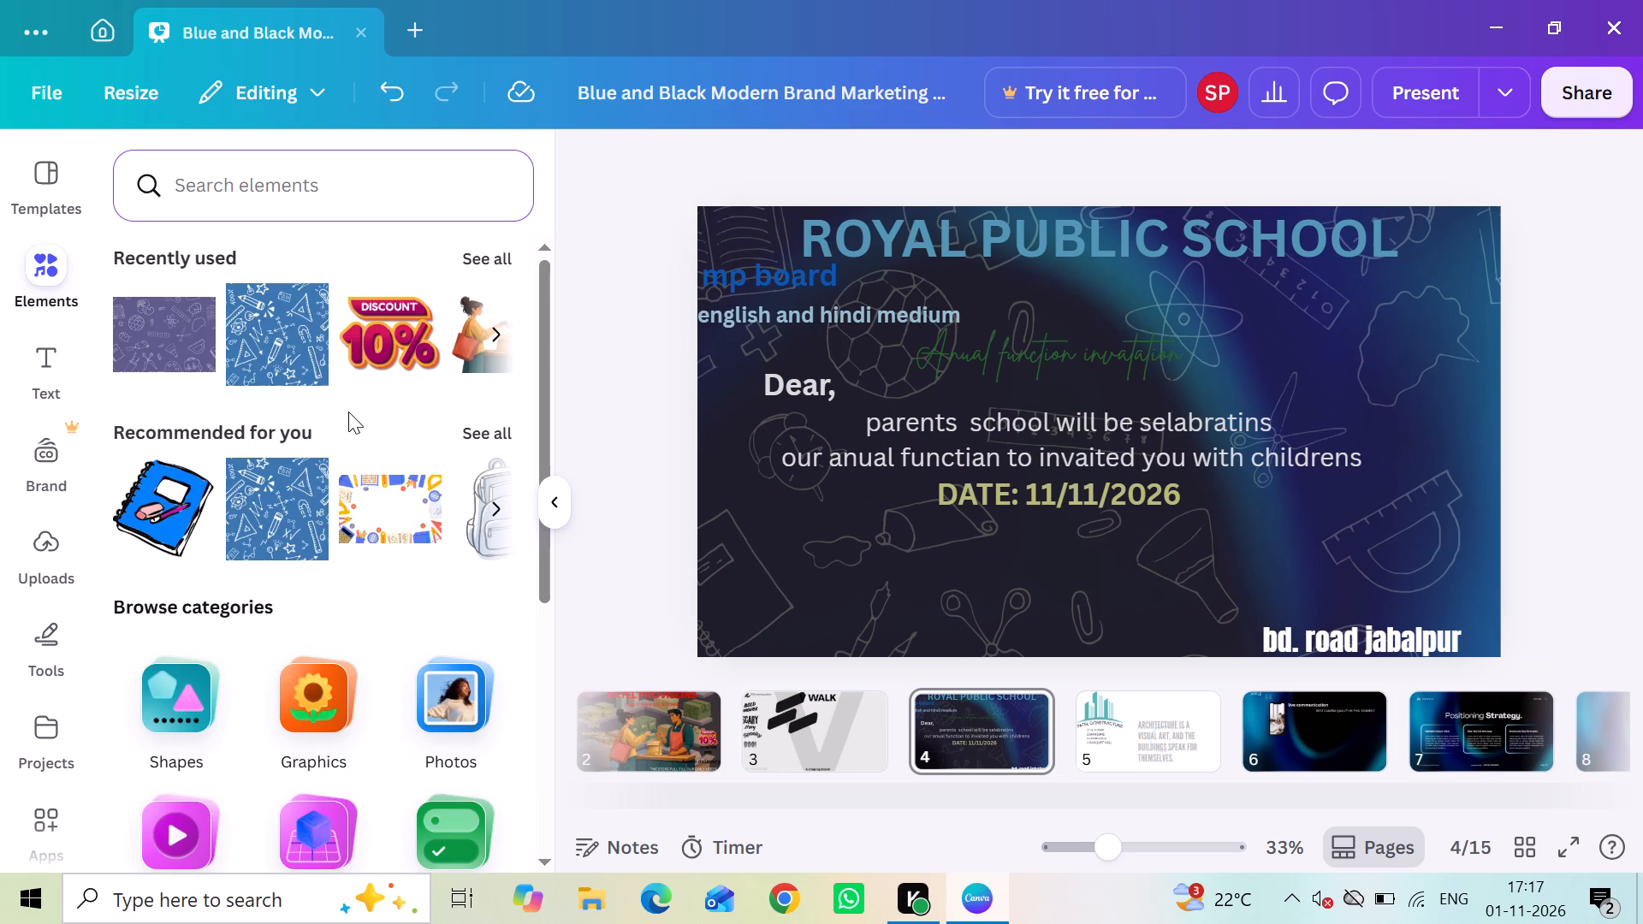
scroll(348, 412, "left", 4)
scroll(454, 278, "left", 6)
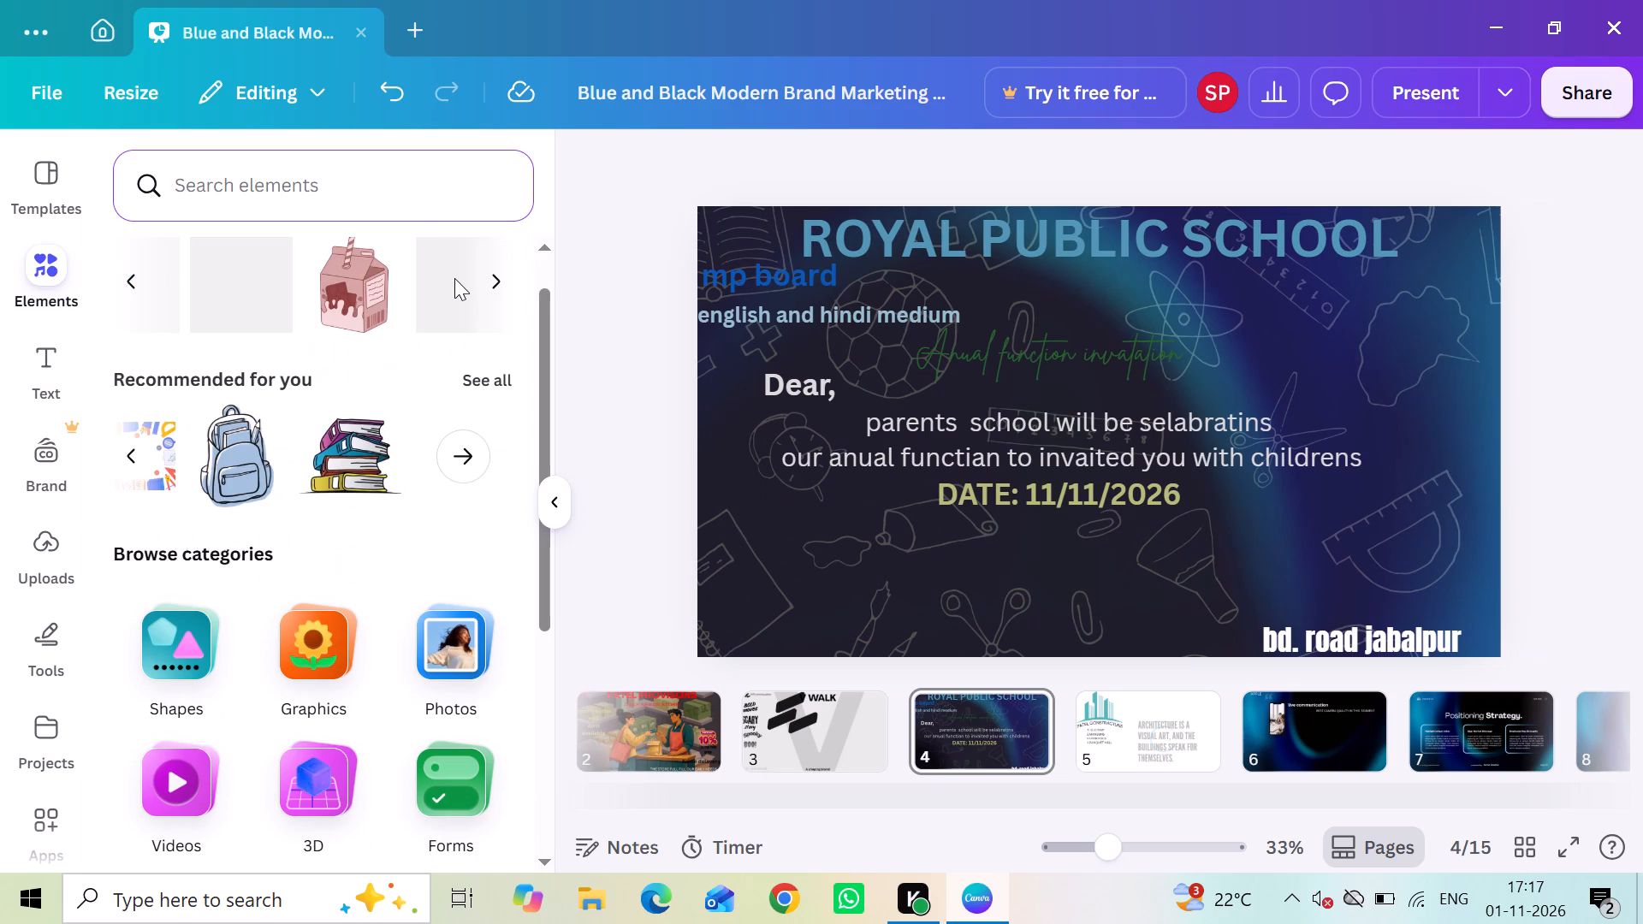
left_click(157, 248)
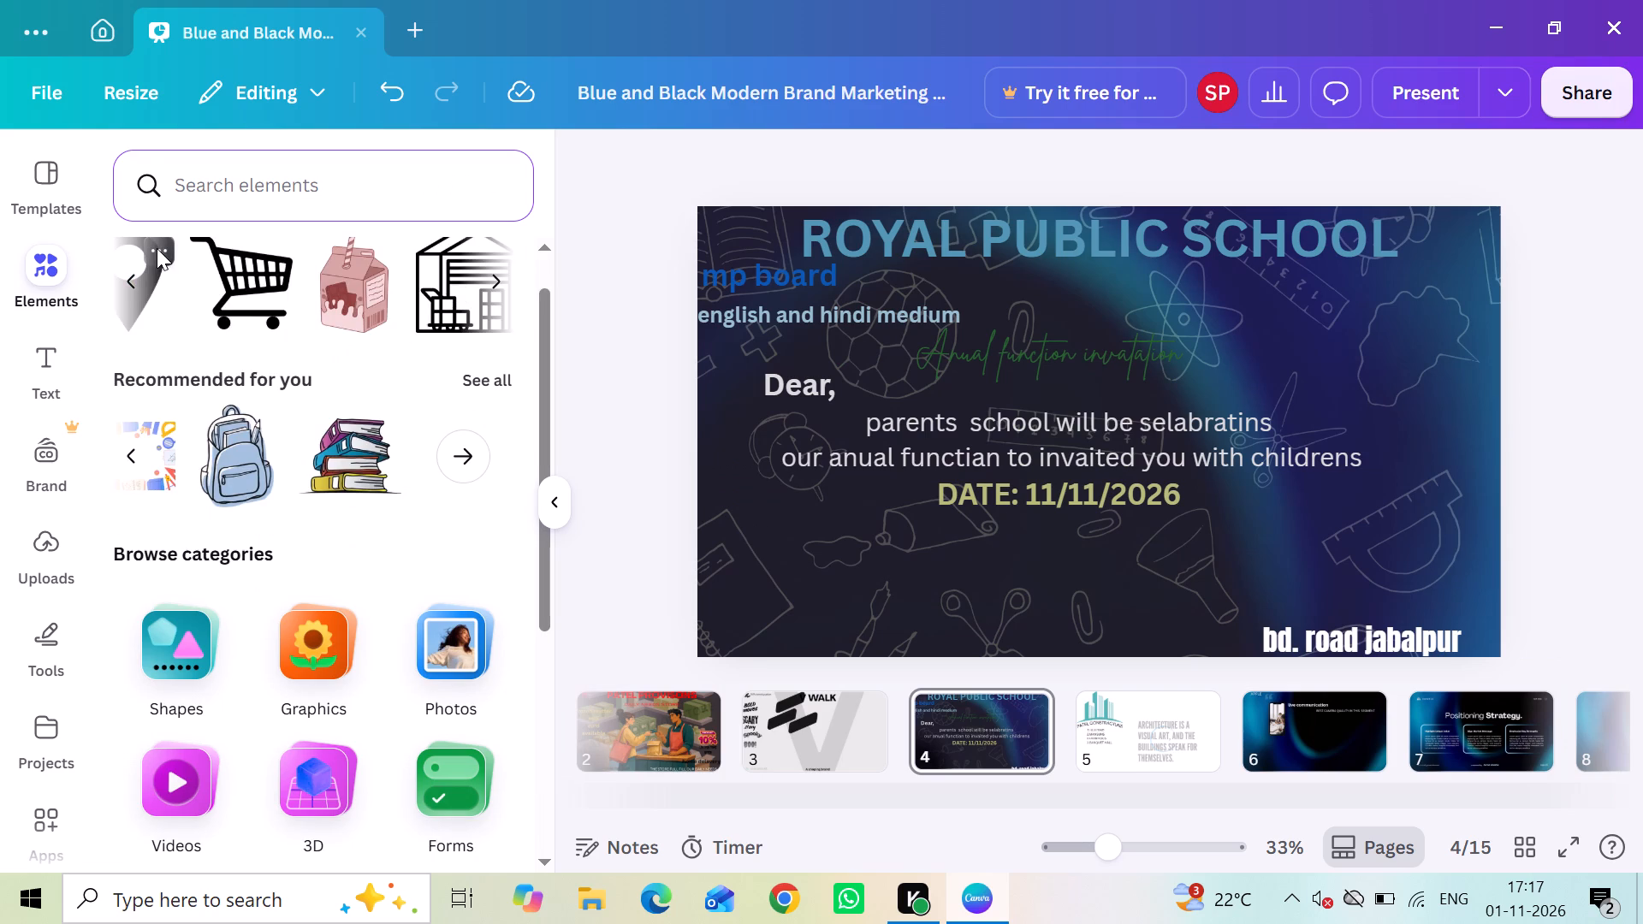
scroll(157, 248, "right", 1)
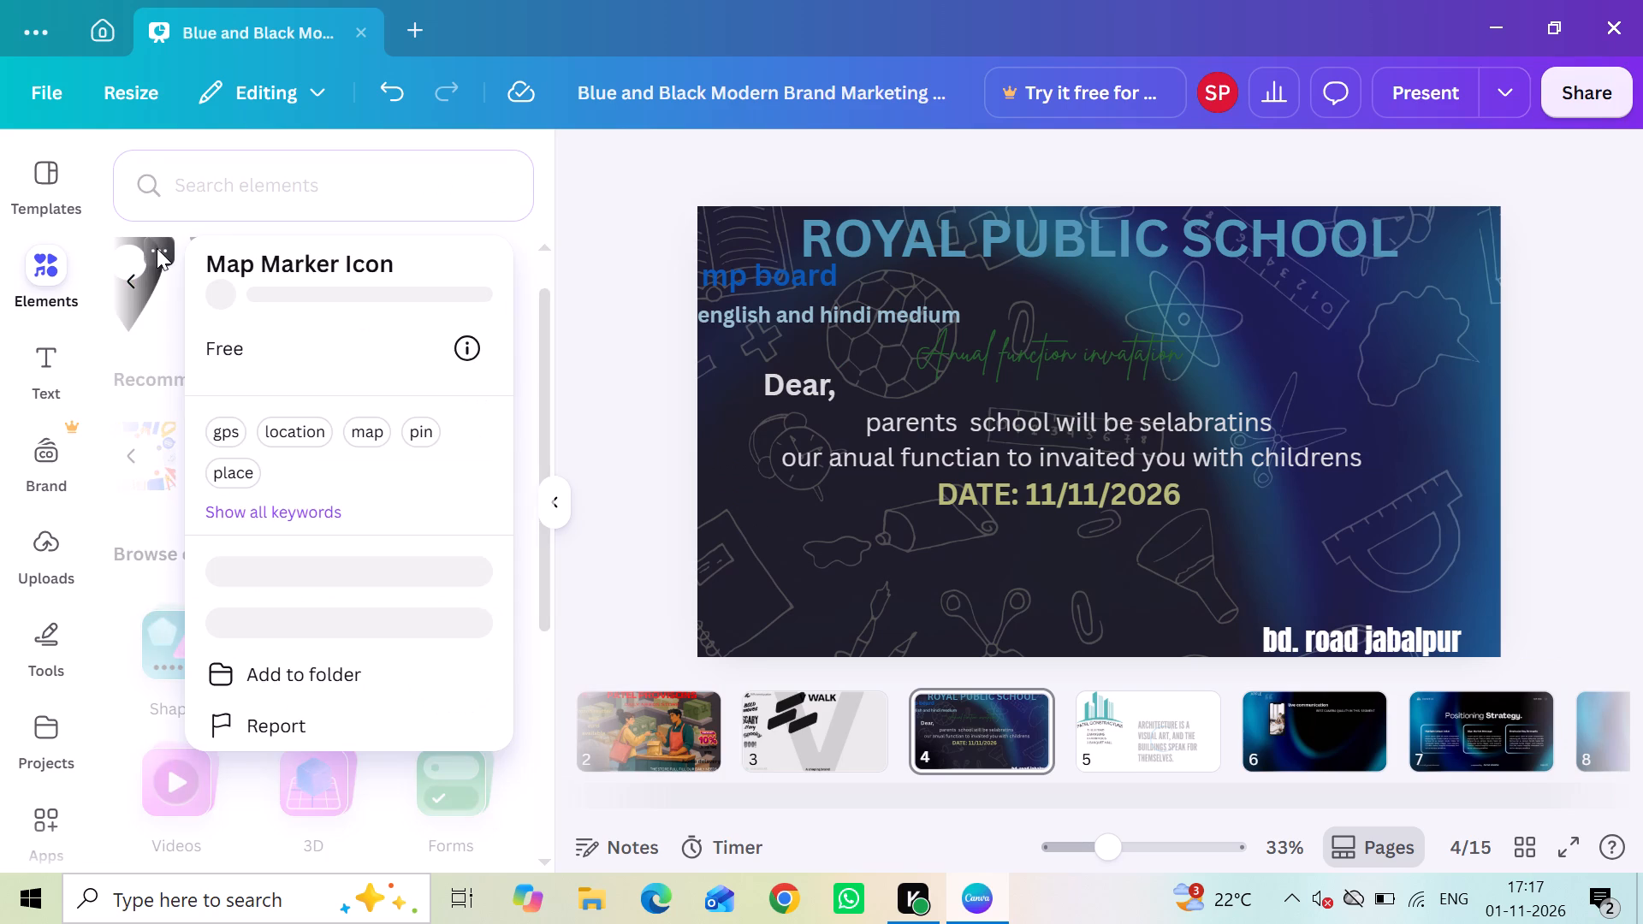
scroll(157, 248, "right", 2)
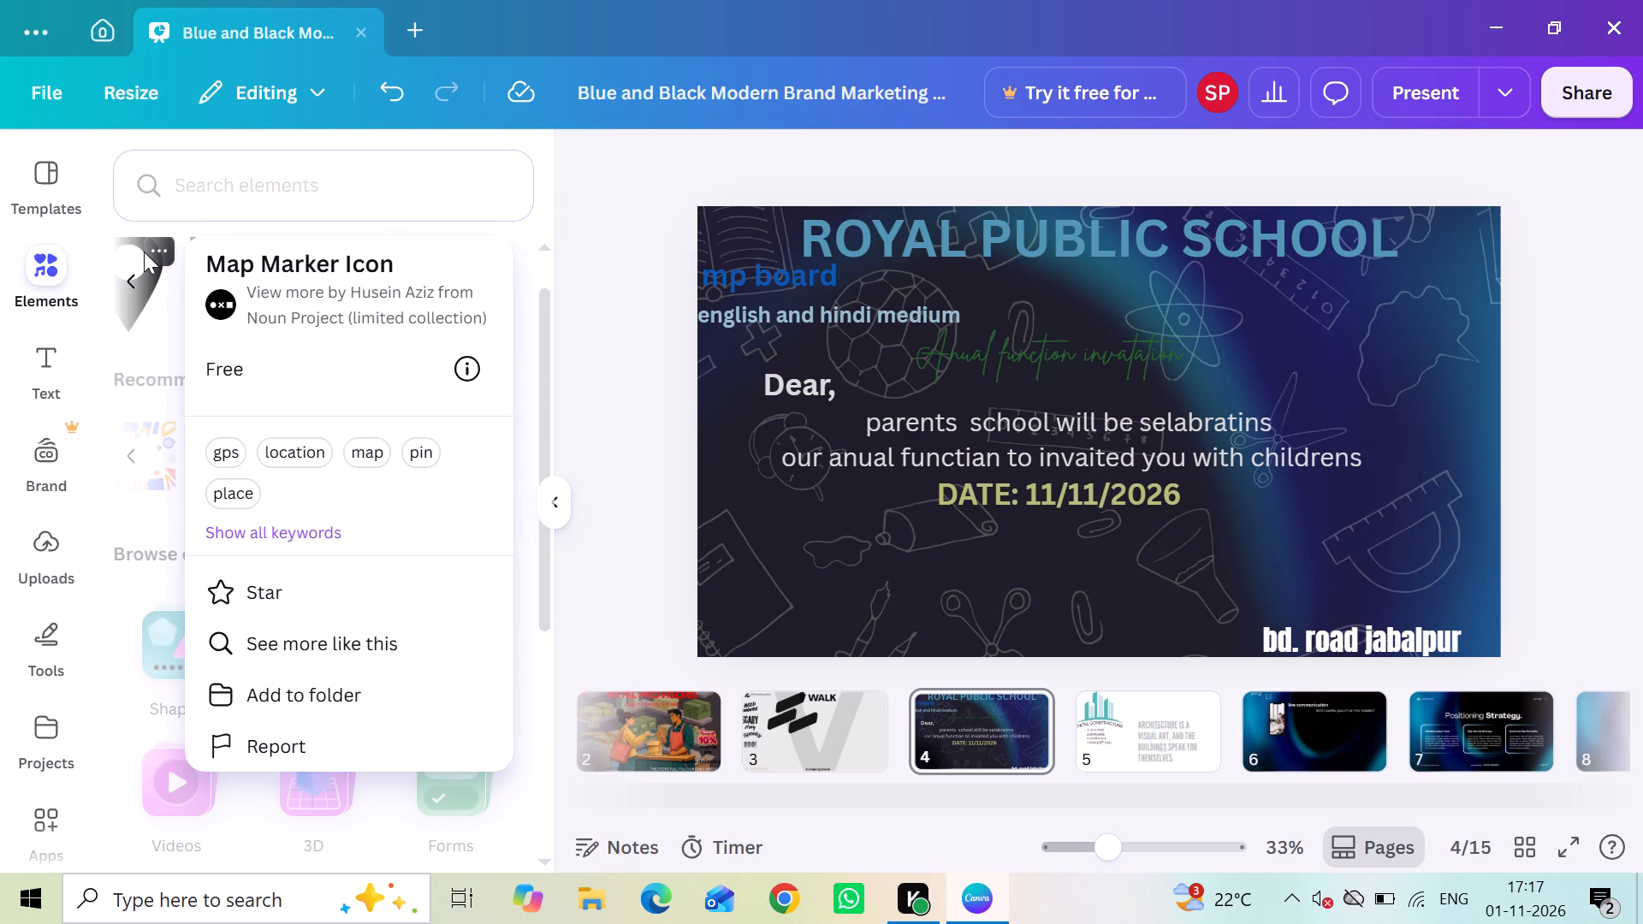
left_click(629, 197)
scroll(300, 305, "right", 1)
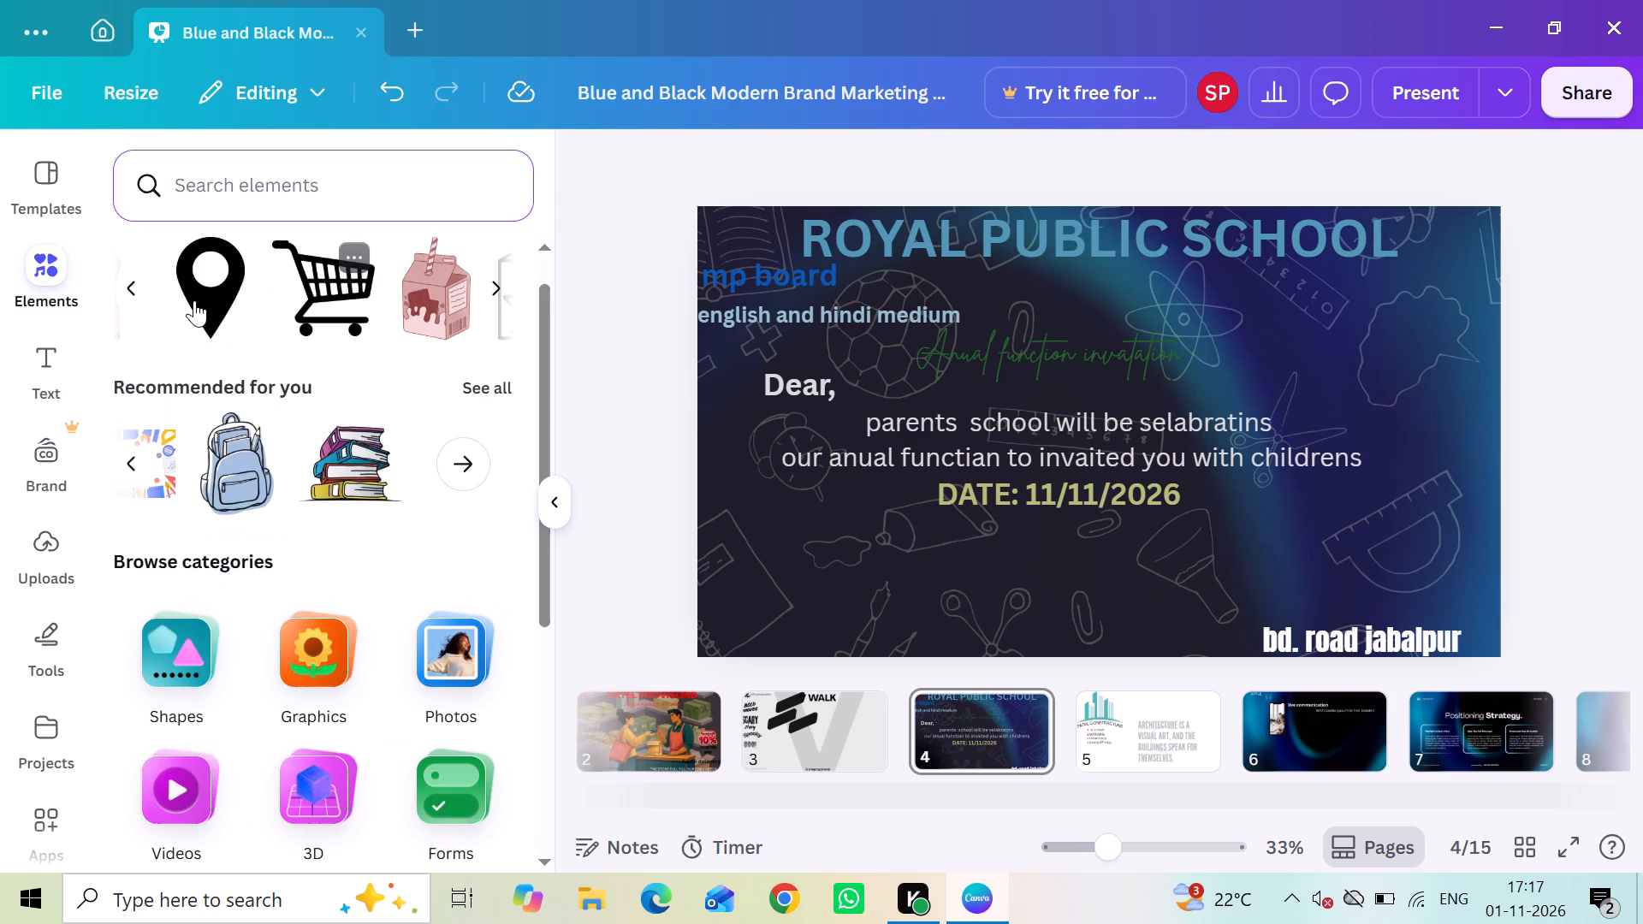
left_click(194, 300)
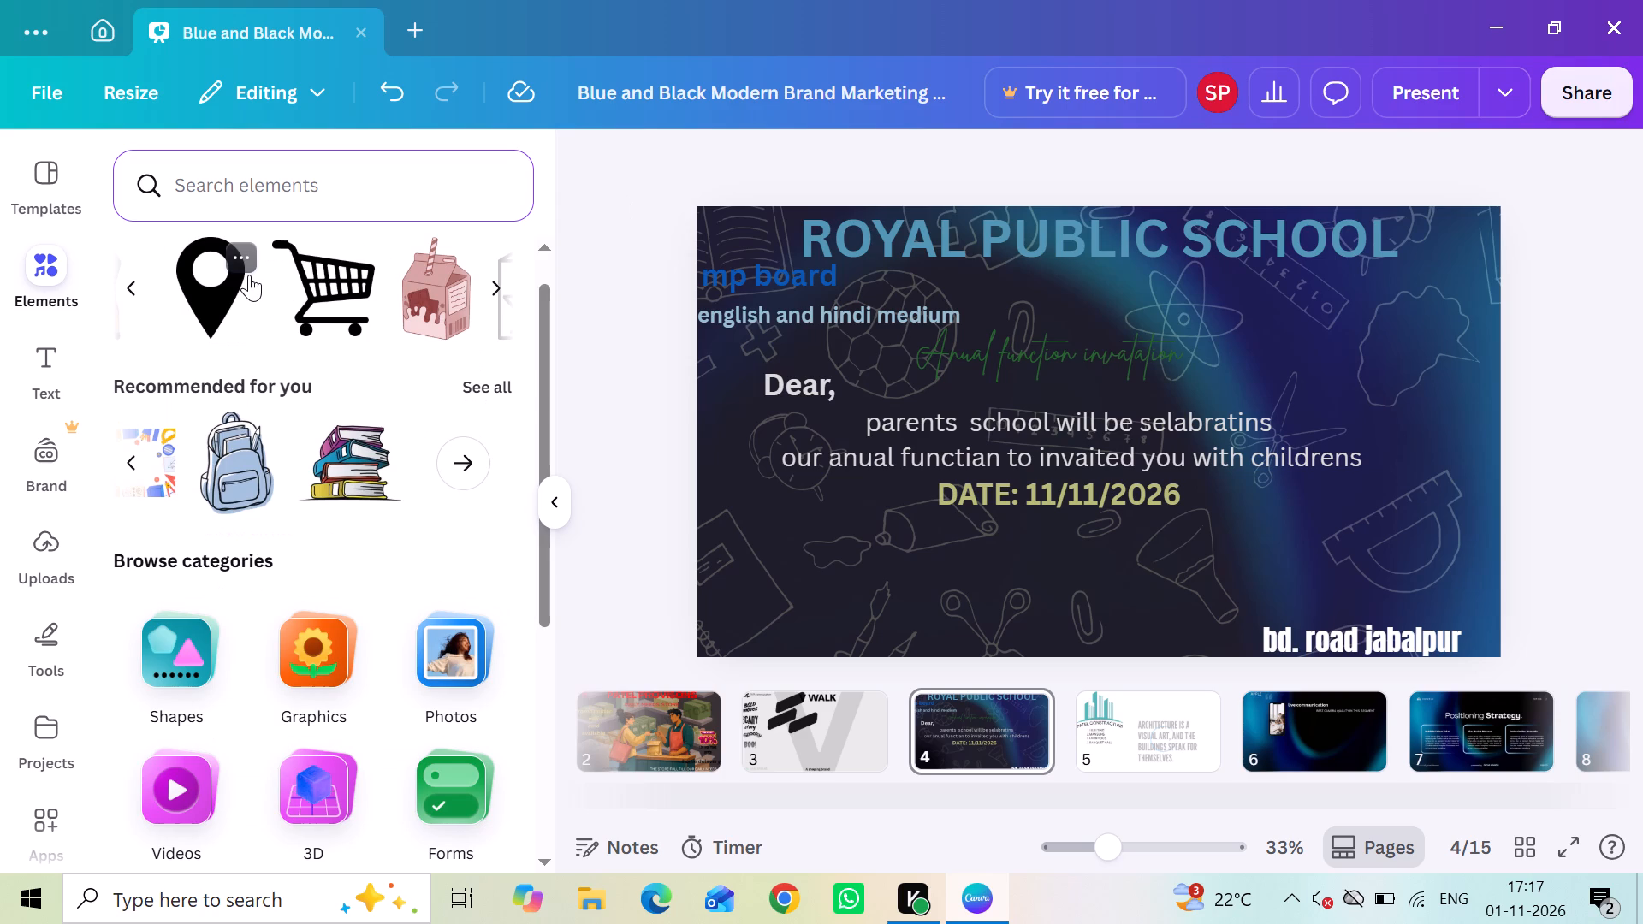
left_click(220, 271)
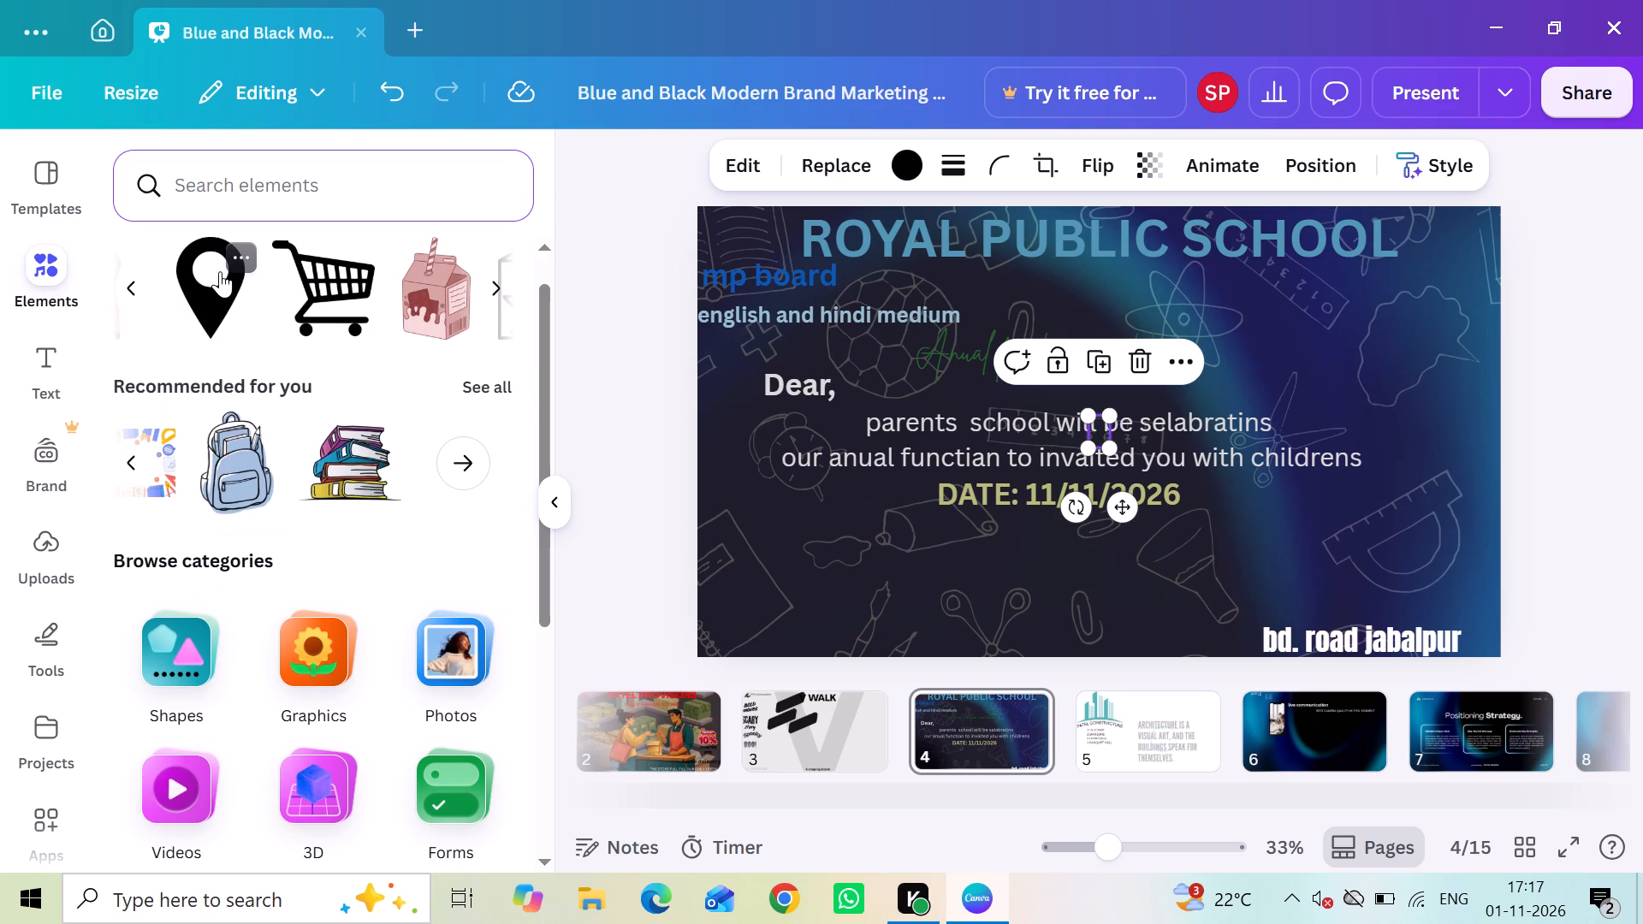
left_click(1138, 282)
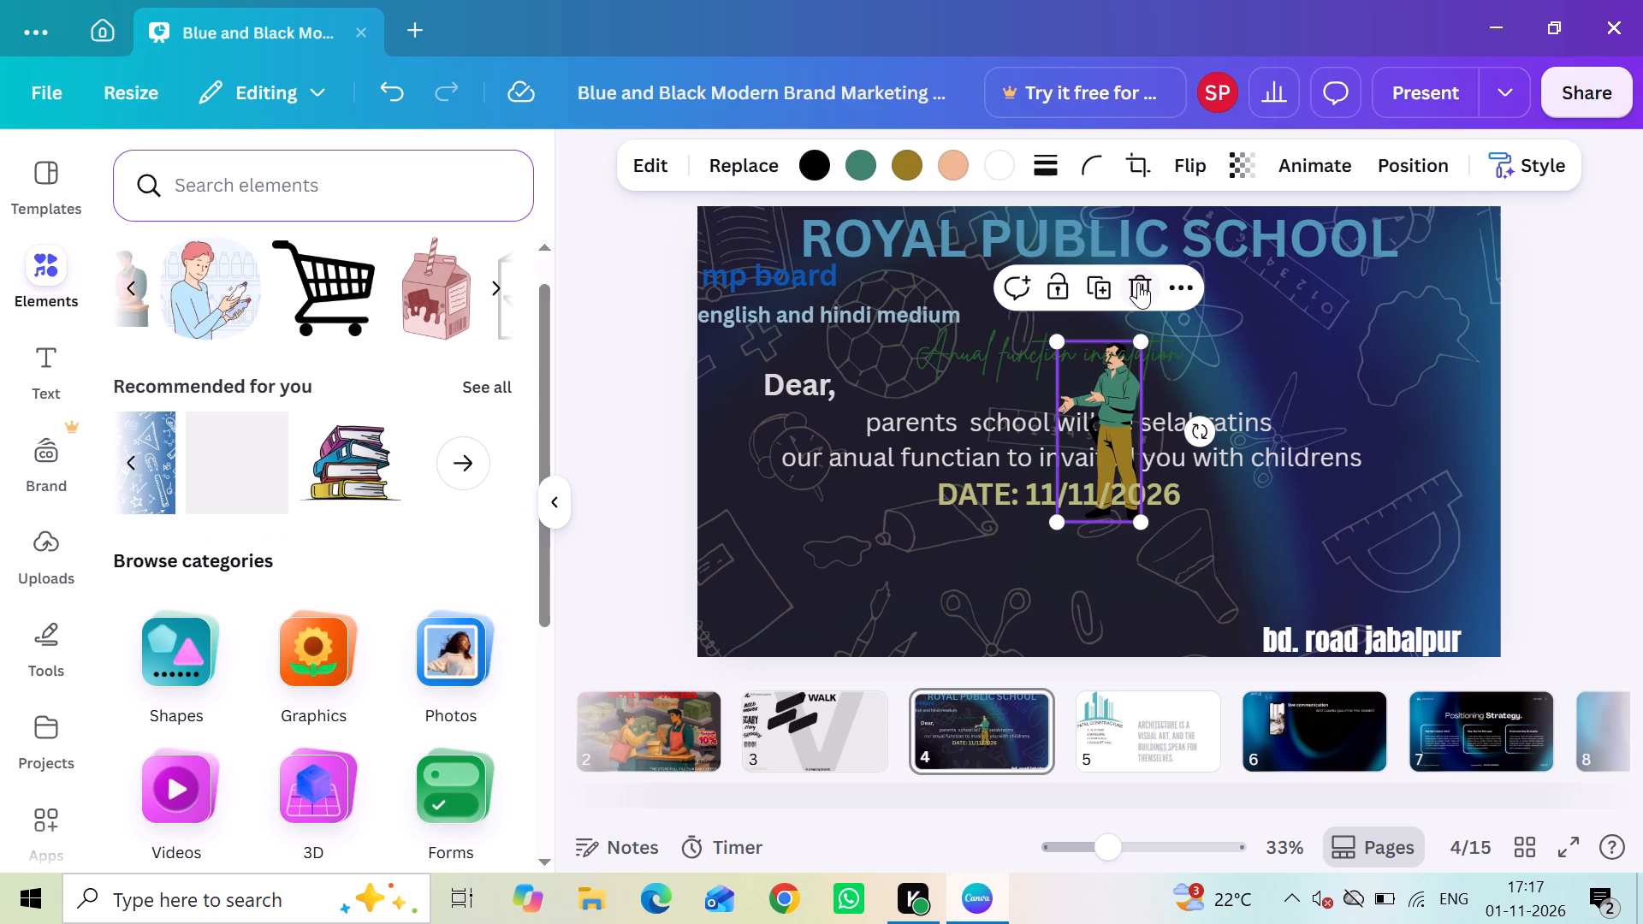
Enlarge the map marker icon slightly and place it just before the "bd. road jabalpur" address.
left_click(1096, 420)
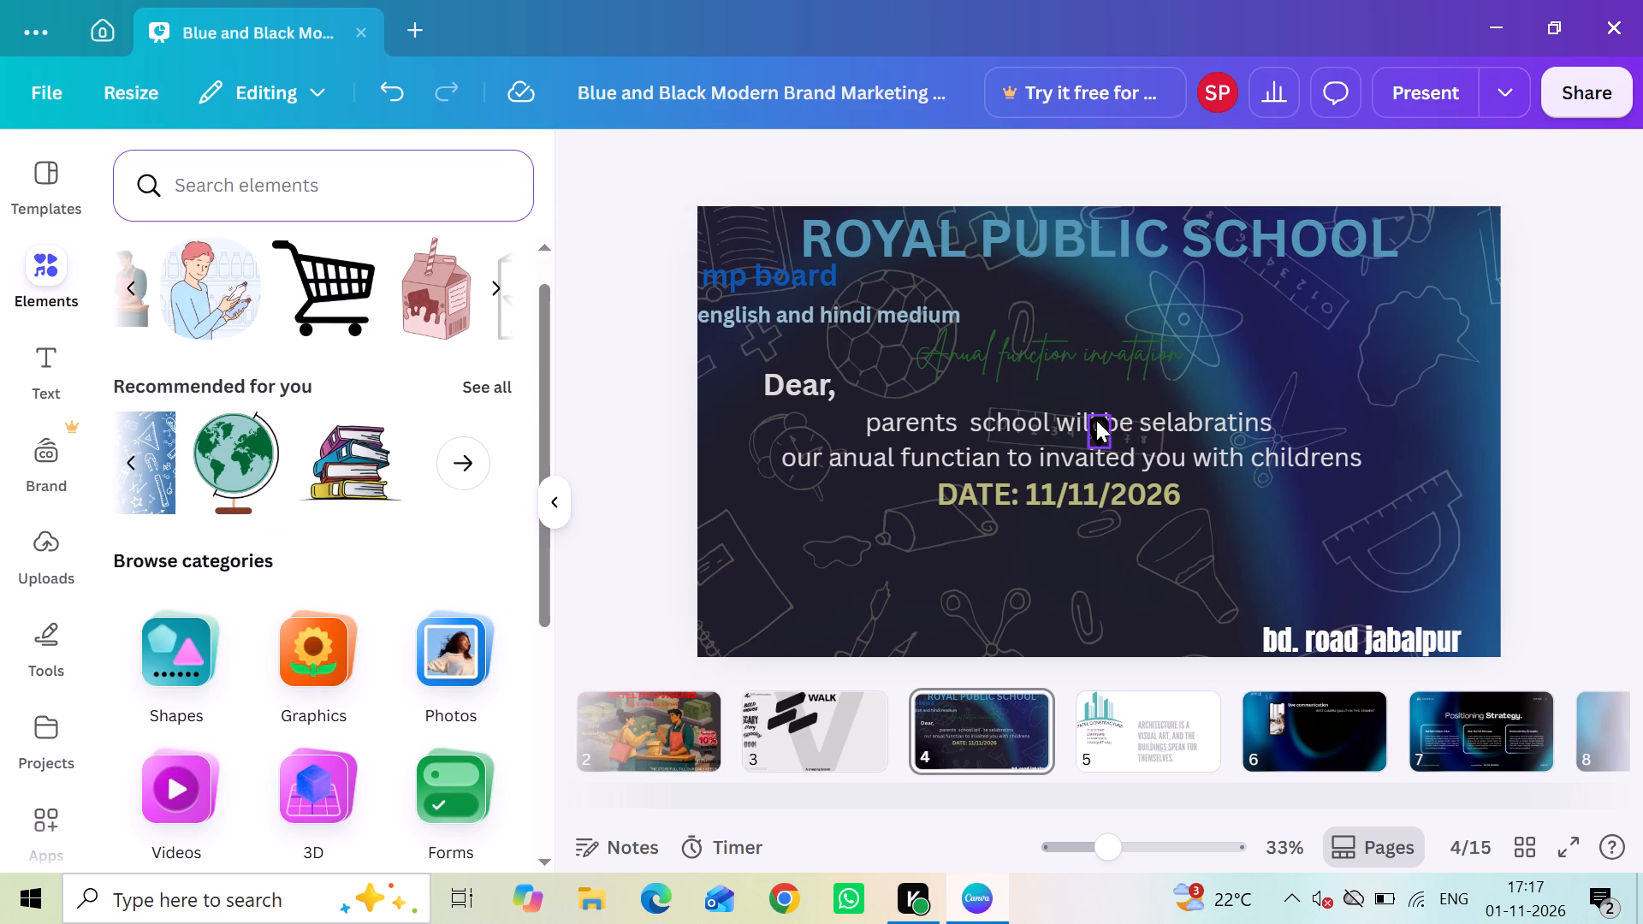
left_click_drag(1096, 420, 1114, 531)
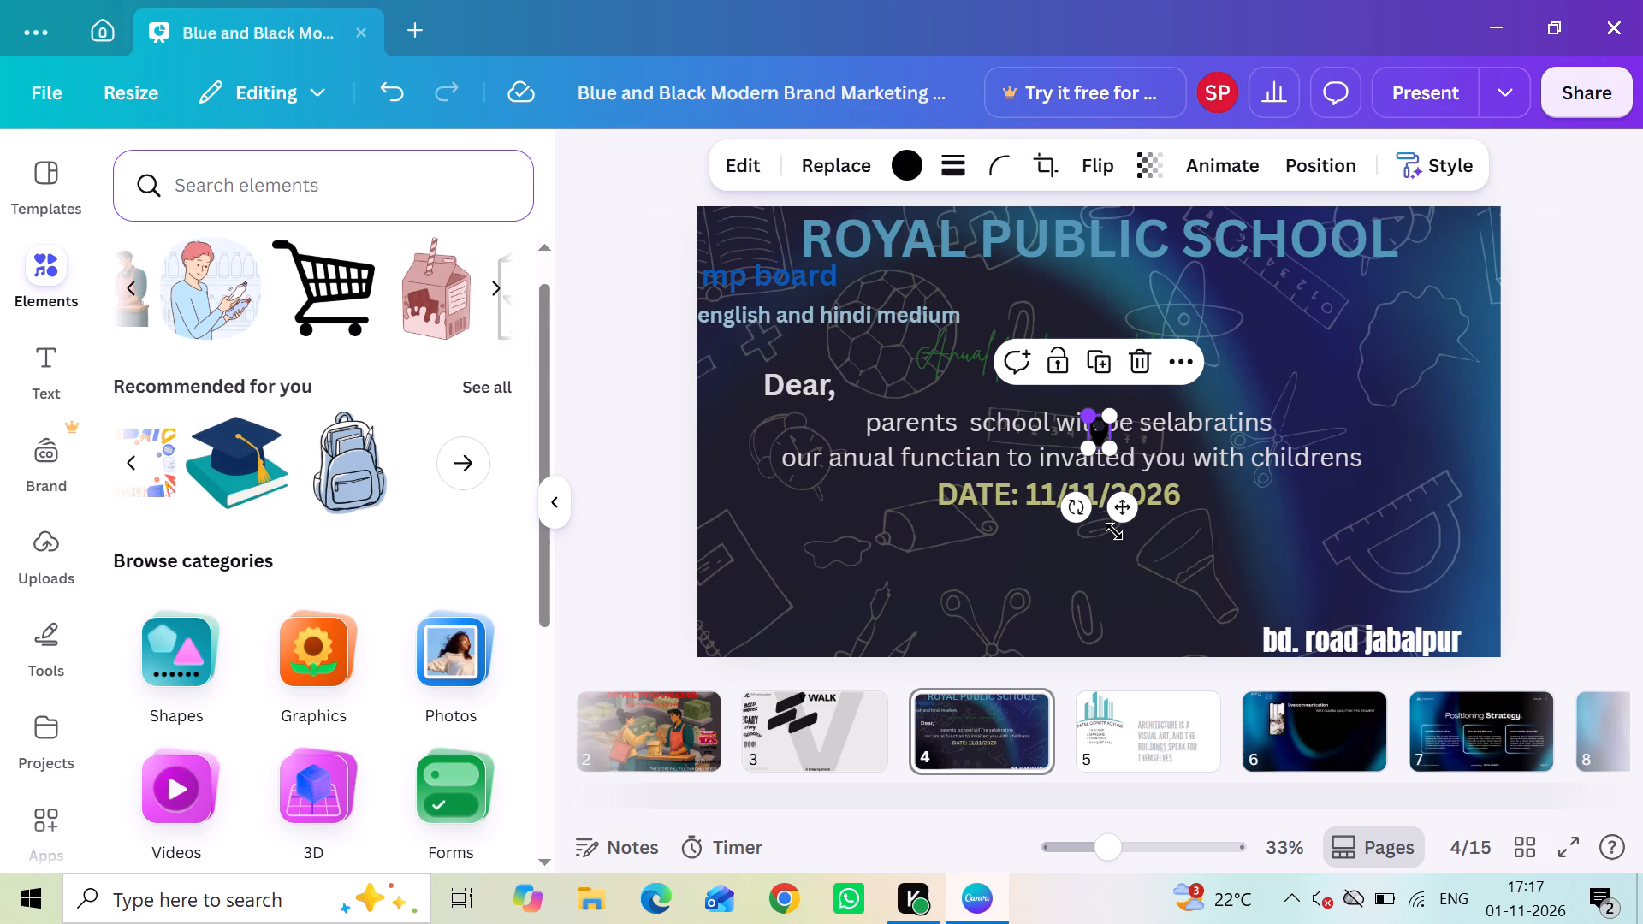
left_click_drag(1114, 531, 1177, 611)
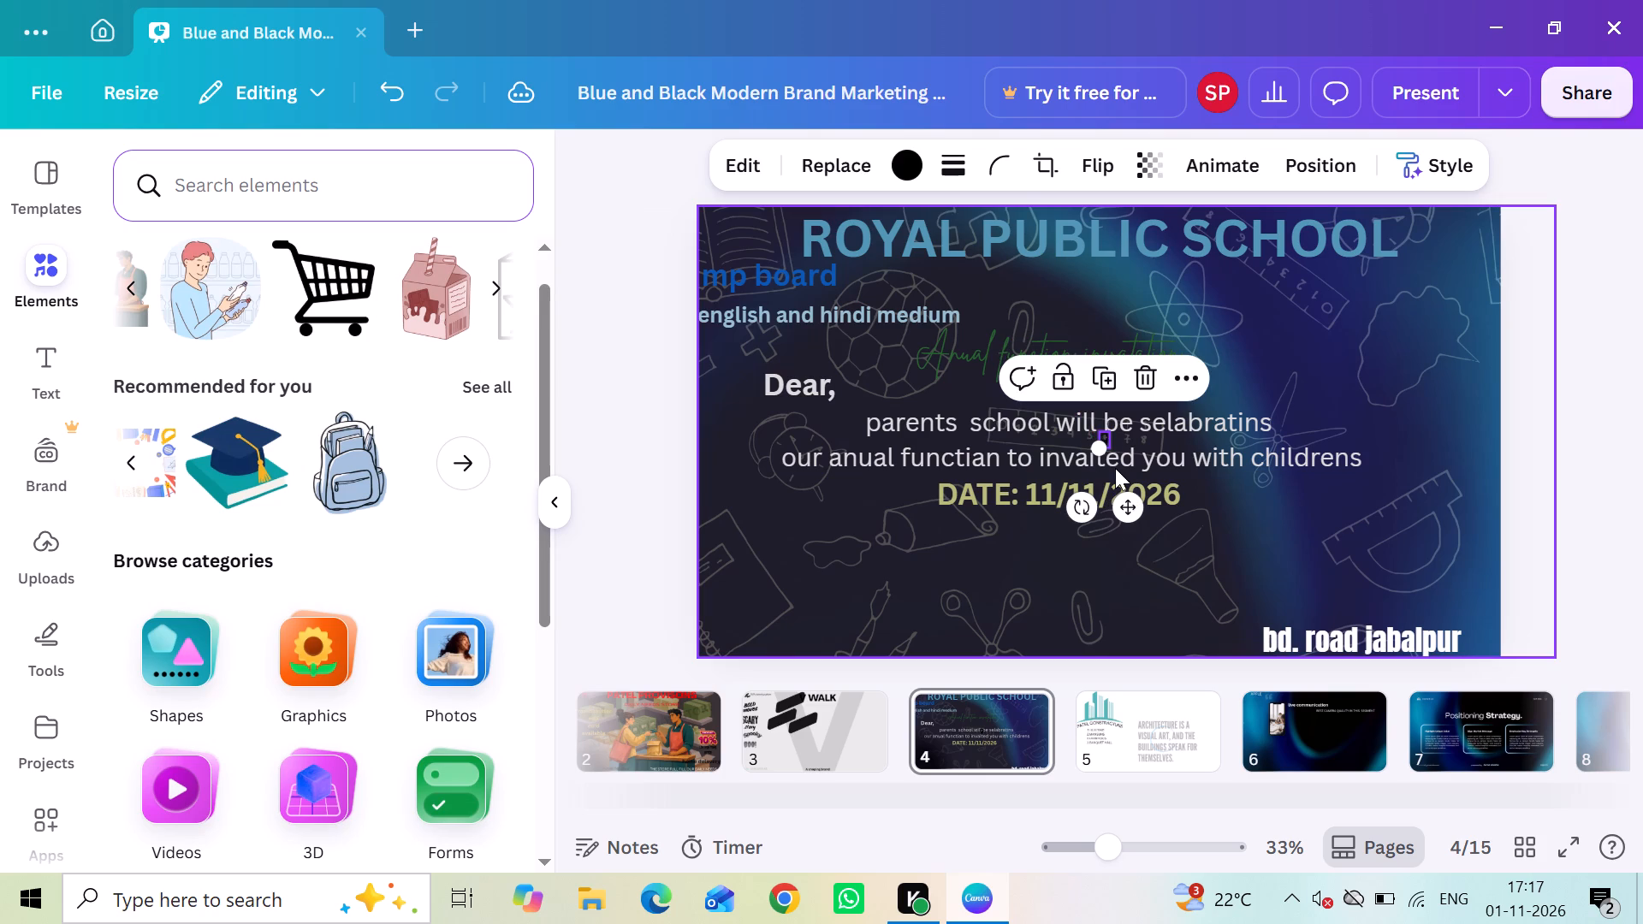
left_click_drag(1099, 446, 1100, 446)
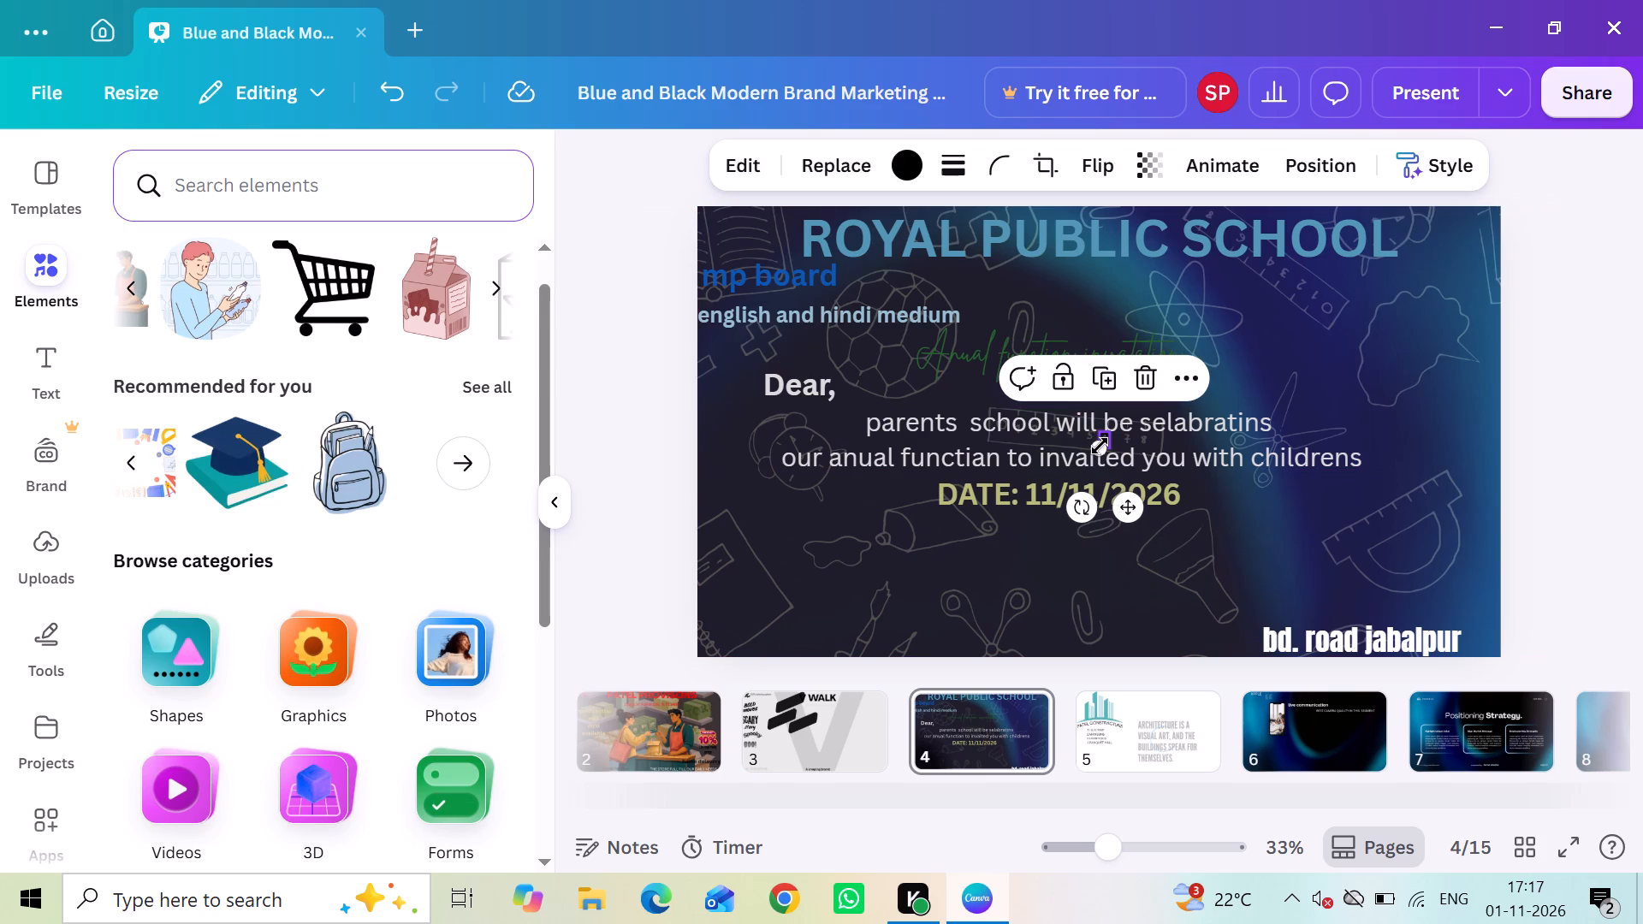
left_click_drag(1100, 446, 1070, 465)
left_click_drag(1092, 465, 1125, 503)
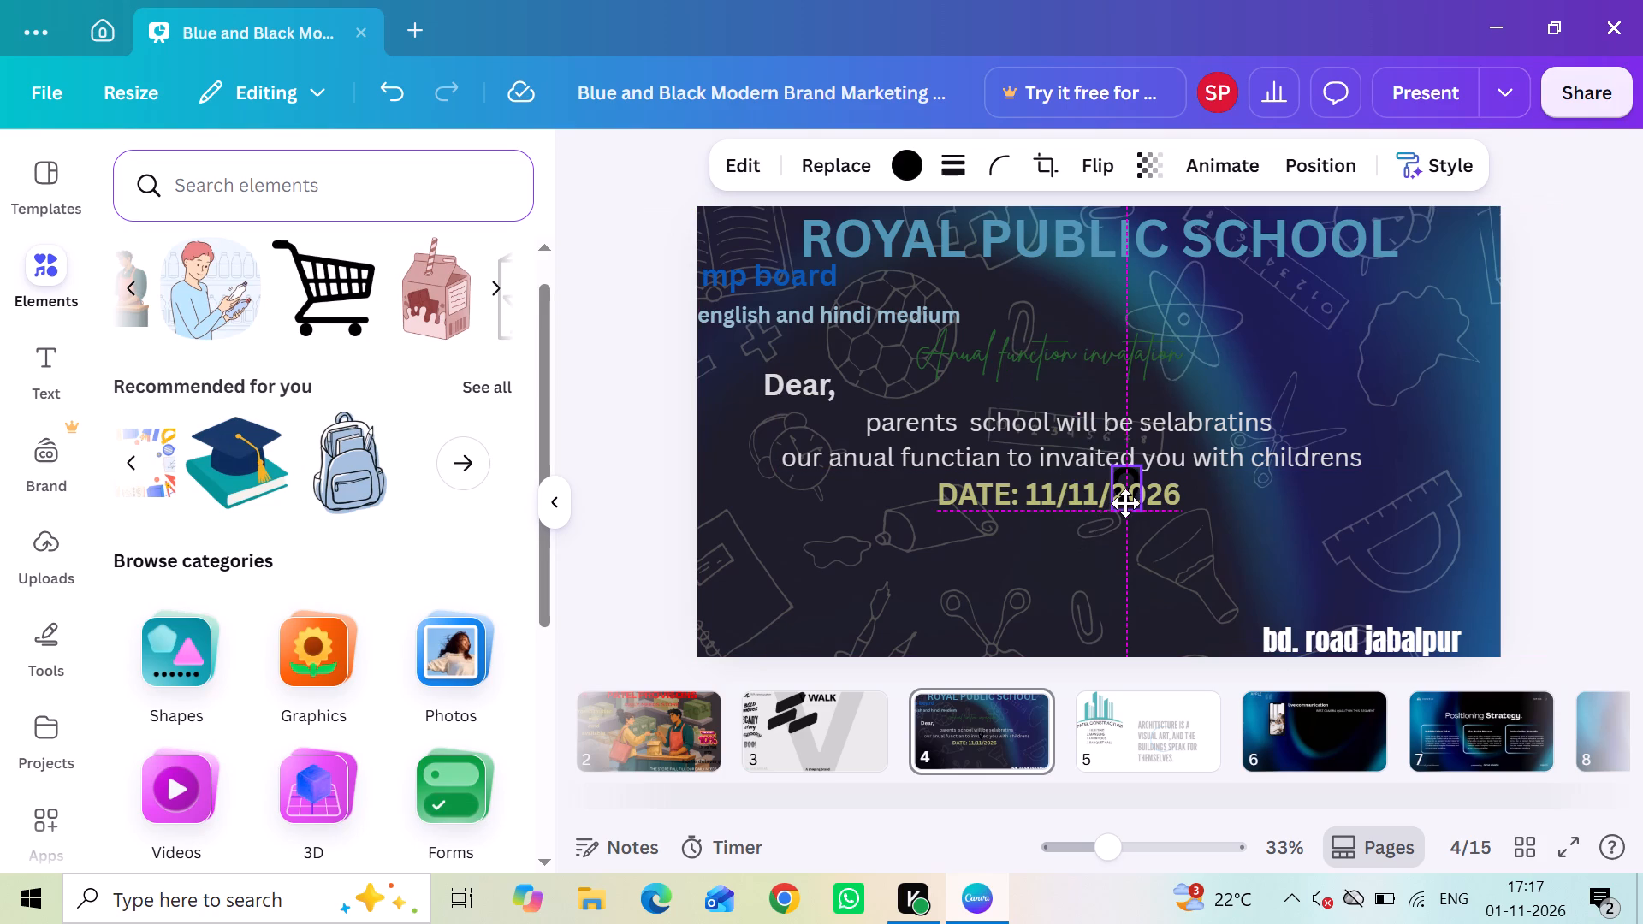
left_click_drag(1125, 503, 1218, 644)
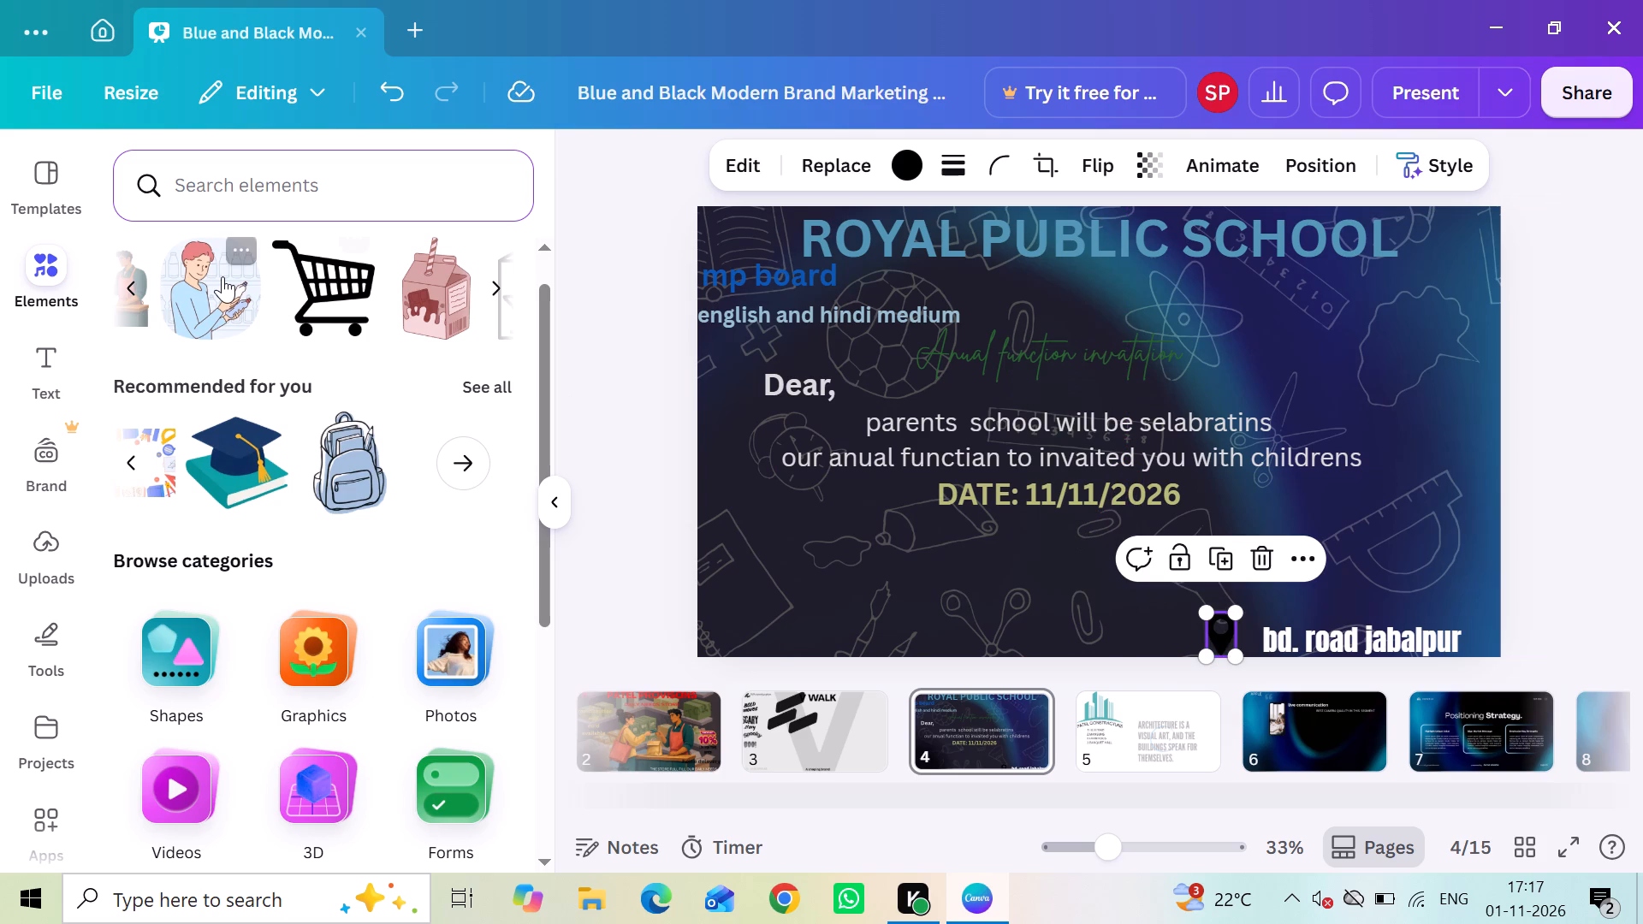
Add a subheading text box to page 4 reading "VENUE".
left_click(50, 371)
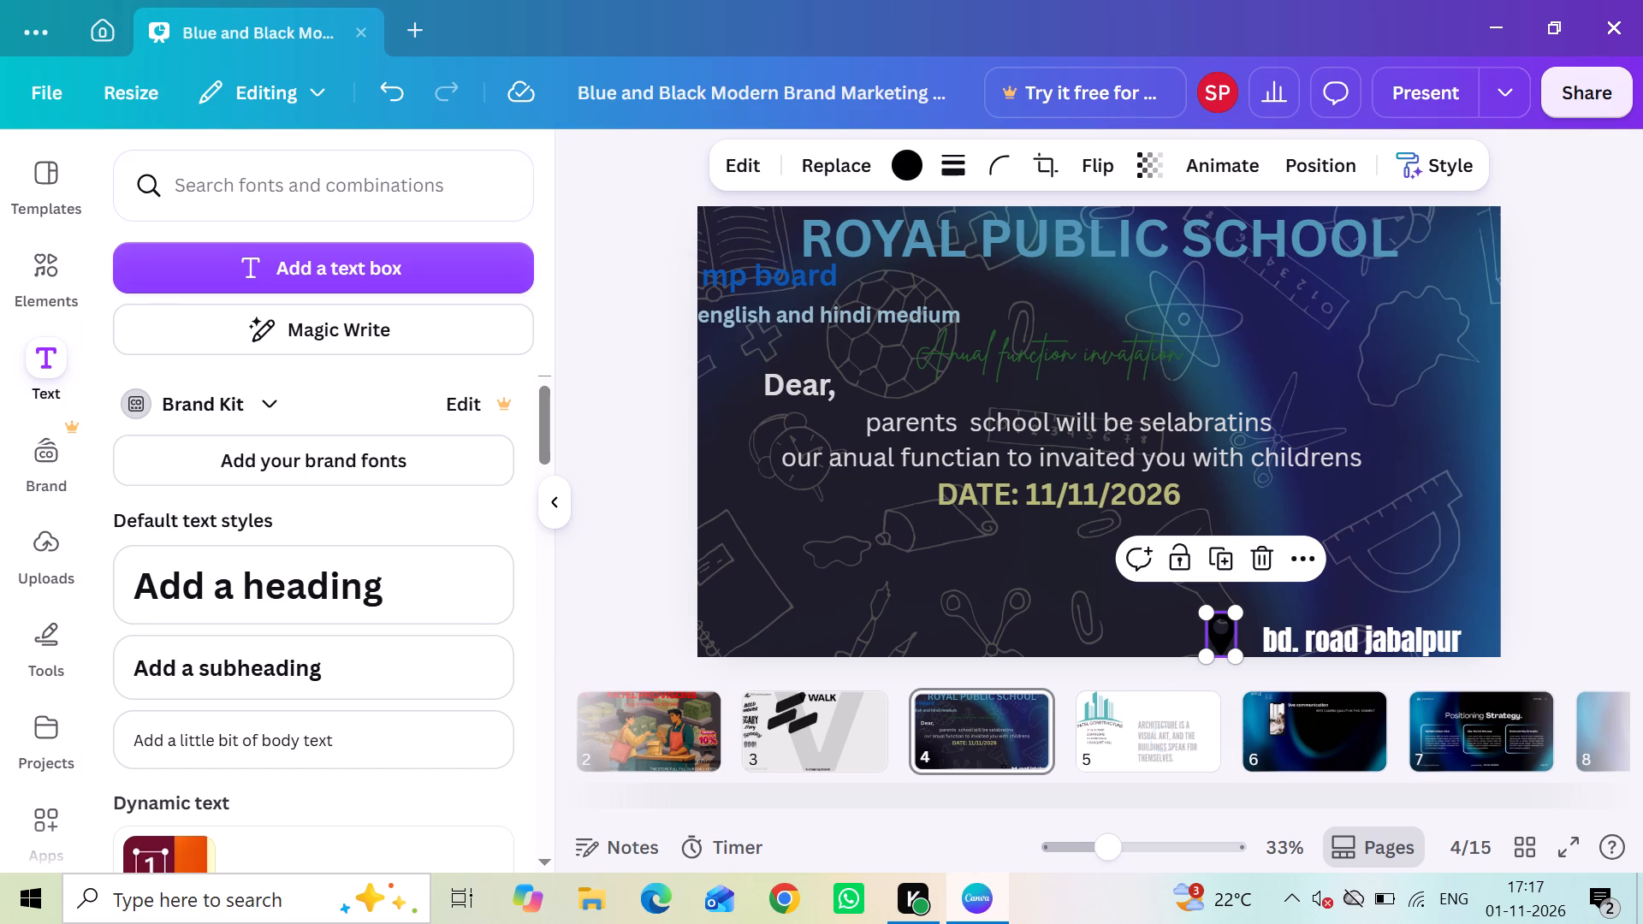
left_click(226, 178)
left_click(46, 377)
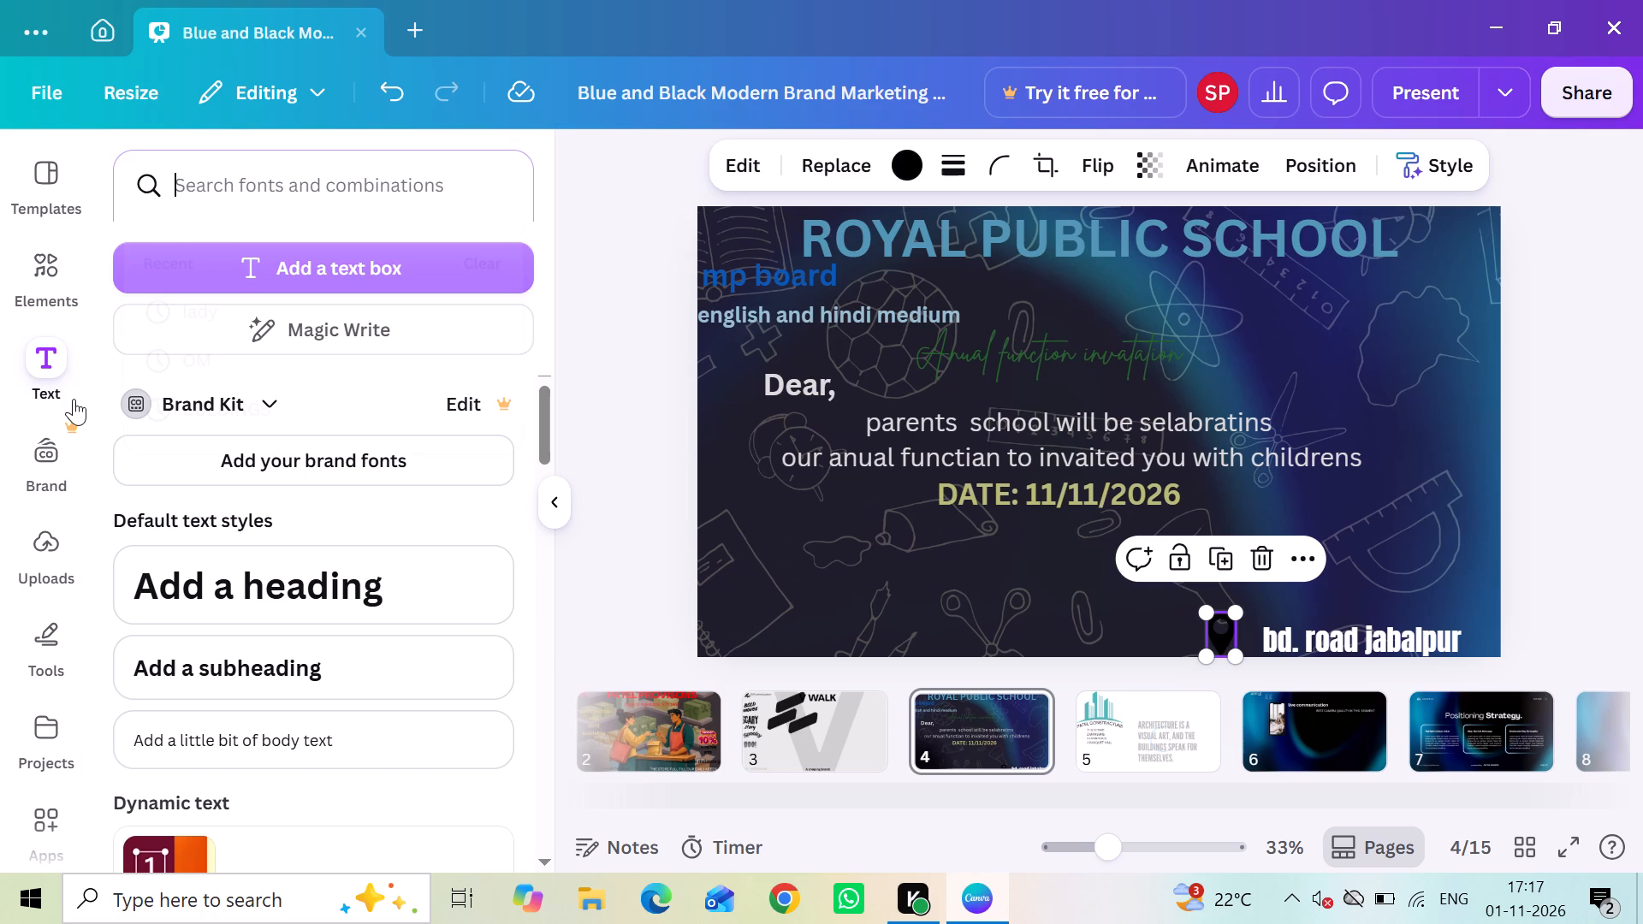
left_click(226, 695)
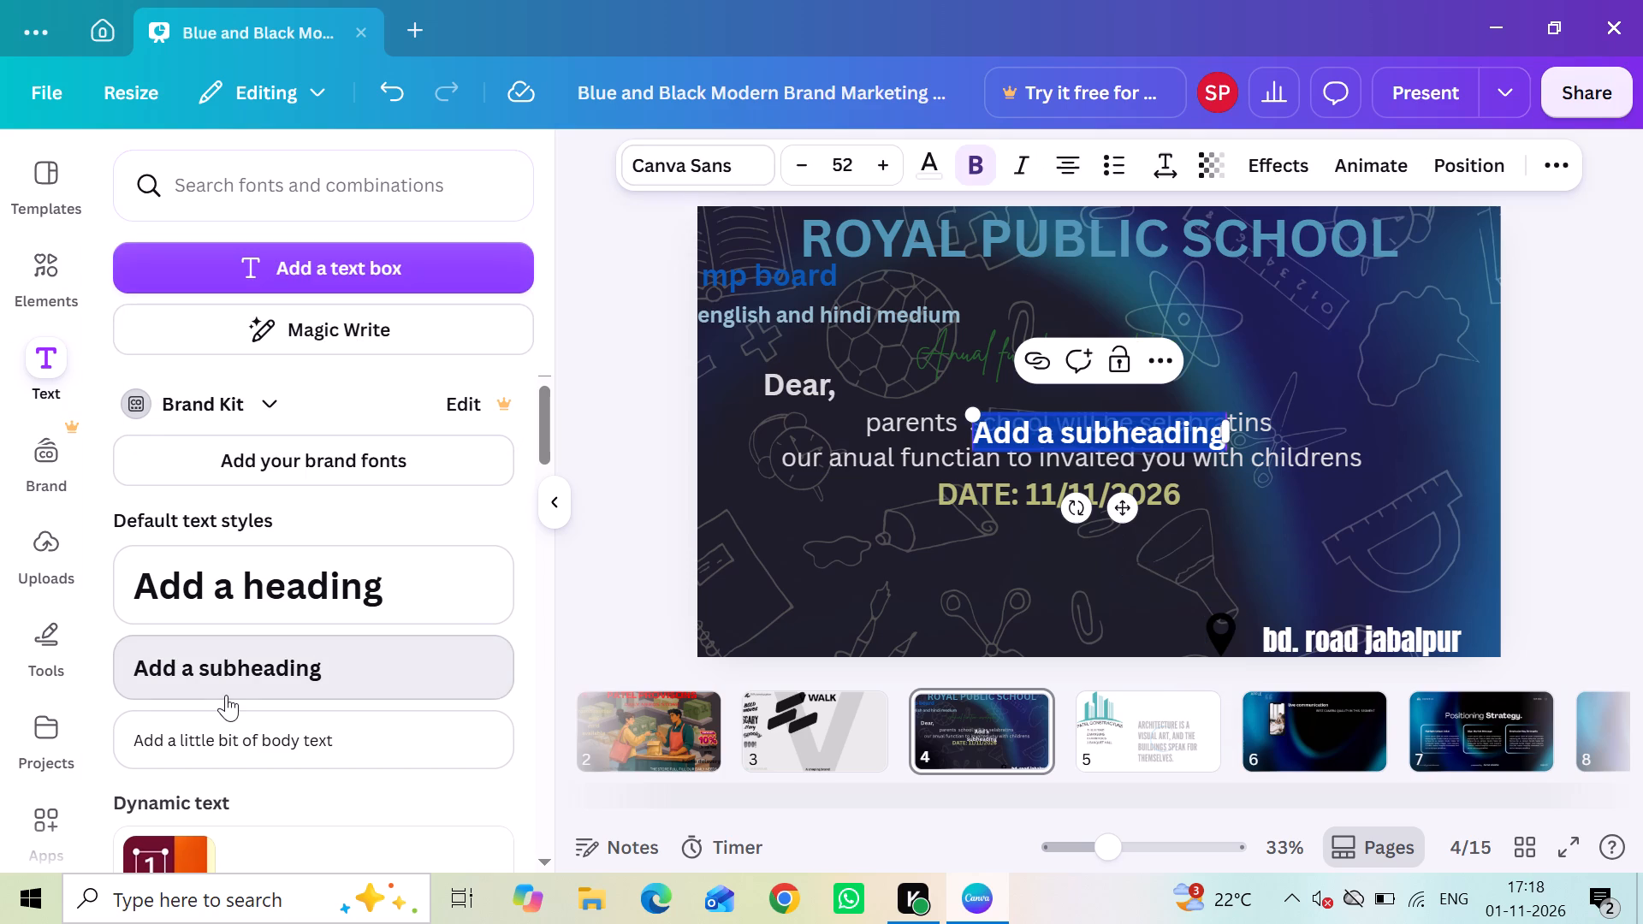
key("v")
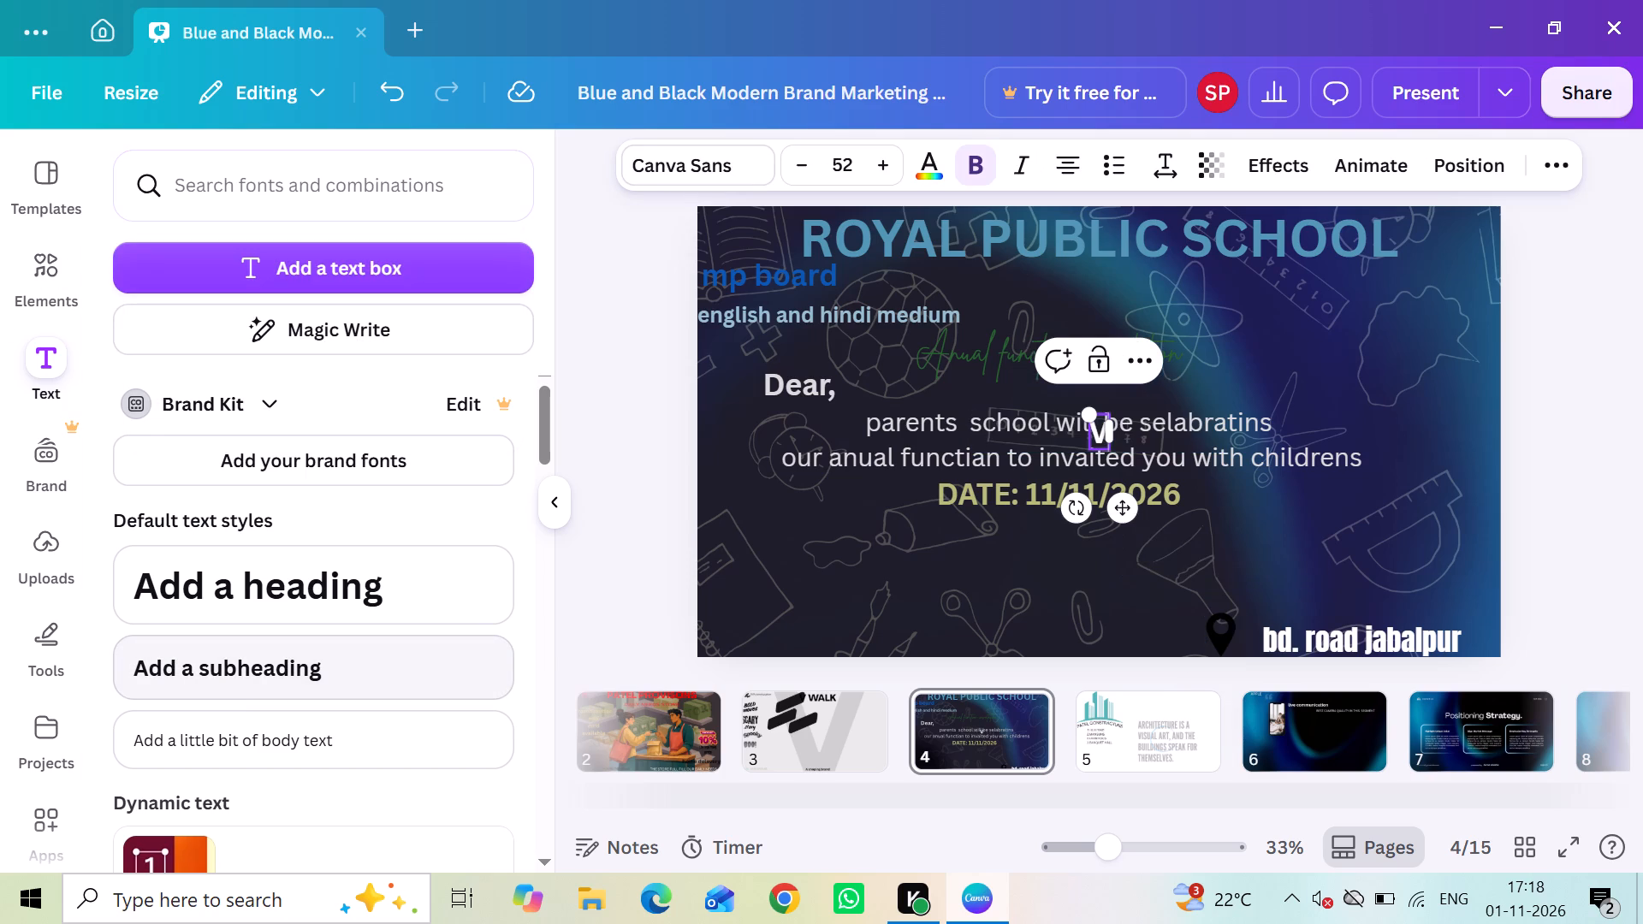
key("e")
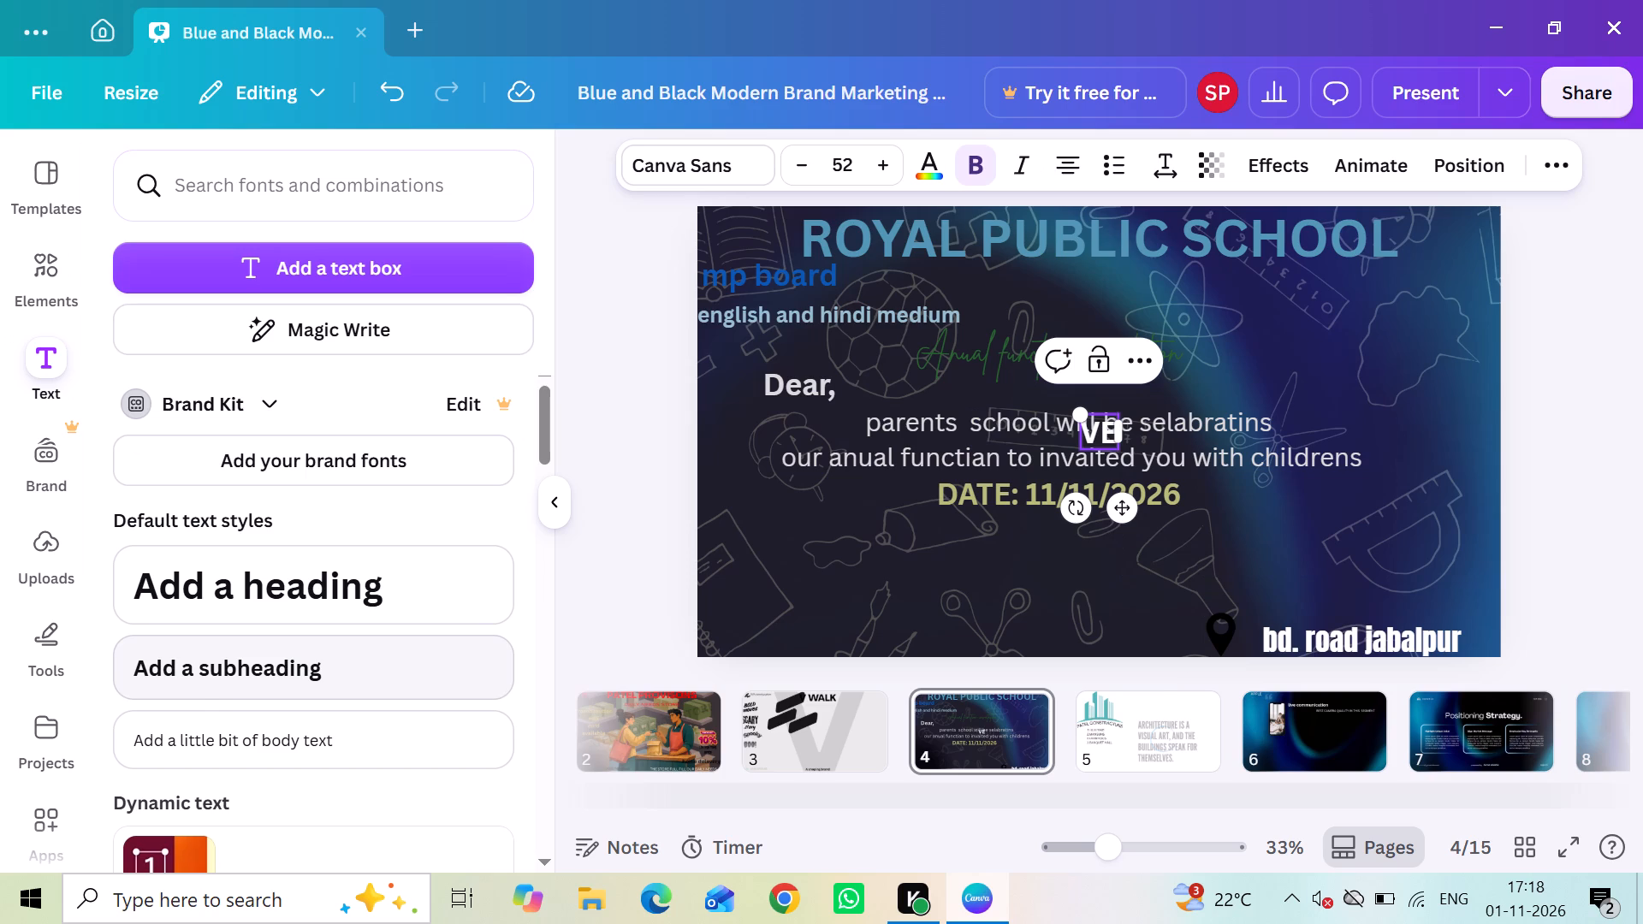
key("n")
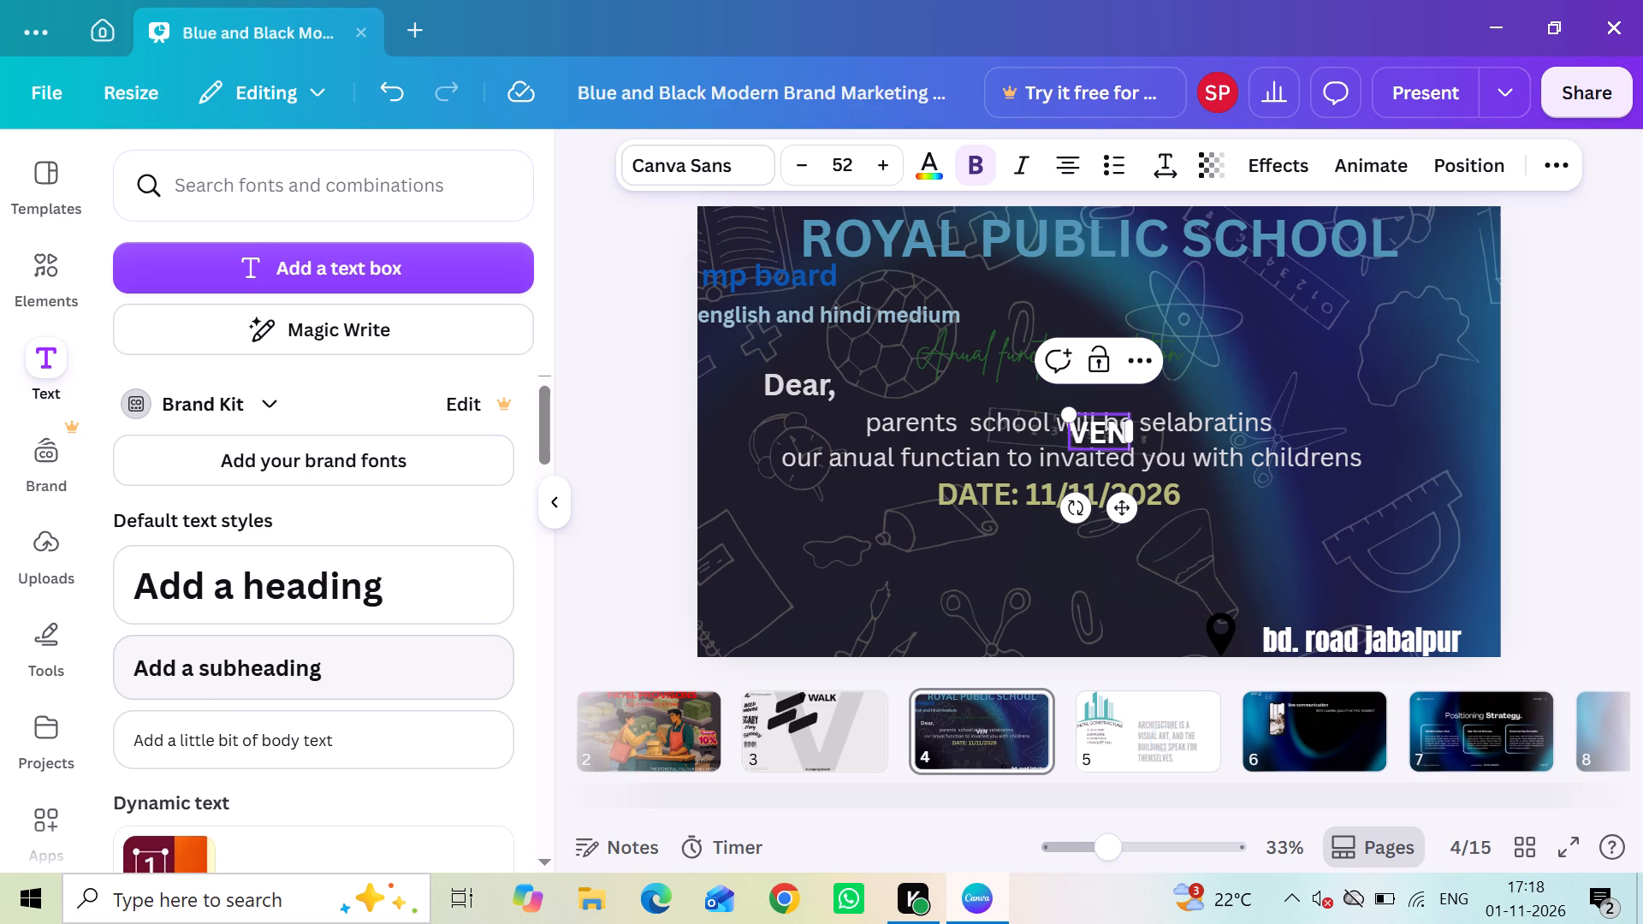
key("u")
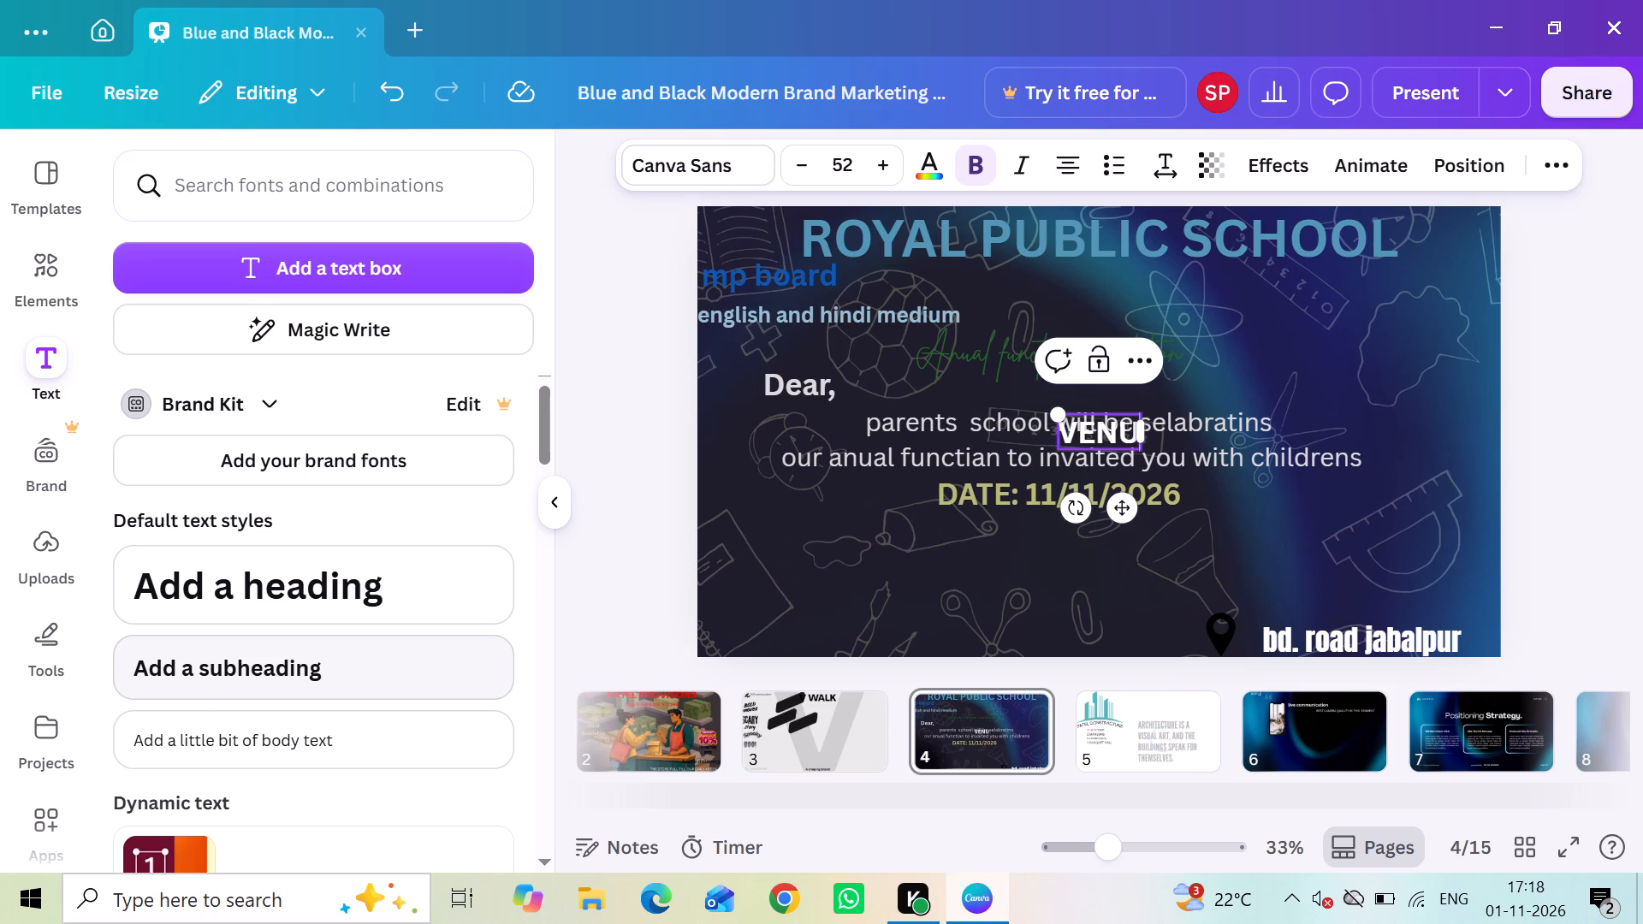
key("e")
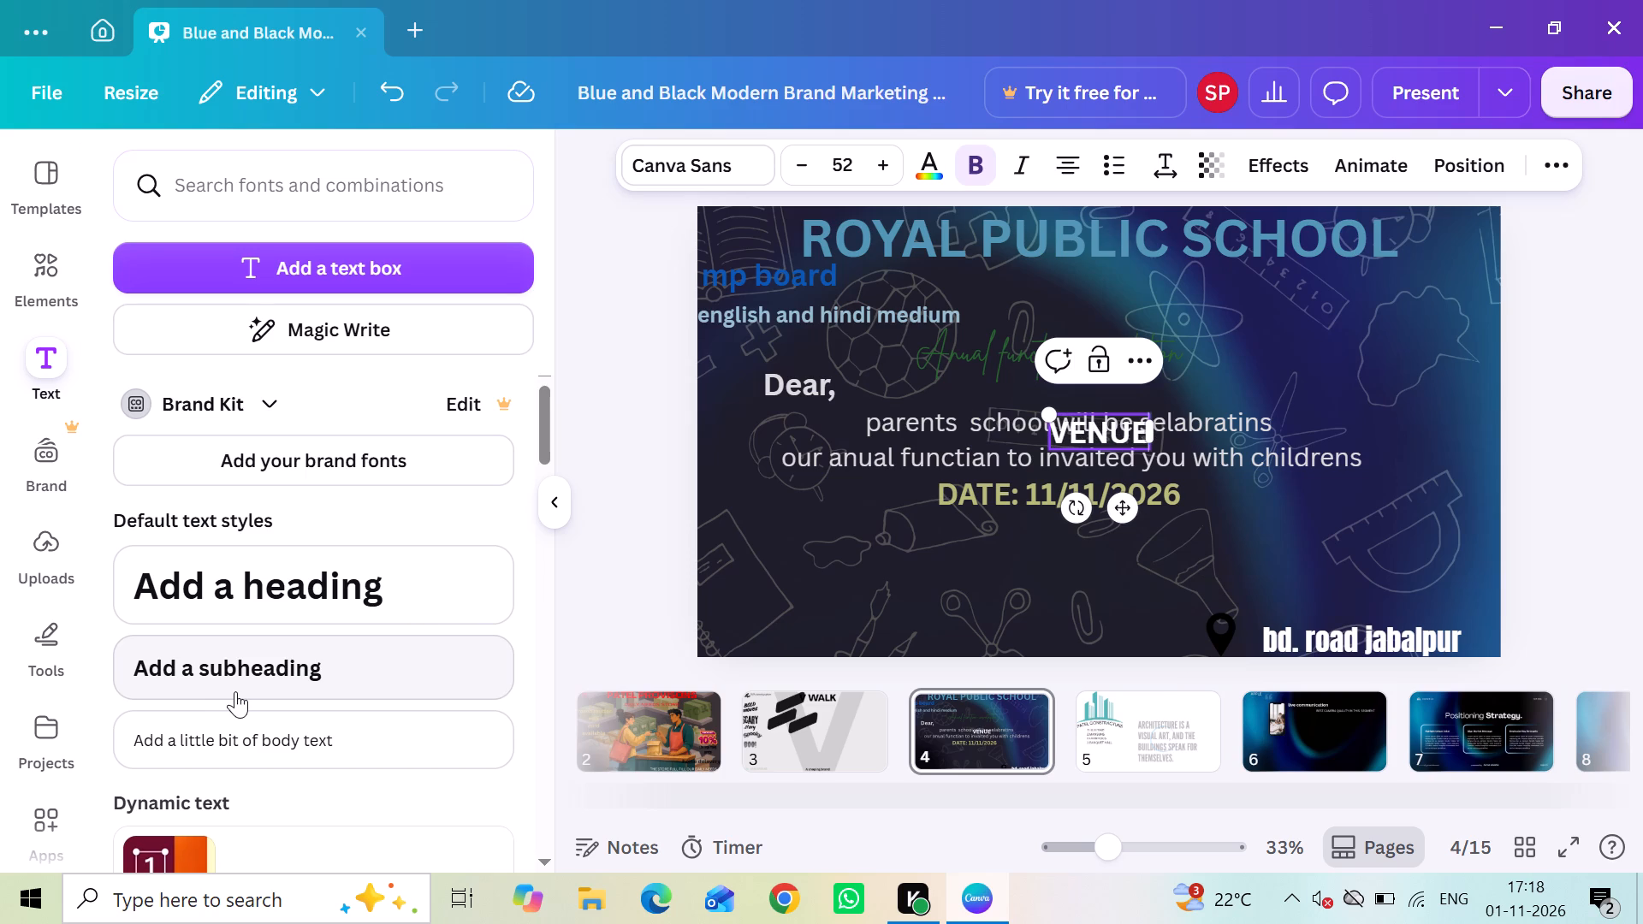
Move the "VENUE" text below the date line, toward the left side of the page.
left_click_drag(1077, 430, 963, 538)
left_click_drag(1114, 423, 996, 502)
double_click(623, 512)
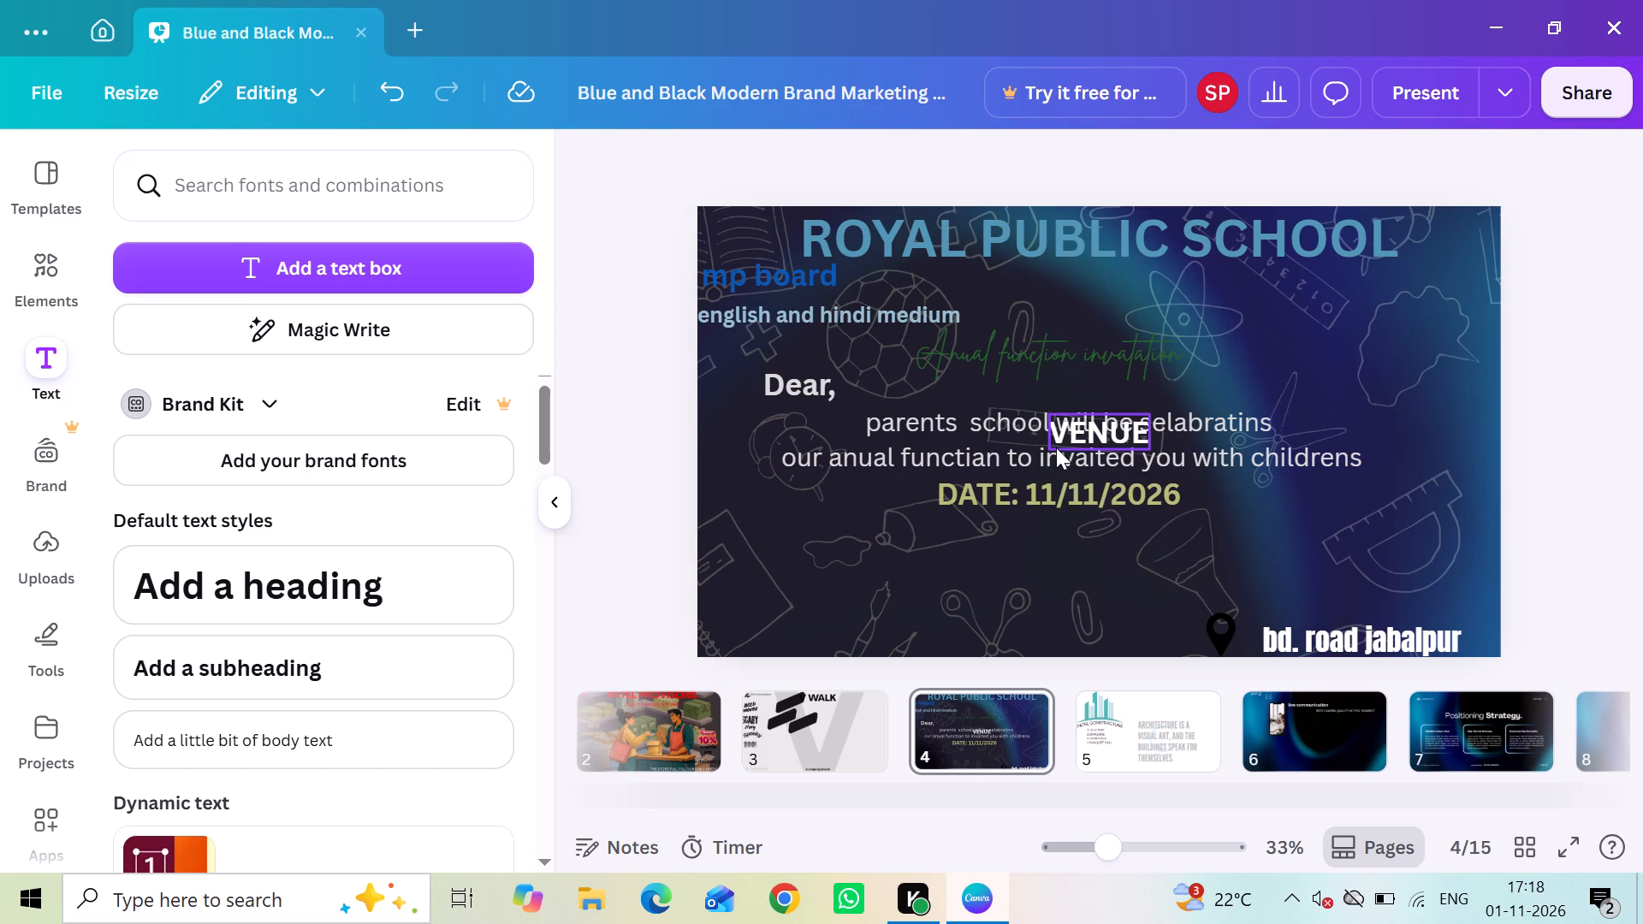
left_click_drag(1083, 430, 876, 554)
left_click_drag(876, 554, 815, 530)
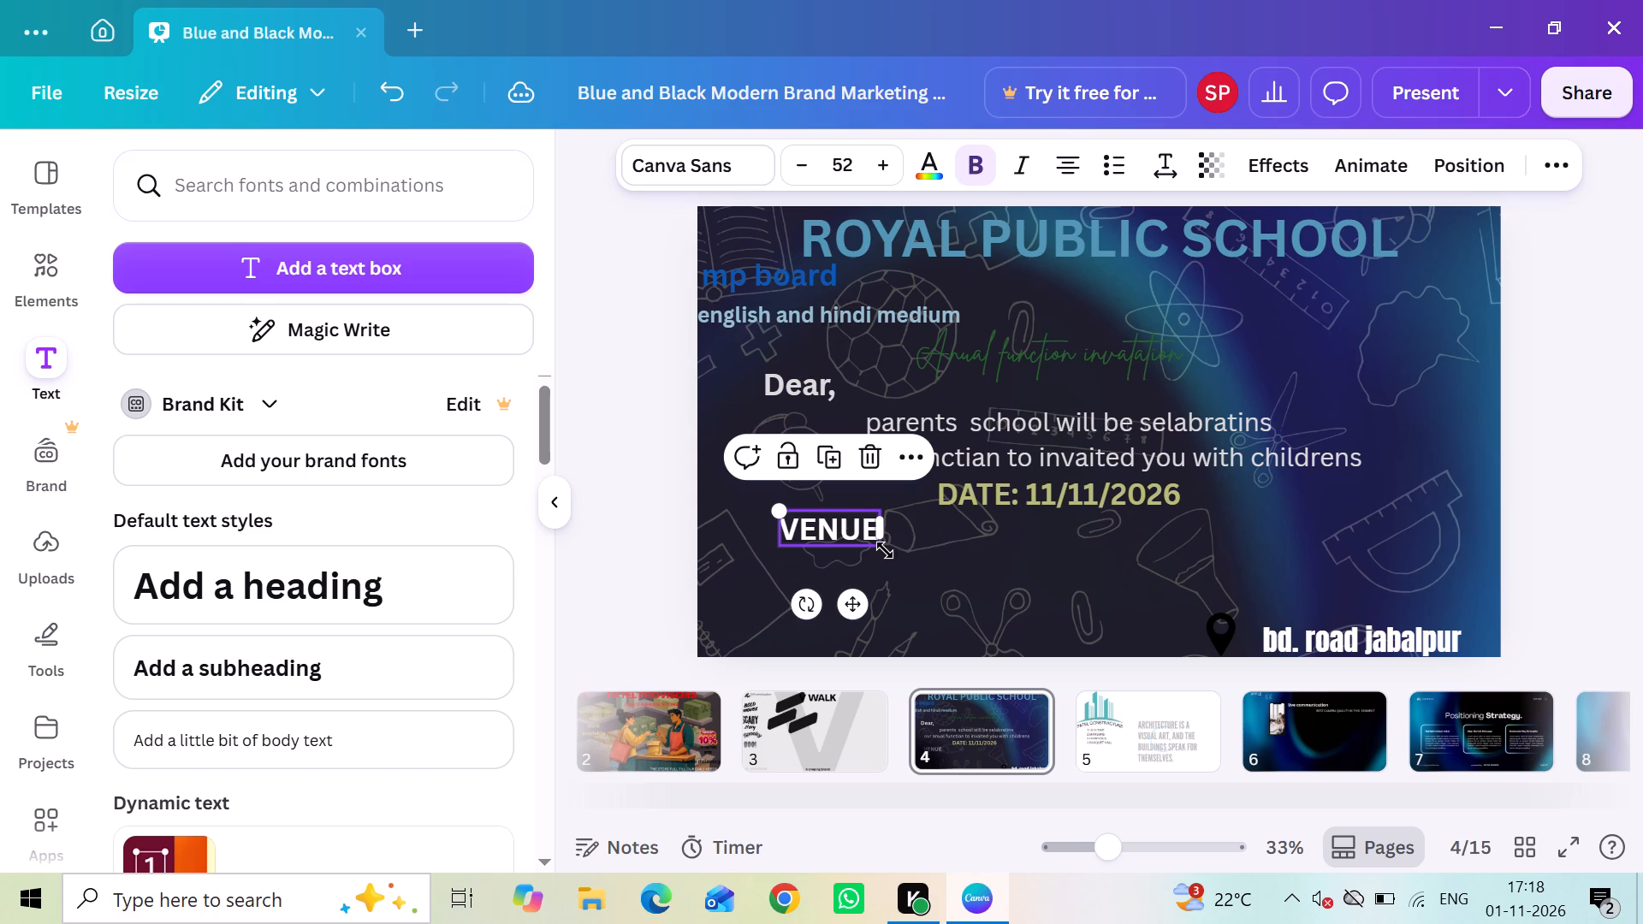
left_click(899, 542)
Extend the venue text so it reads "VENUE:~ HOTEL VM LAWN JABALPUR".
left_click(845, 519)
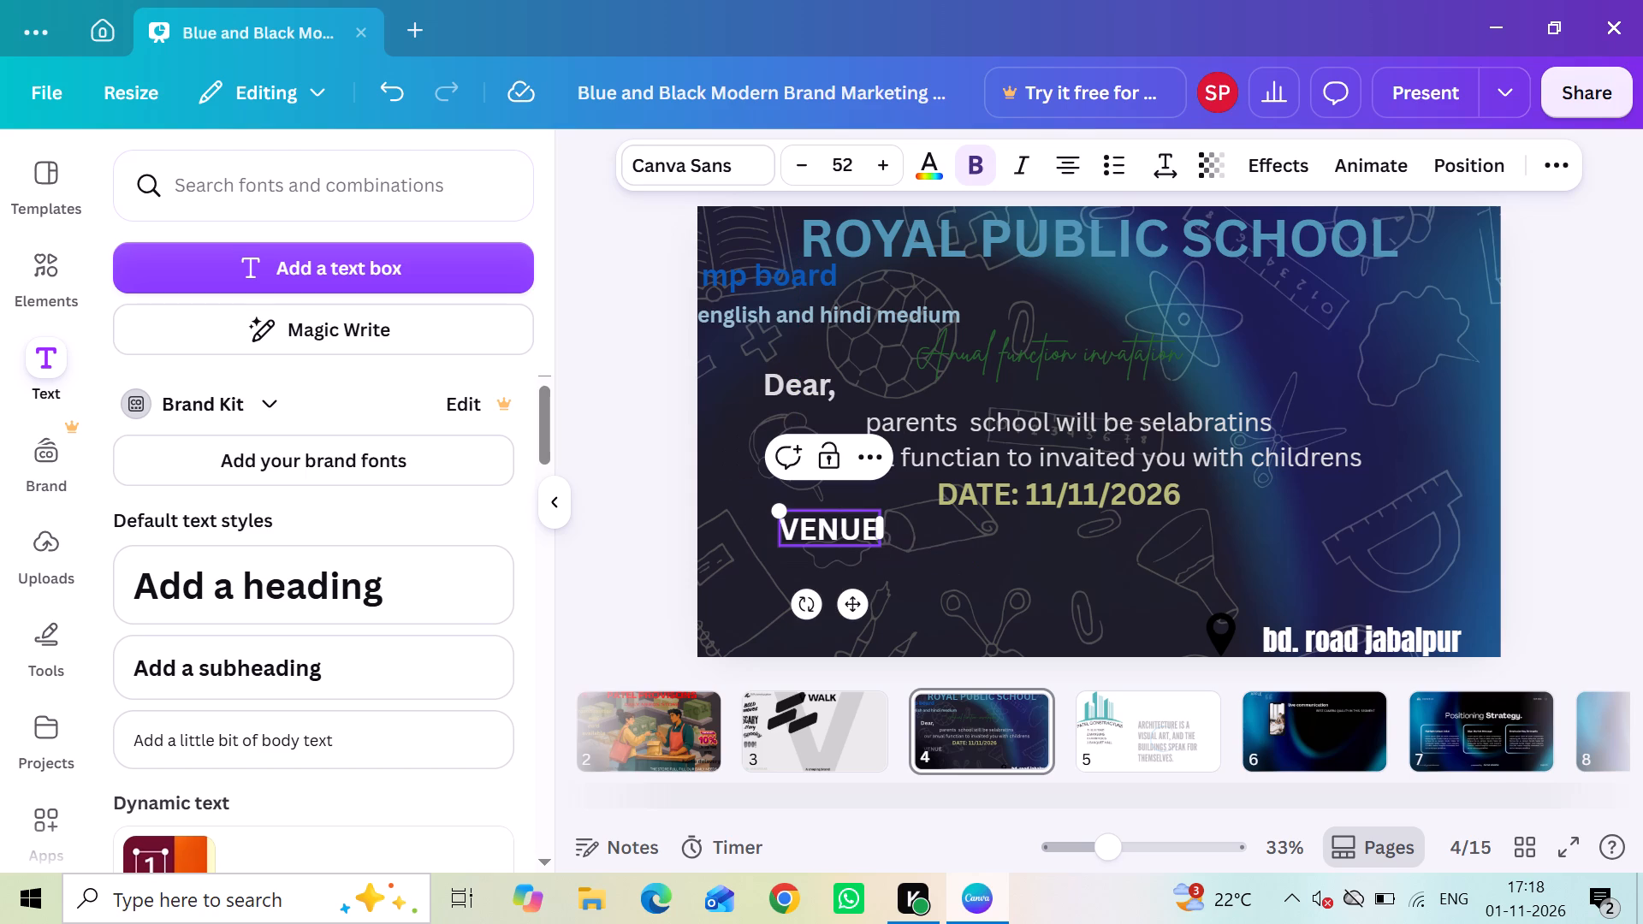
key("Right")
key("Right")
key("Right")
key("Right")
key("Right")
key("shift+colon")
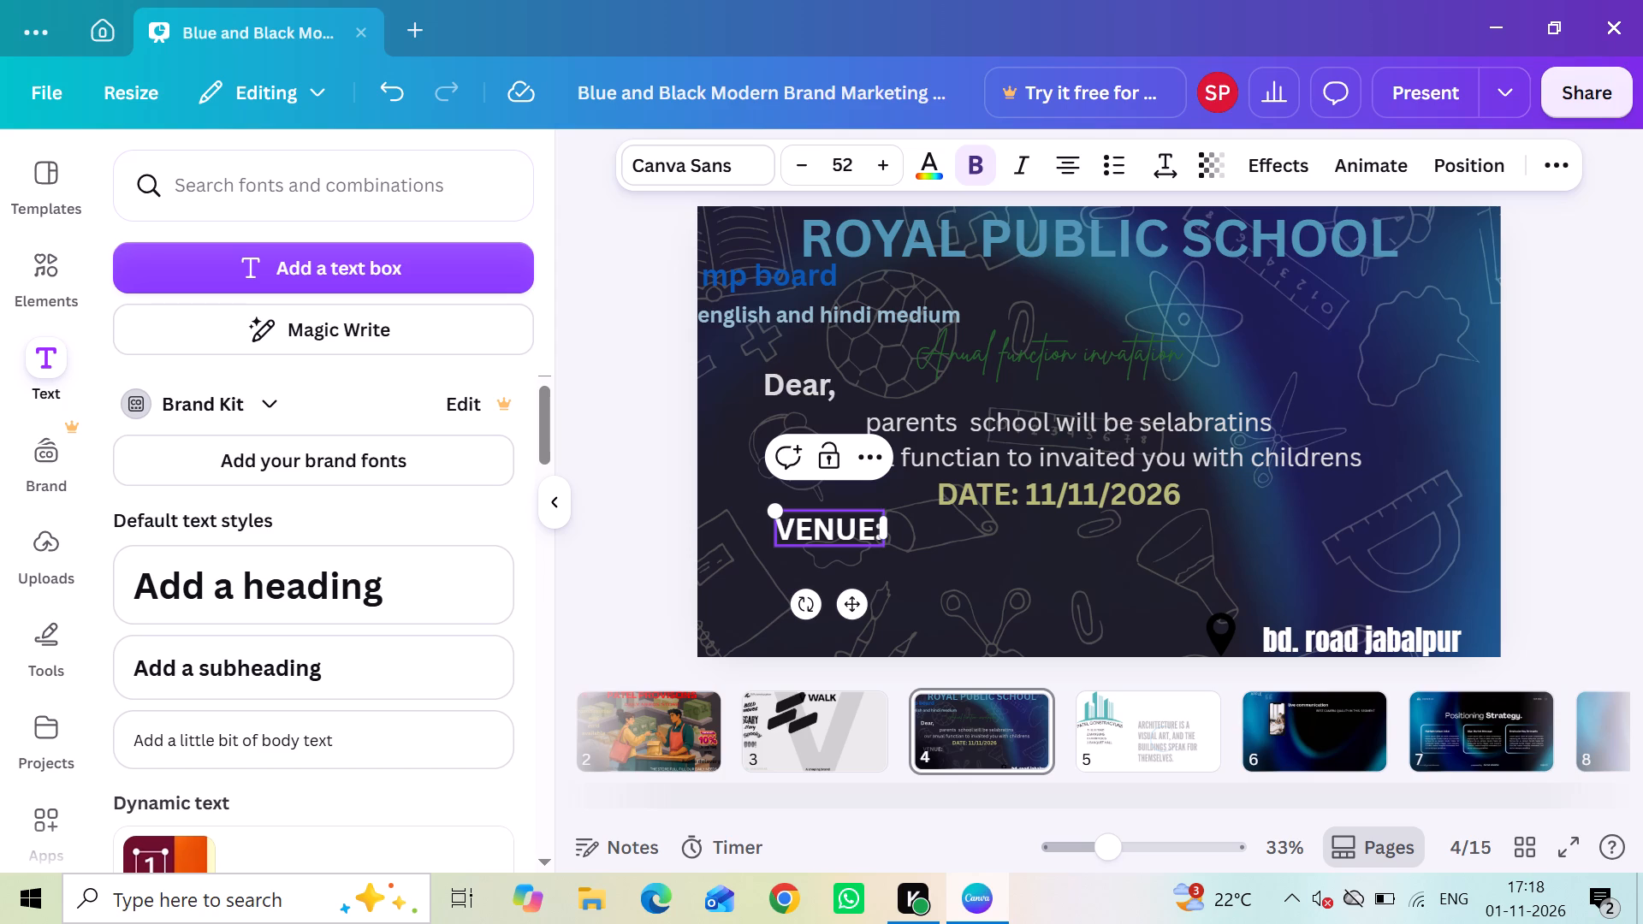
key("shift+asciitilde")
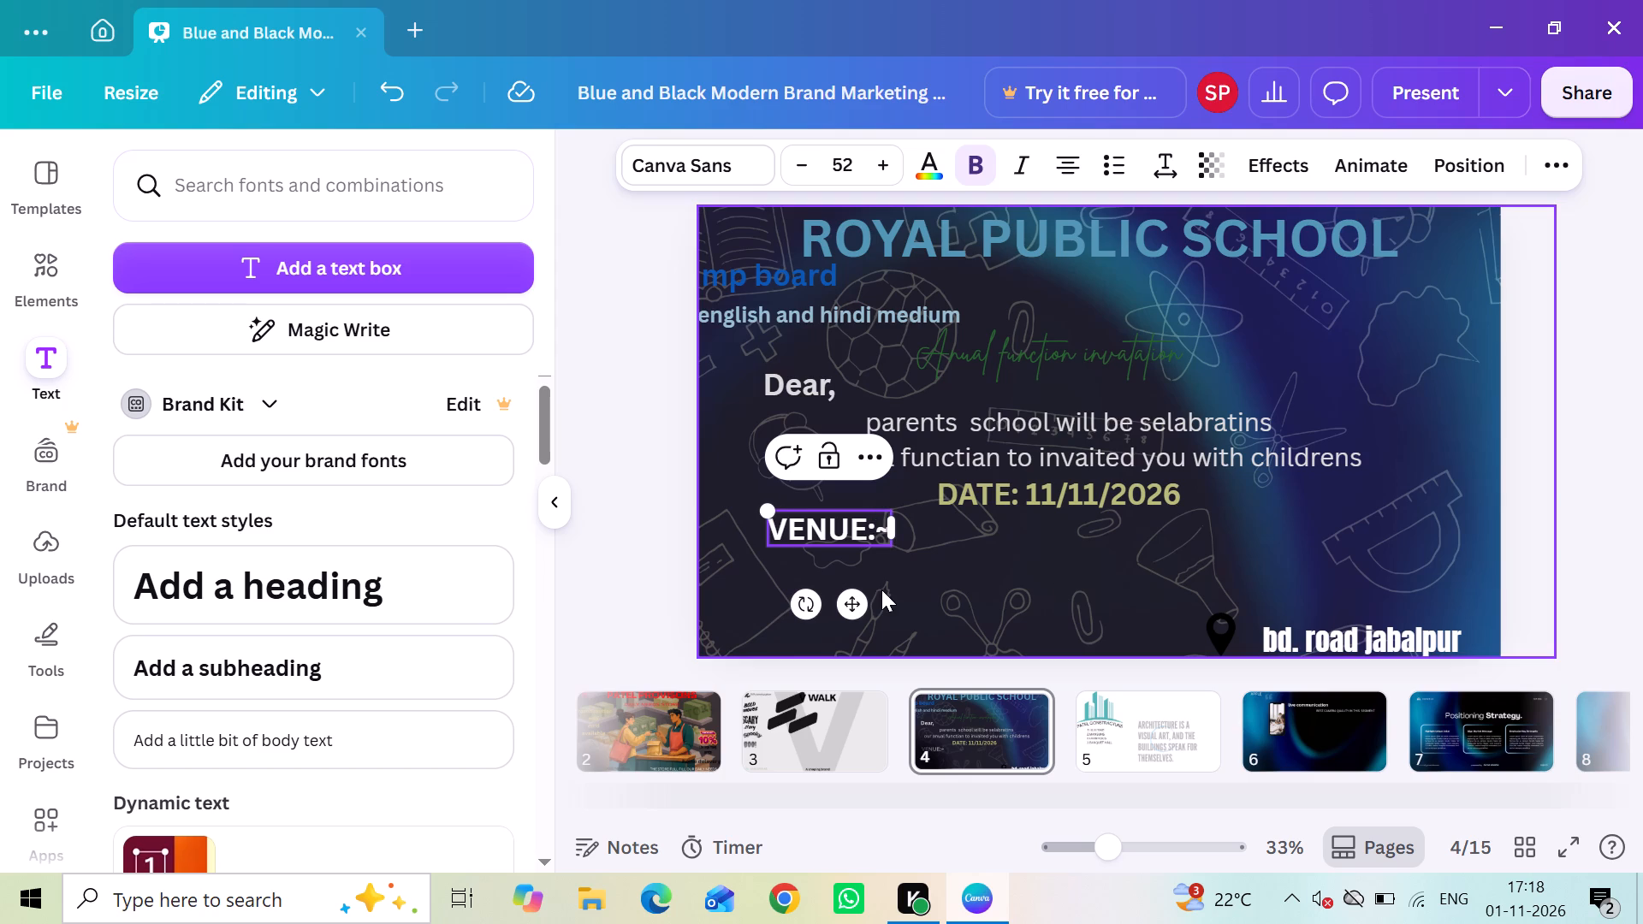
key("space")
type("HOTEL")
key("space")
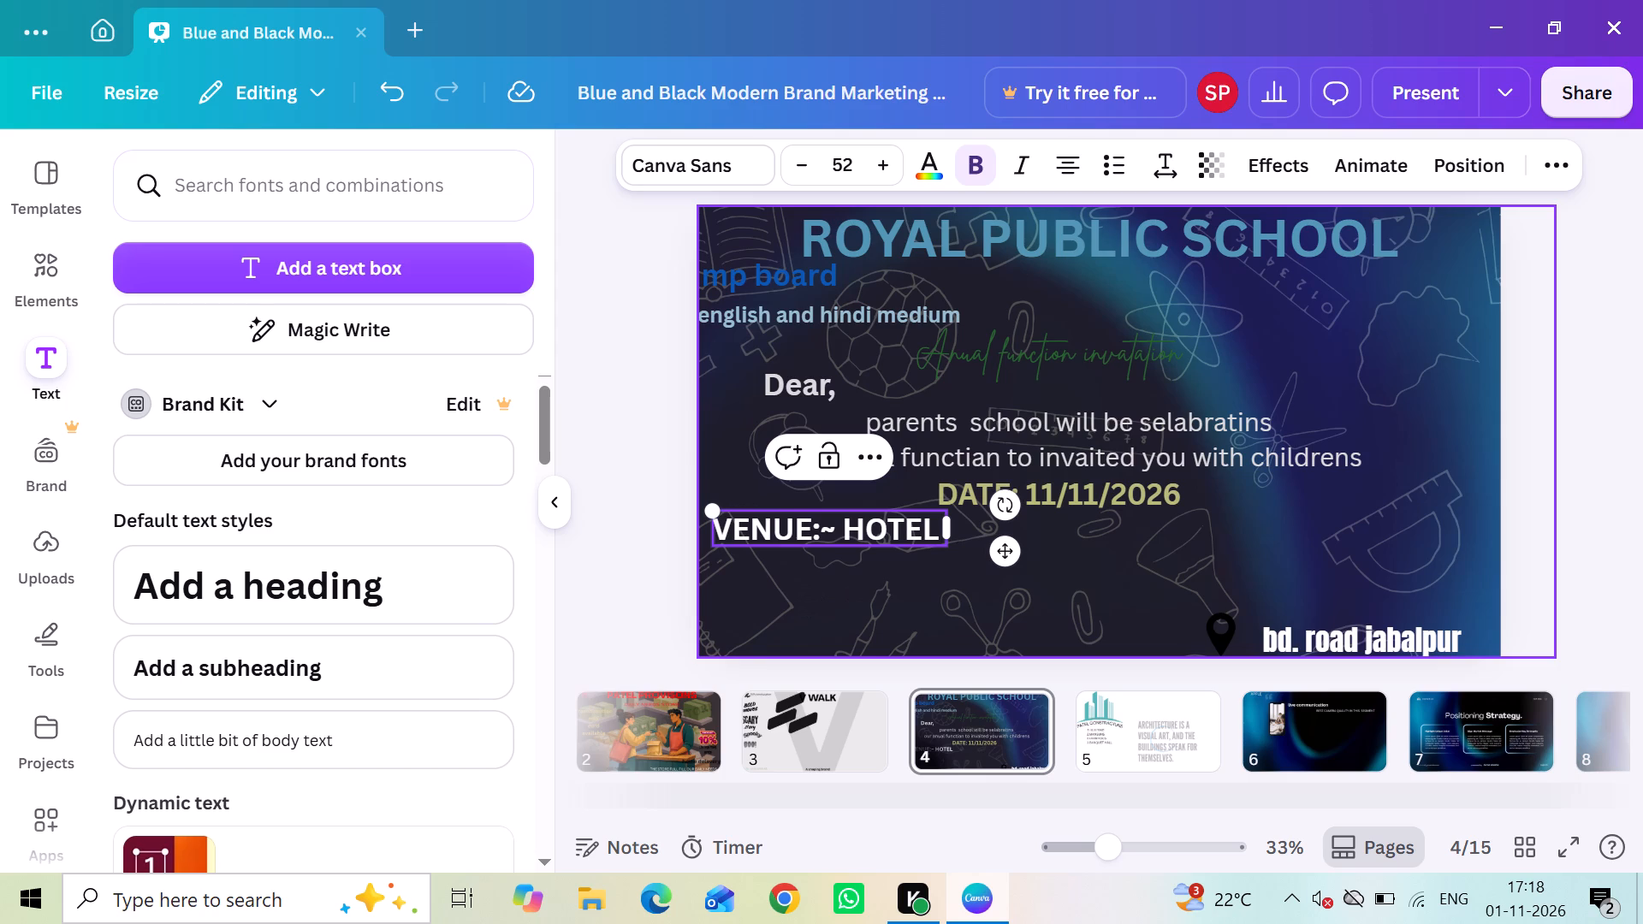
type("VM L")
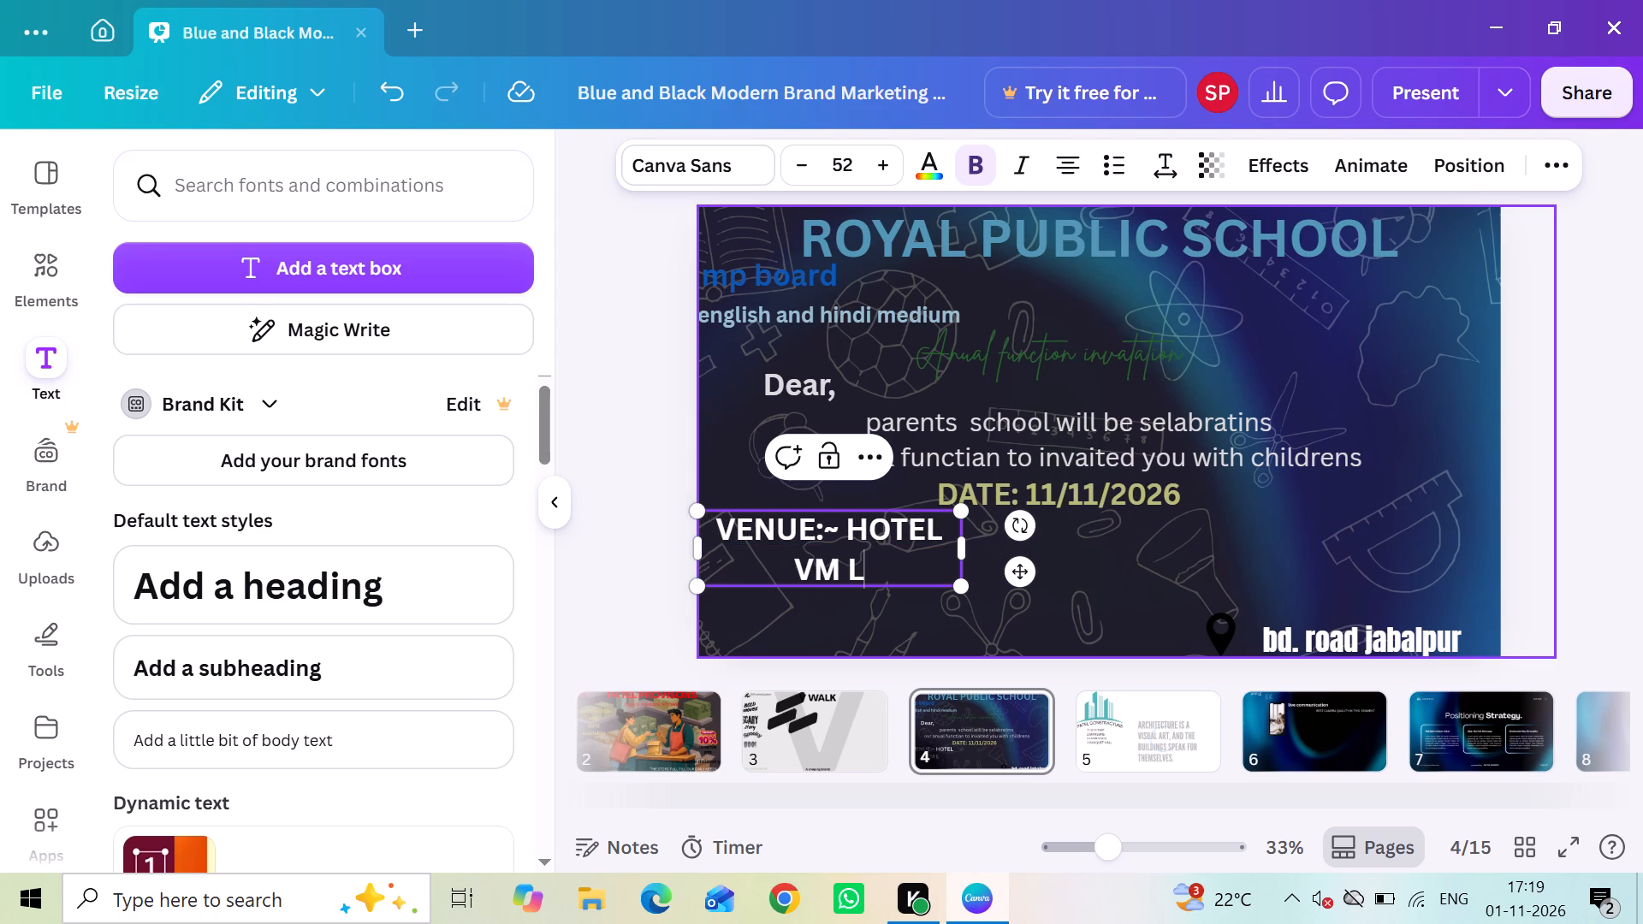
key("a")
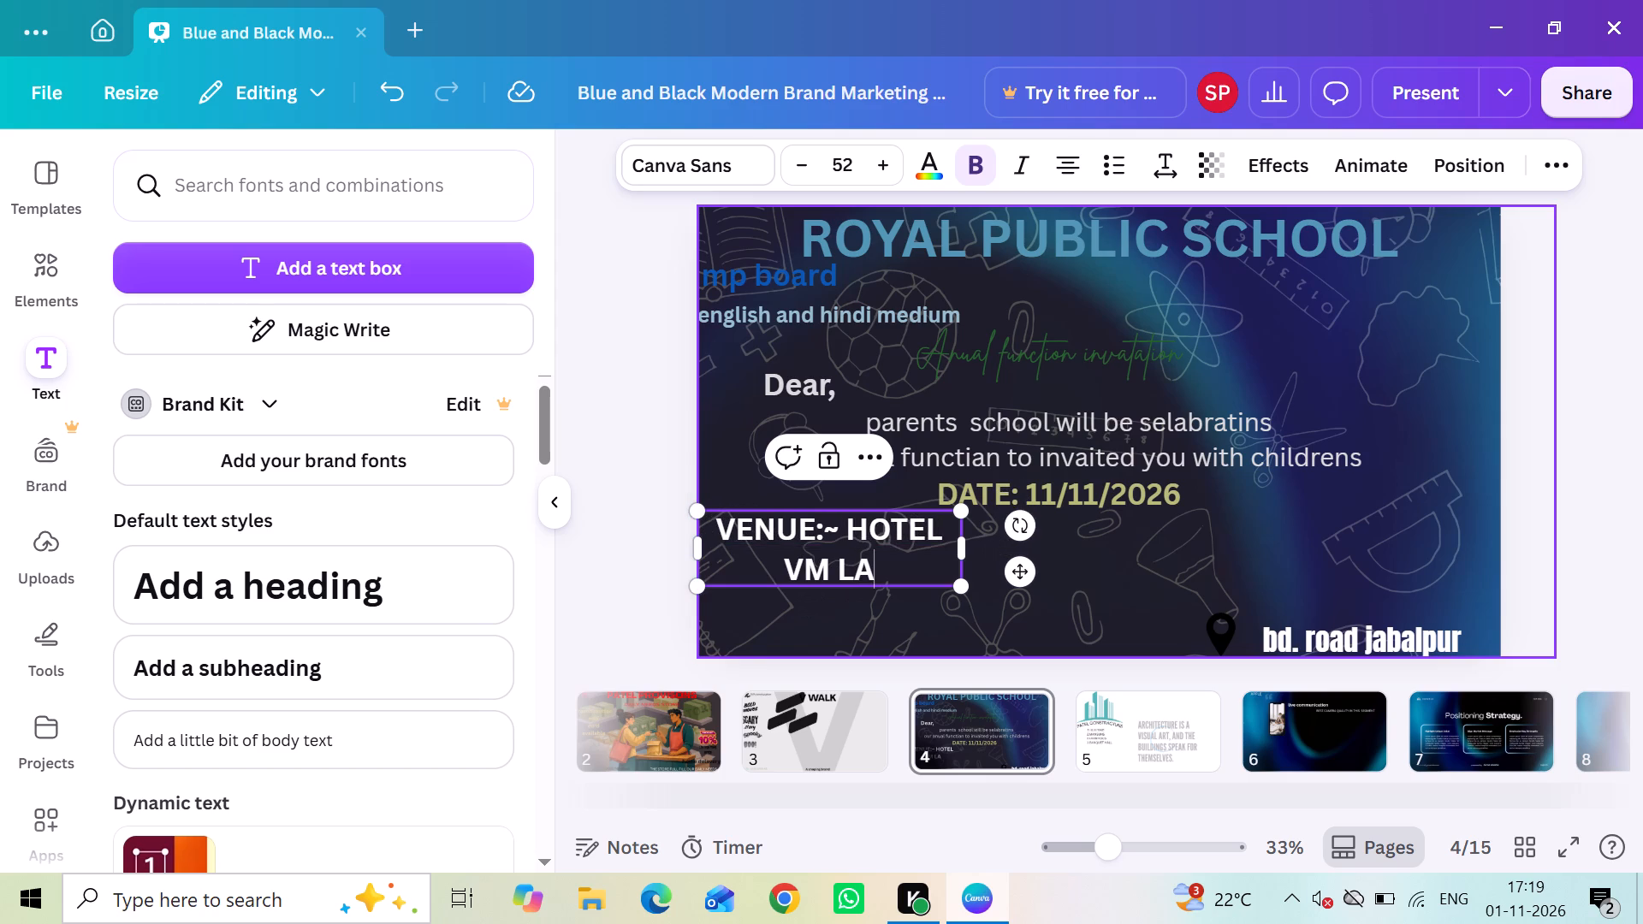
key("w")
type("N")
key("space")
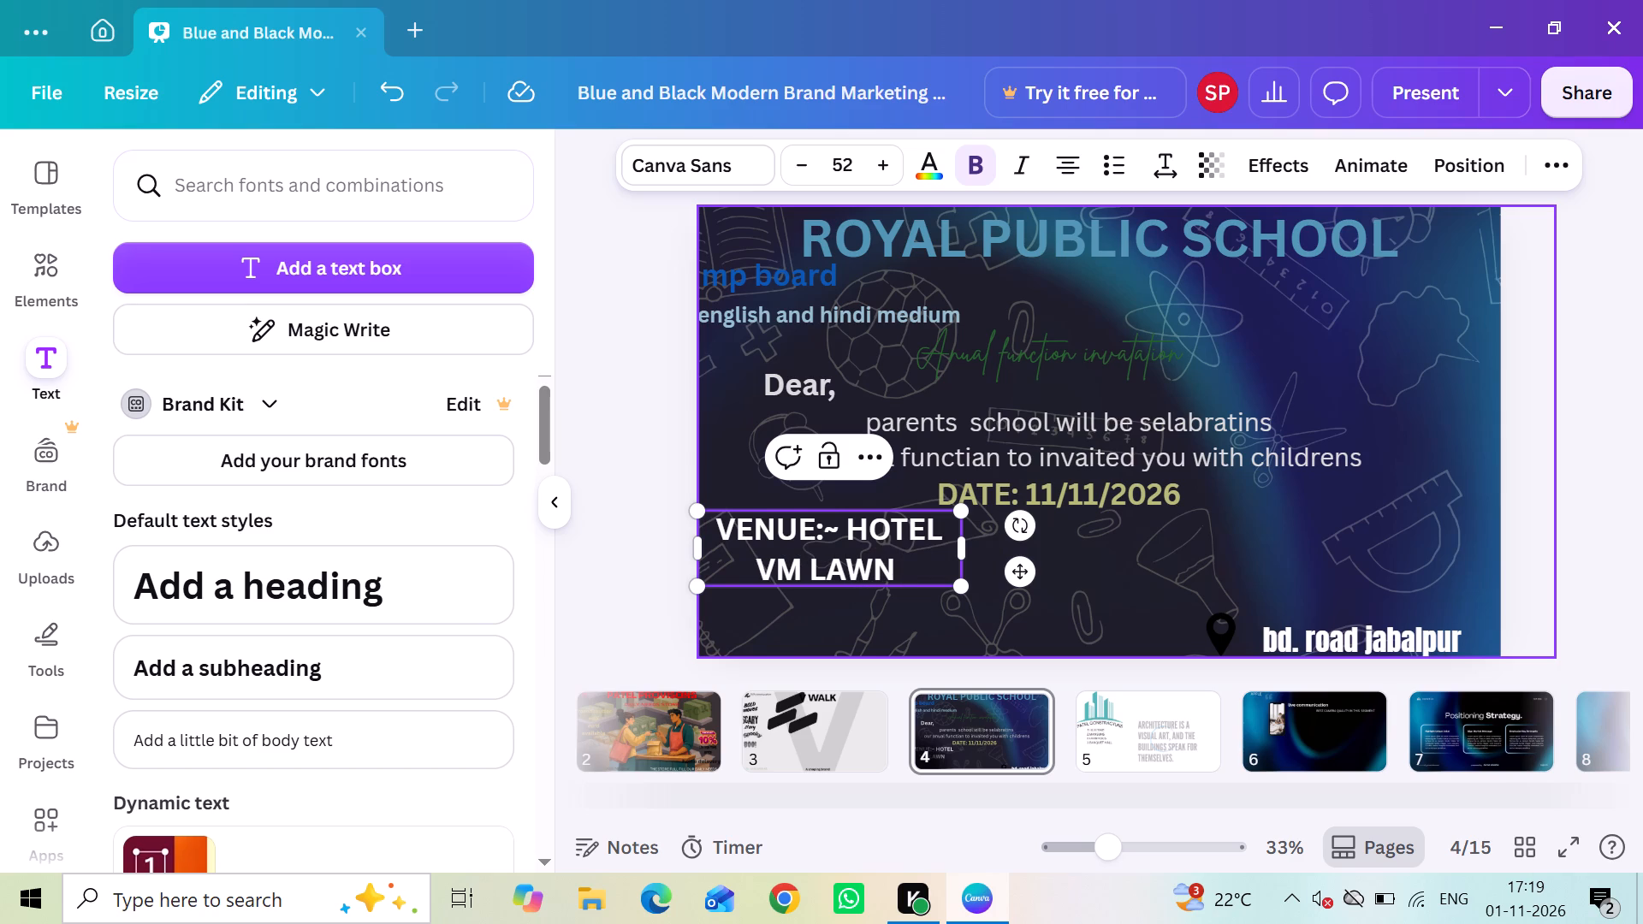
type("JABALPUR")
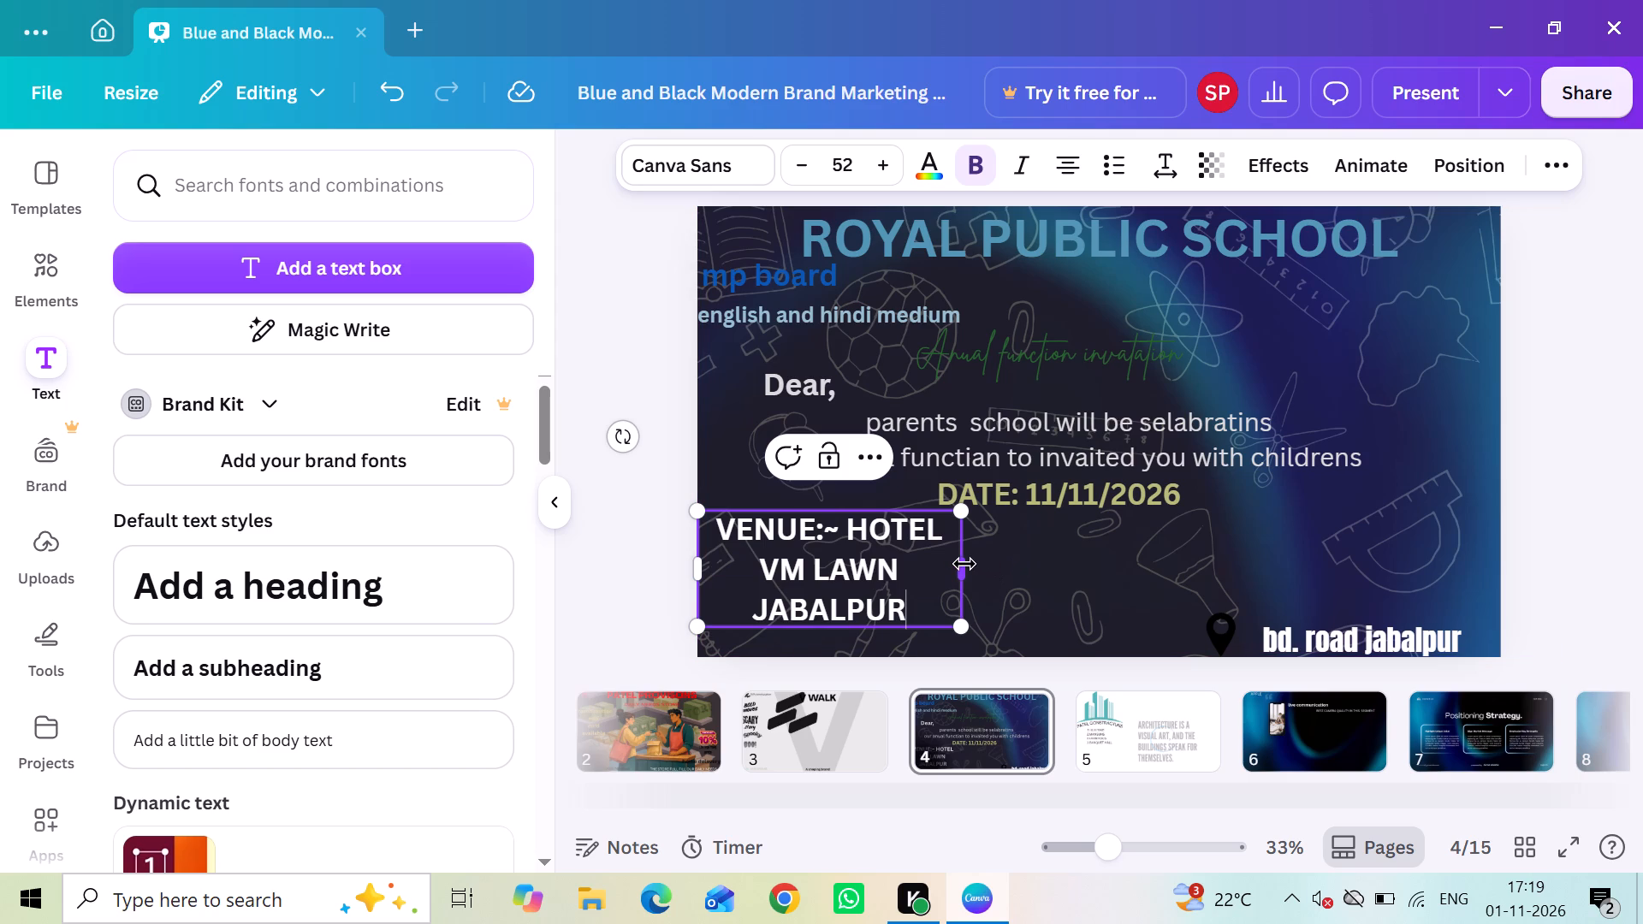
Widen the venue text box until the whole venue line fits on one row under the date.
left_click_drag(964, 564, 1172, 552)
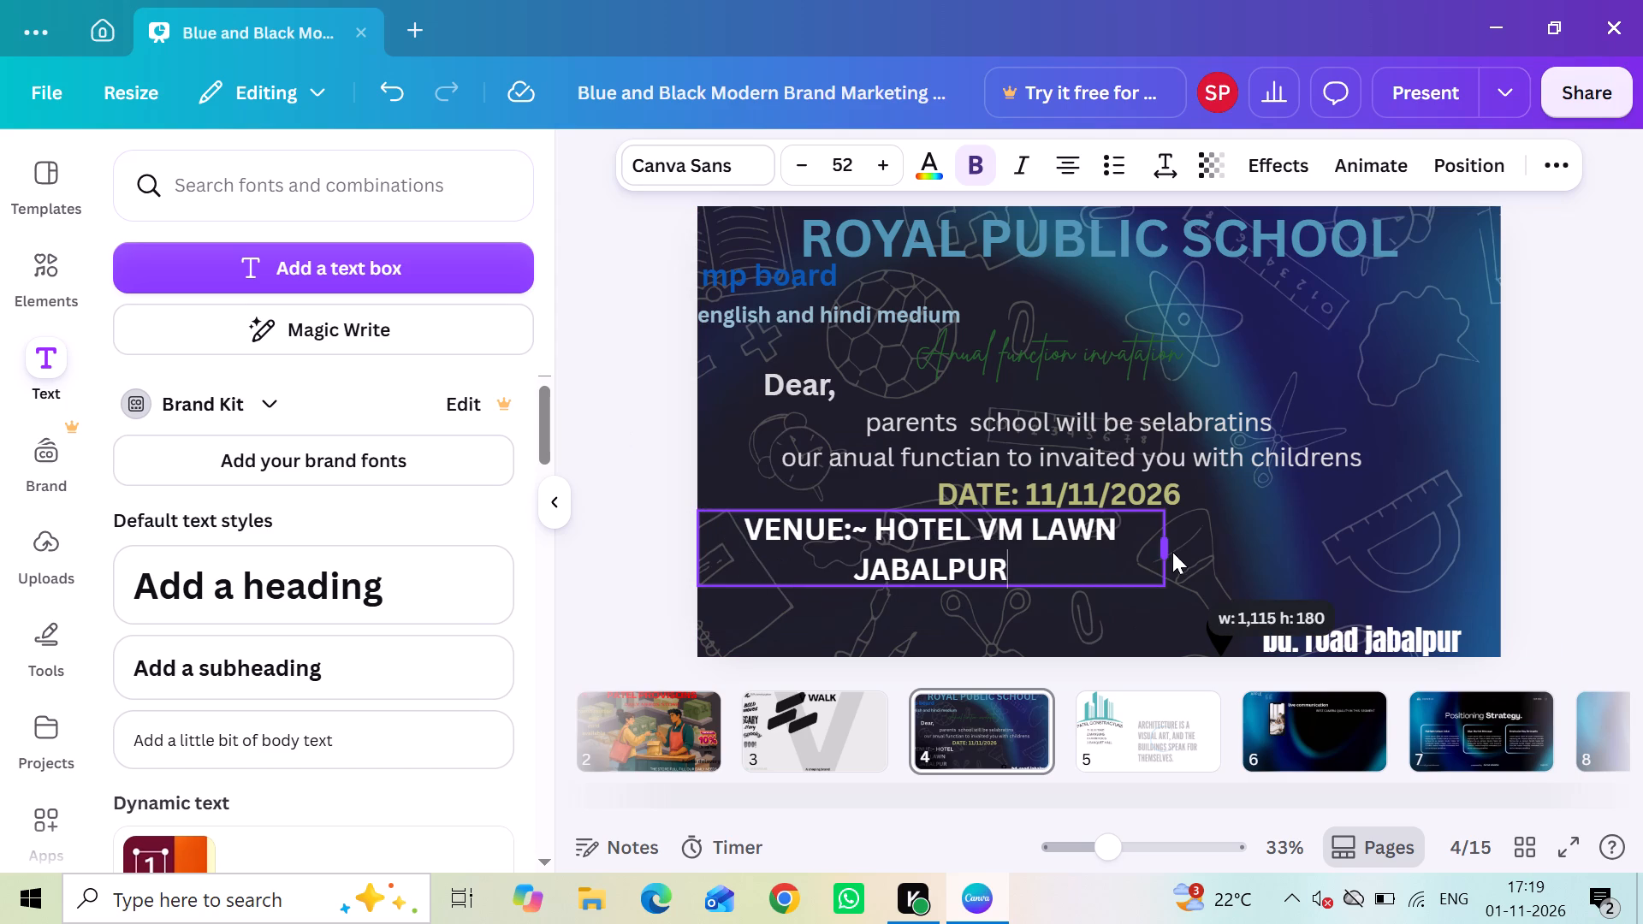
left_click_drag(1172, 552, 1333, 533)
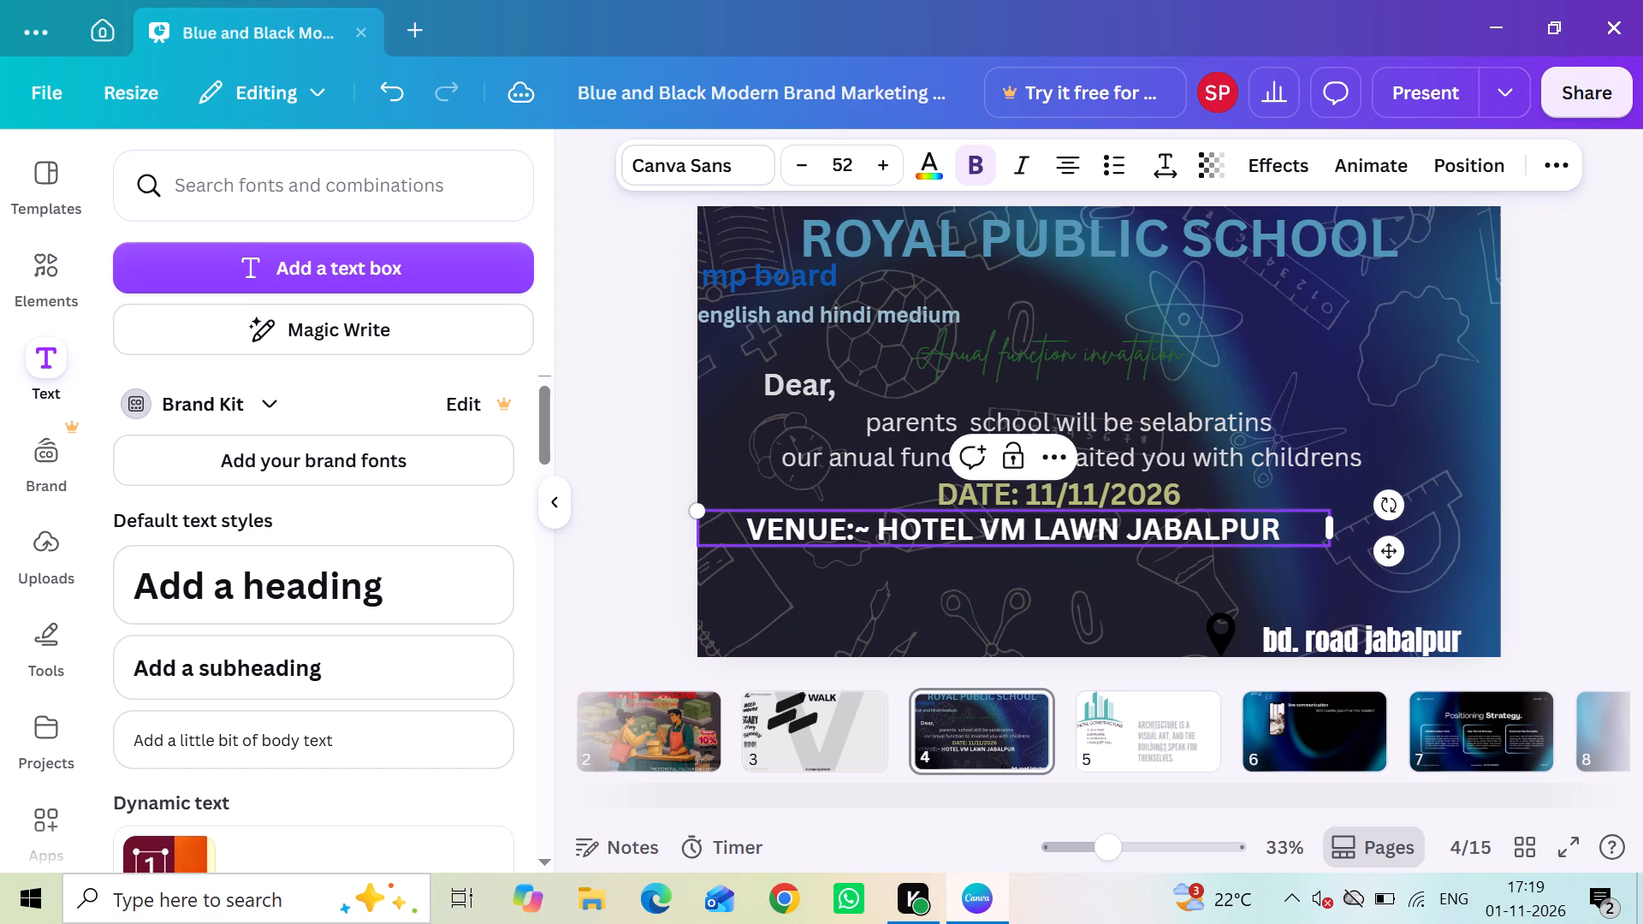
left_click_drag(1142, 527, 1147, 535)
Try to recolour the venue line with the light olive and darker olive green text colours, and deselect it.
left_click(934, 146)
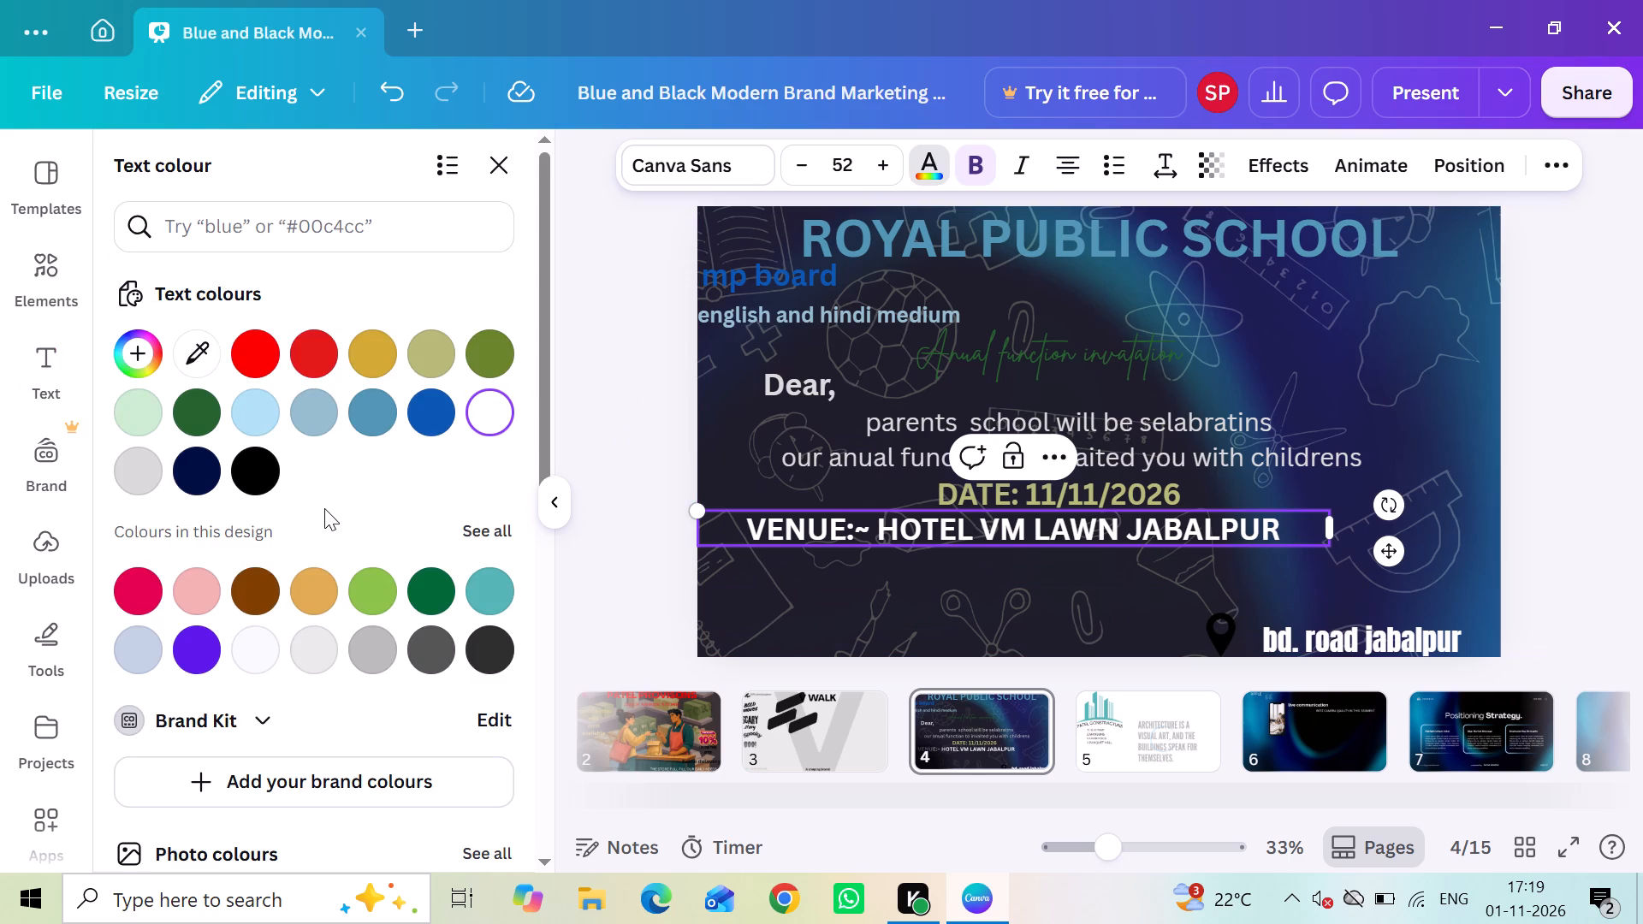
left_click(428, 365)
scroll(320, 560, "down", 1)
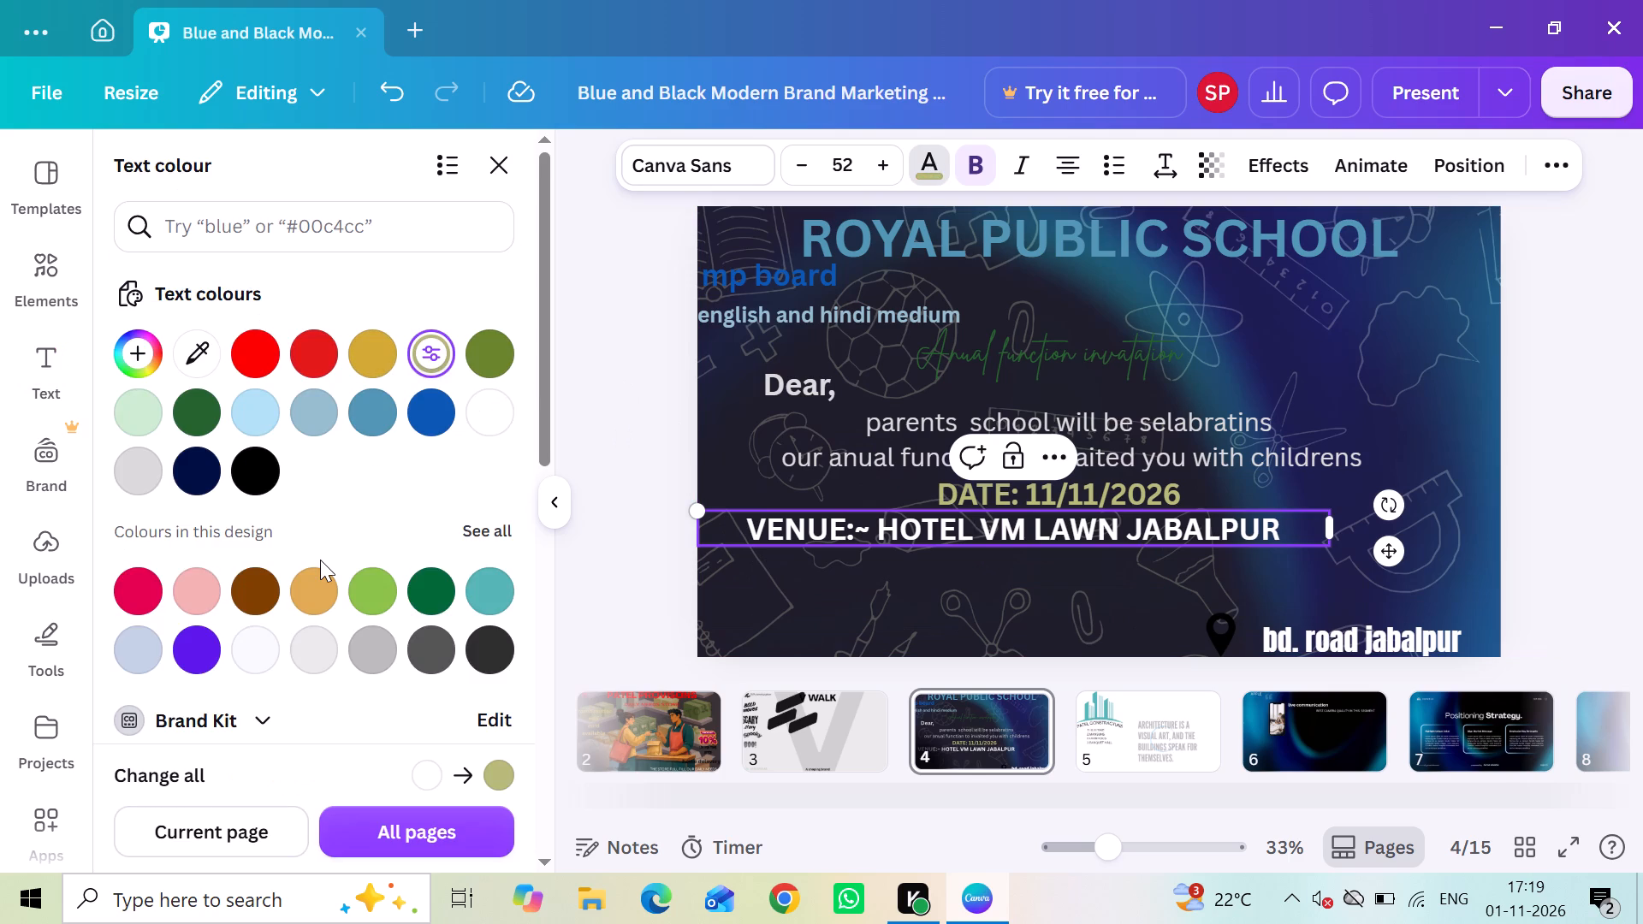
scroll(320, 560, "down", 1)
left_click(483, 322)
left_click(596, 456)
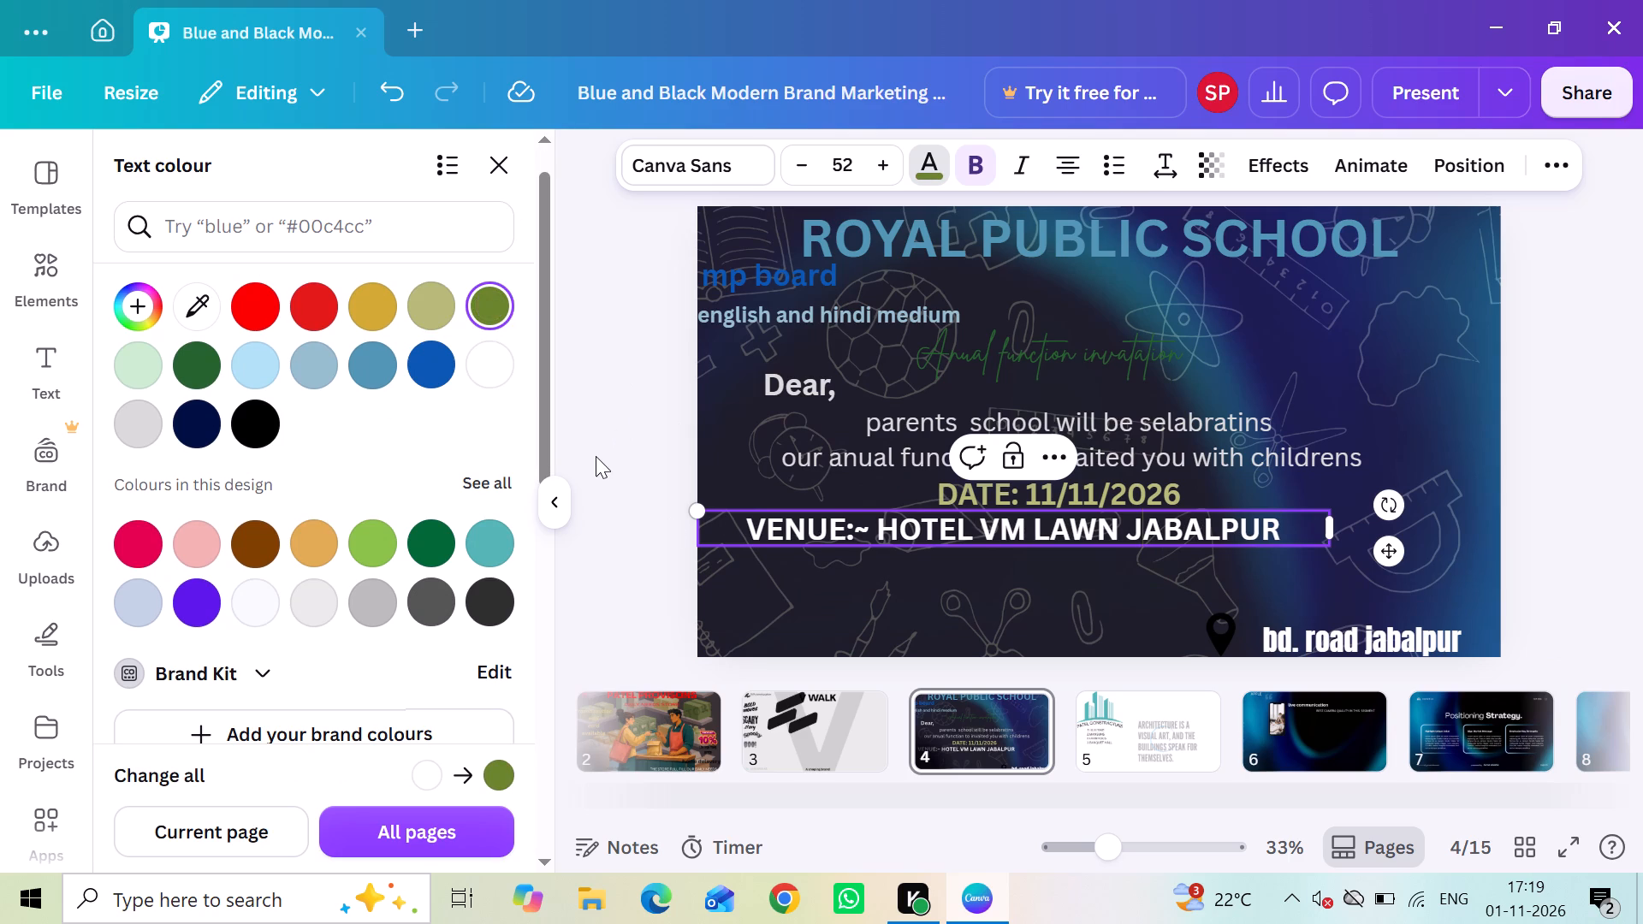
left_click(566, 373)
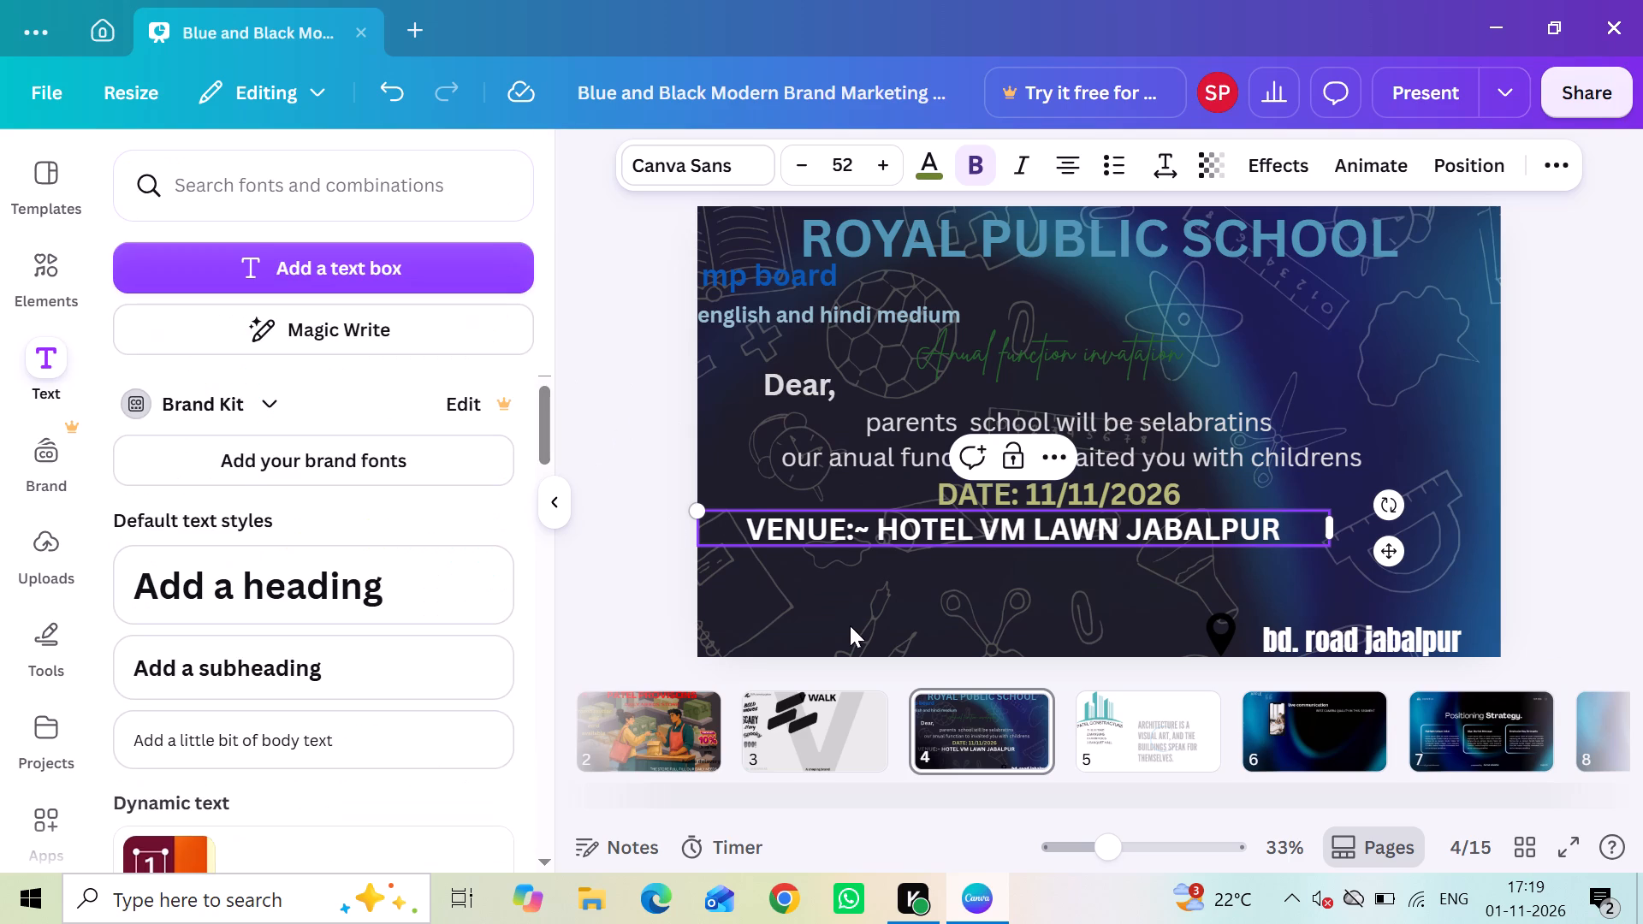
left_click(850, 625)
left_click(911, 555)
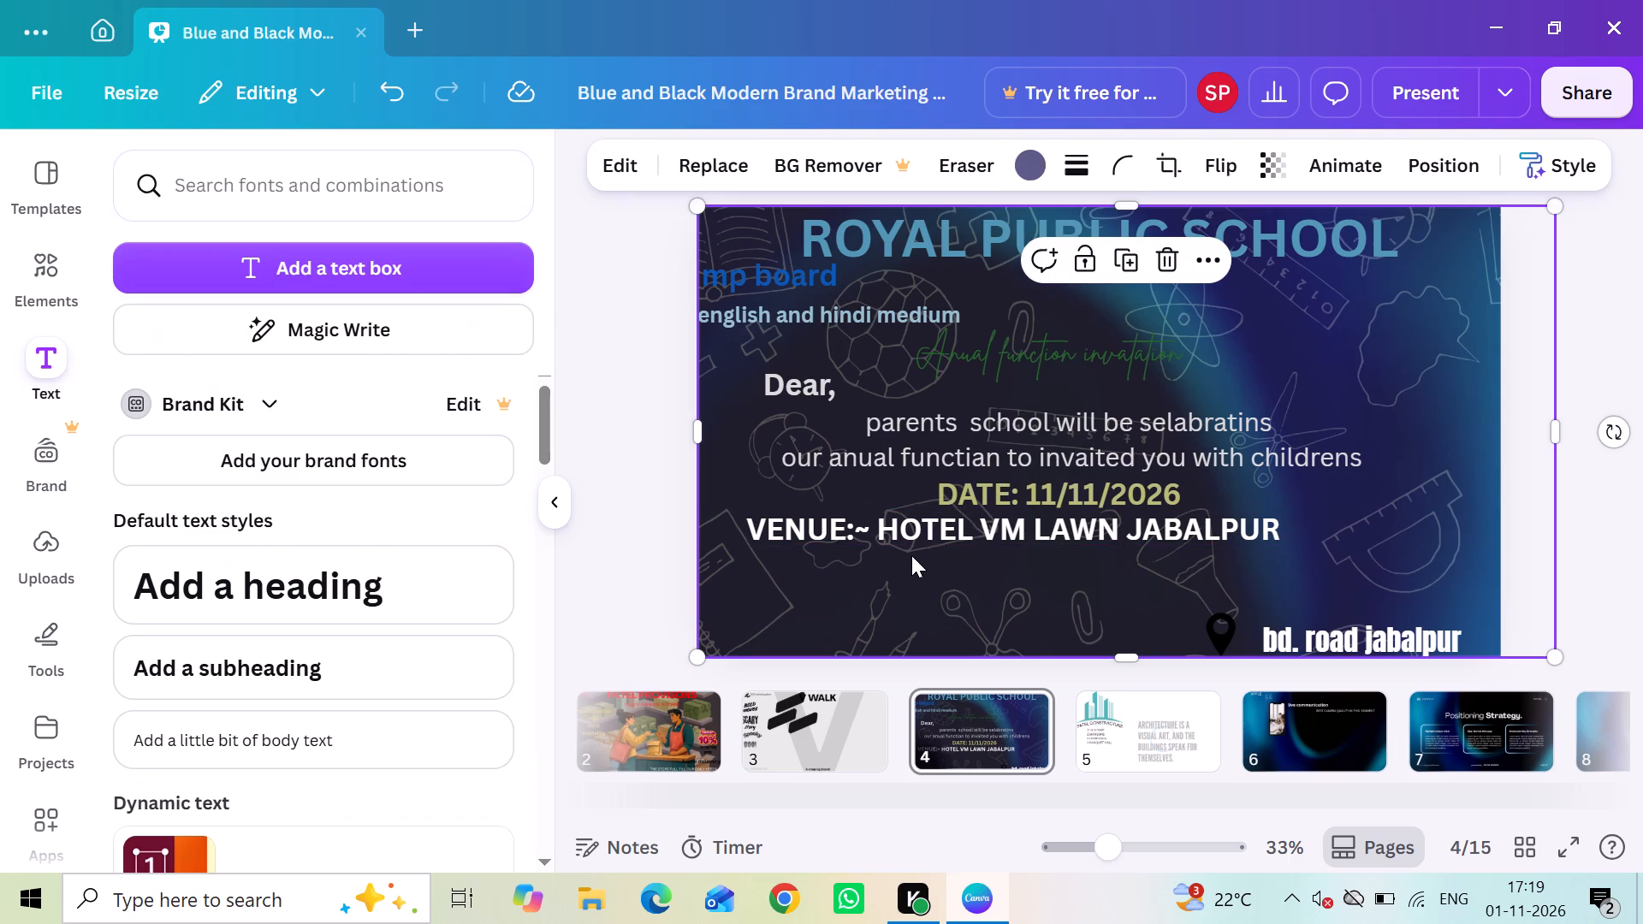
Select the whole venue text box and recolour it pale mint green from the existing text colours.
left_click(912, 531)
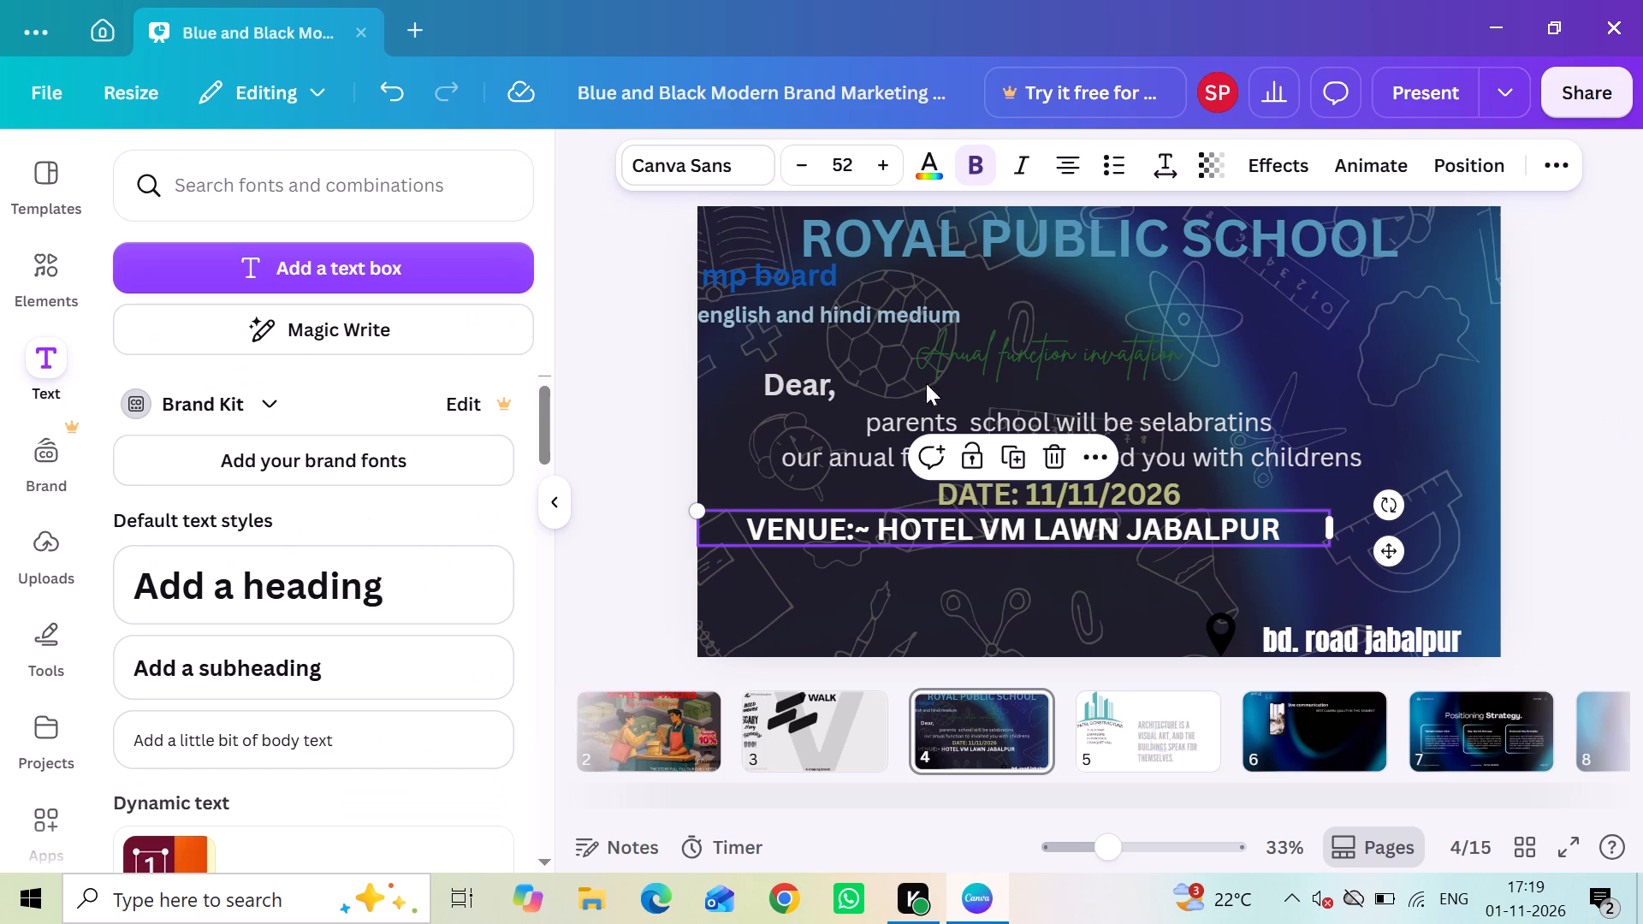
left_click(934, 151)
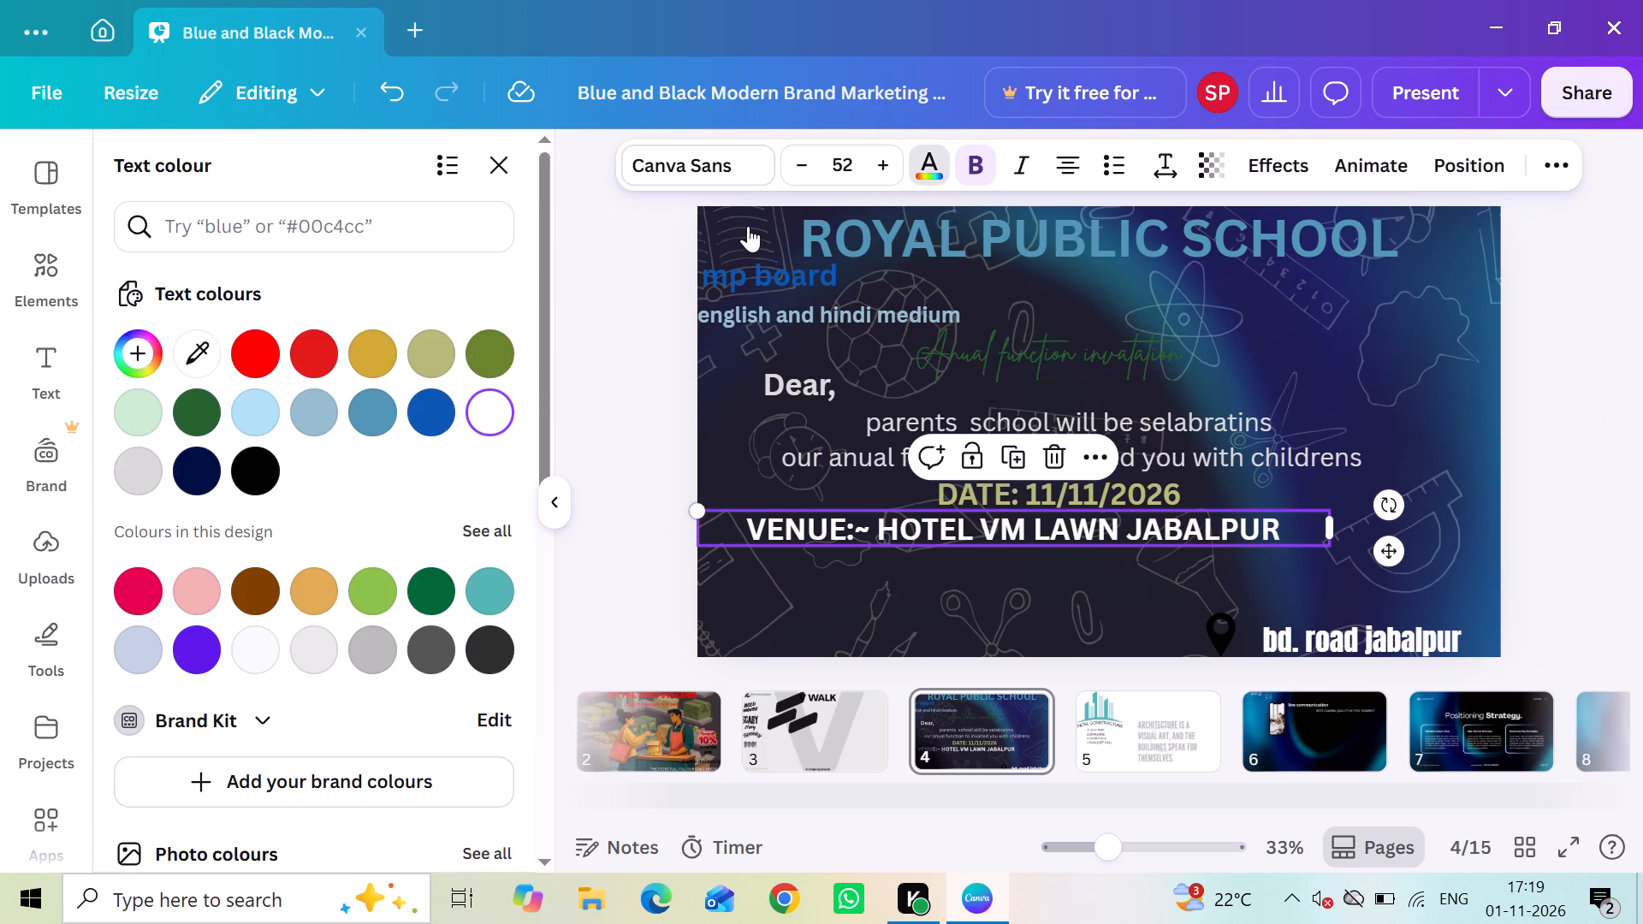
left_click(145, 416)
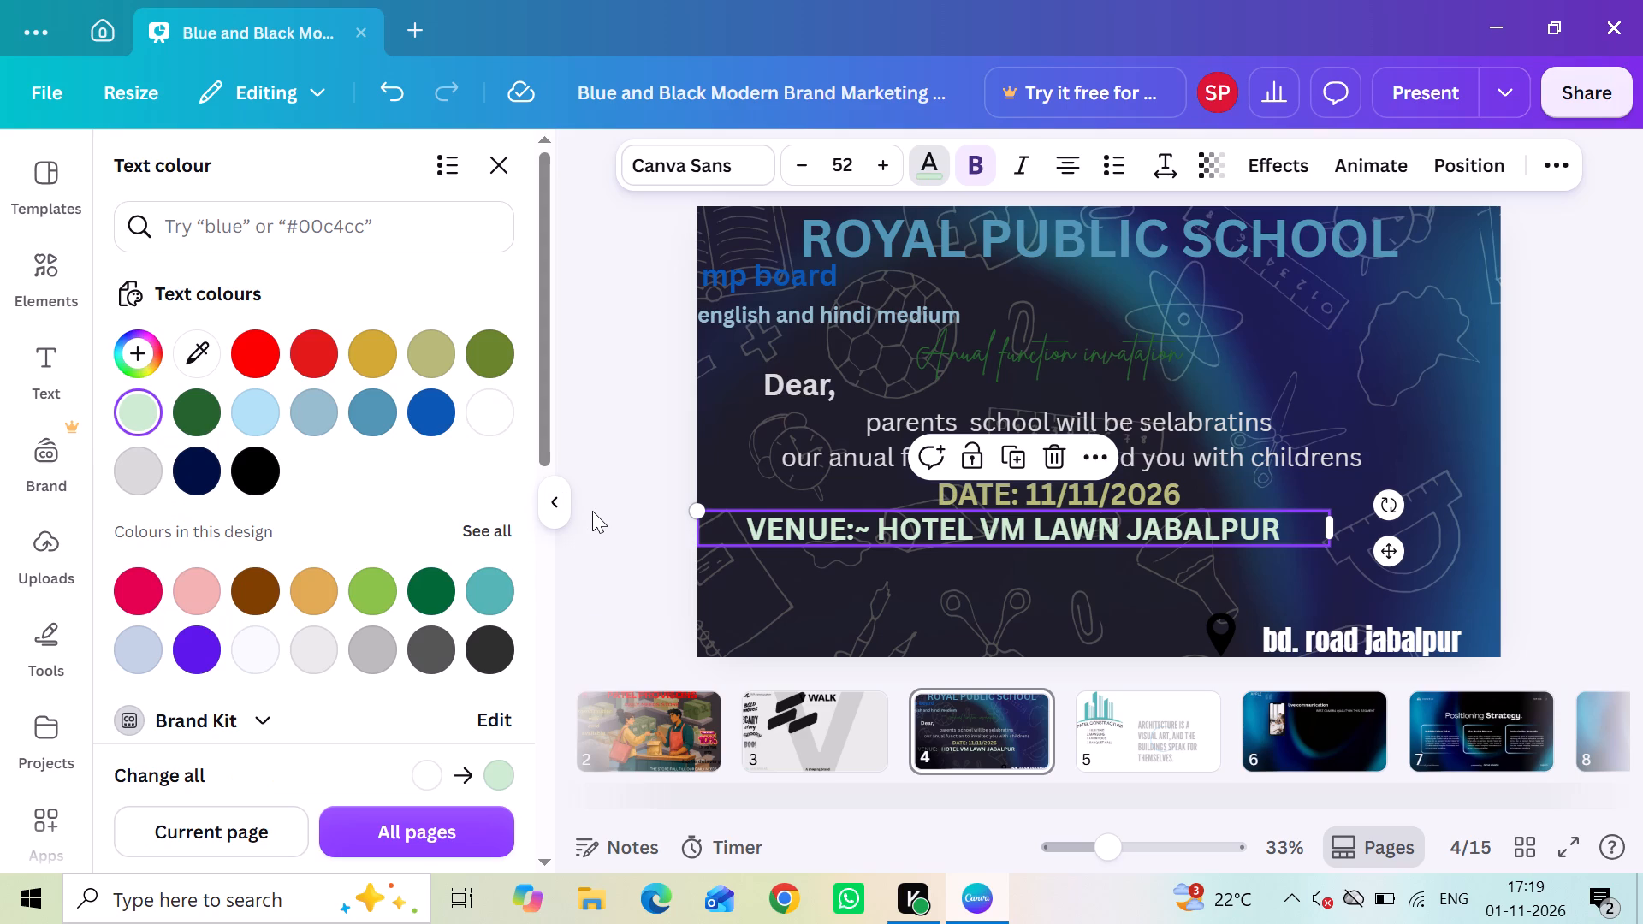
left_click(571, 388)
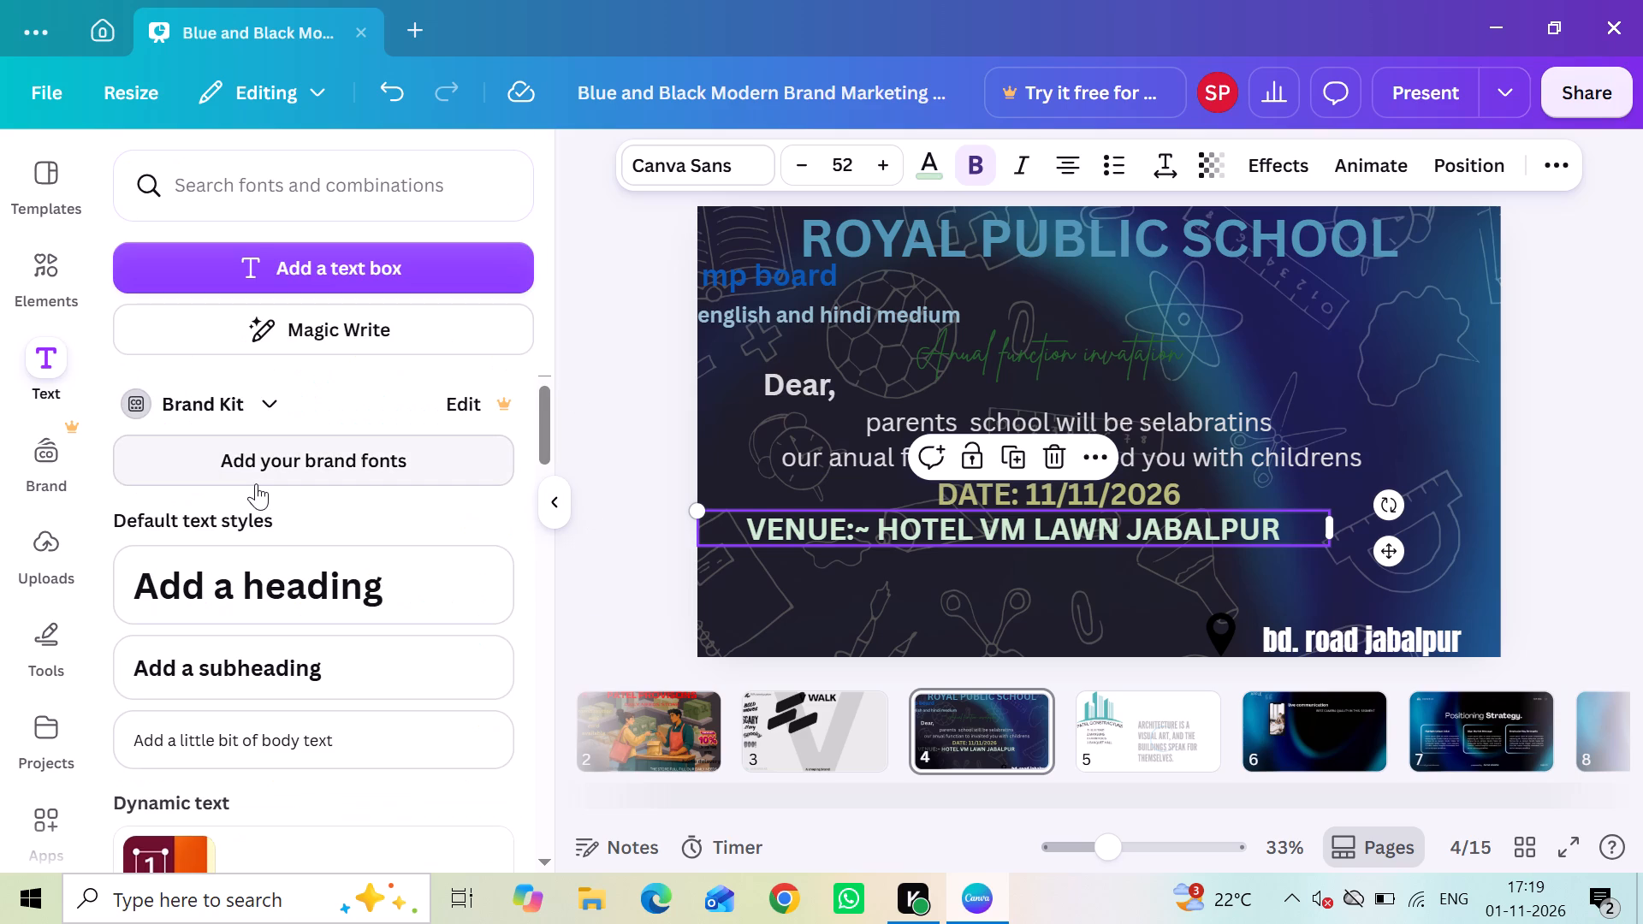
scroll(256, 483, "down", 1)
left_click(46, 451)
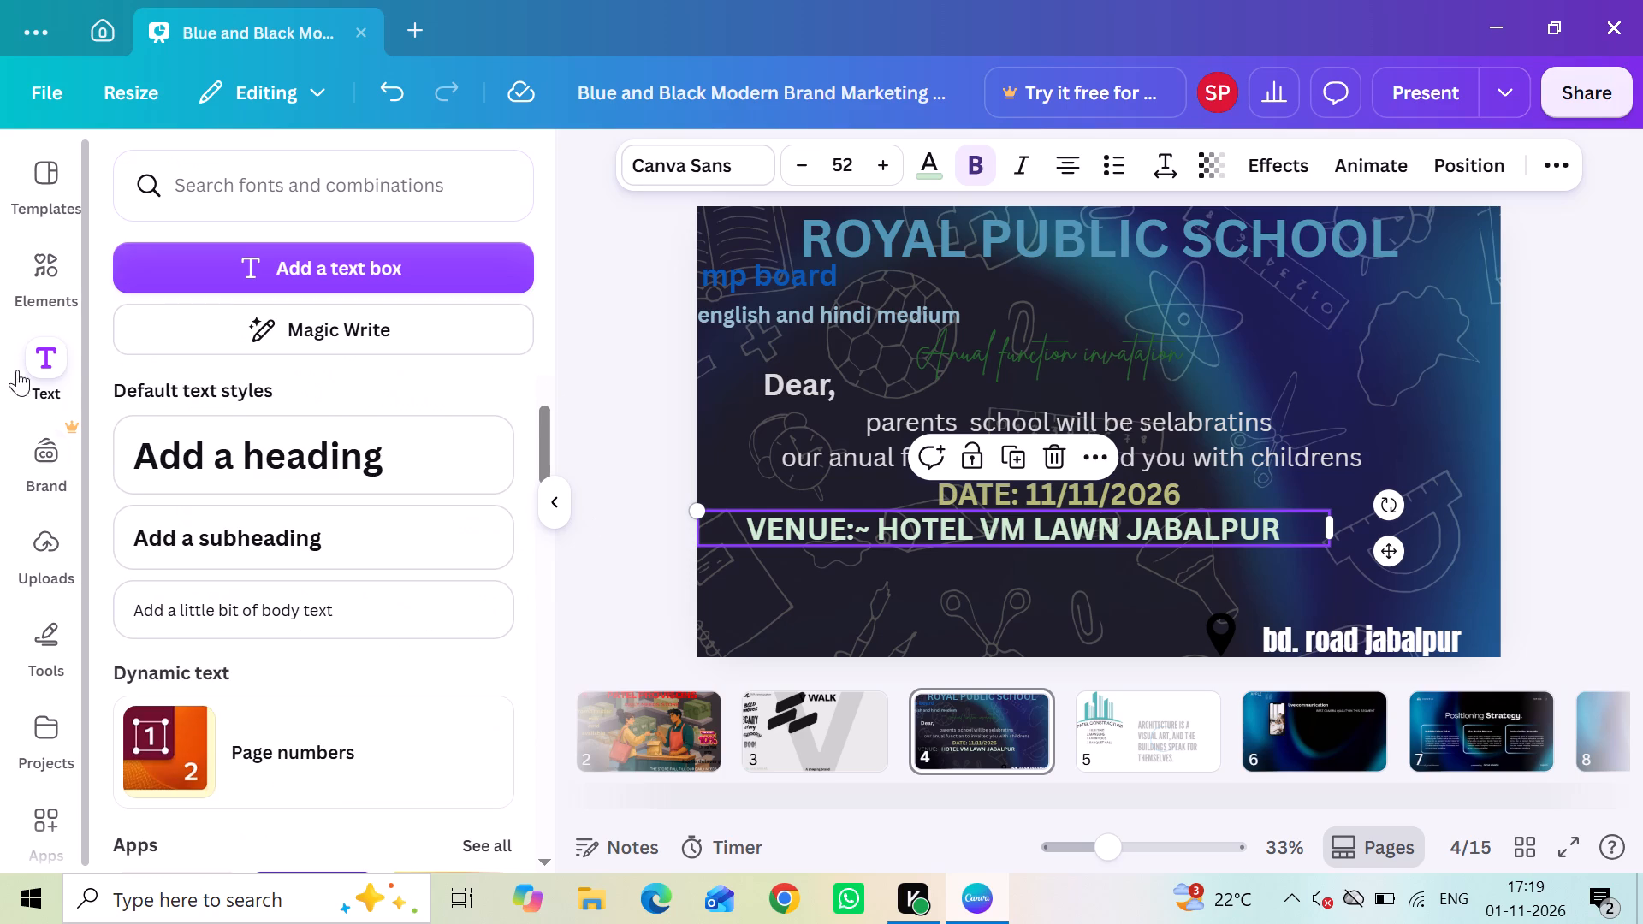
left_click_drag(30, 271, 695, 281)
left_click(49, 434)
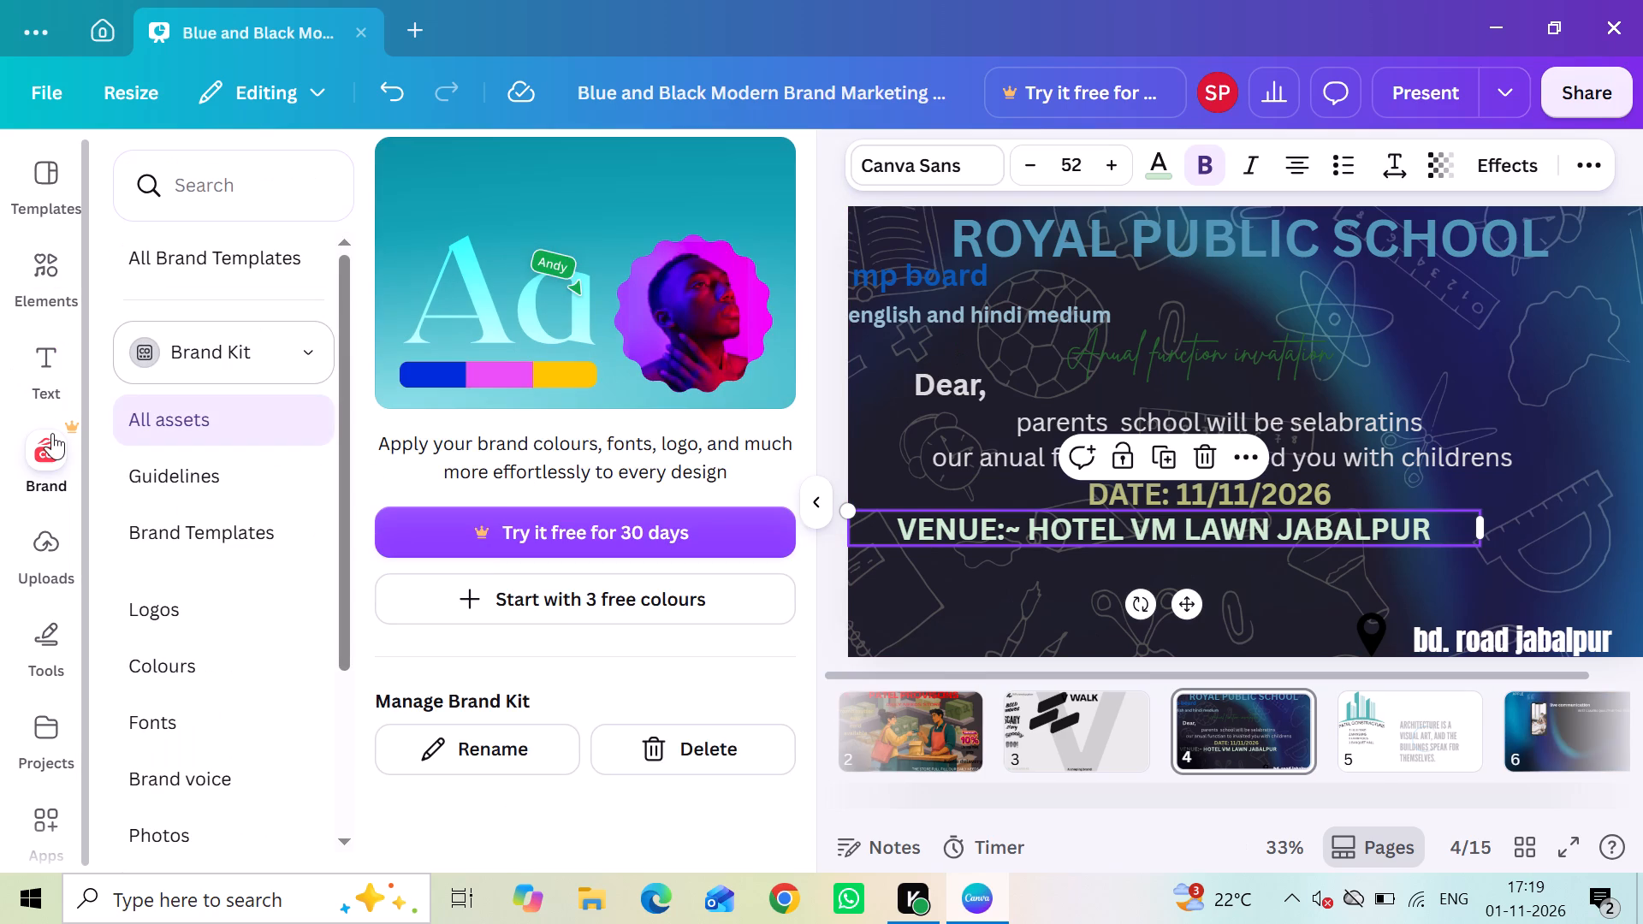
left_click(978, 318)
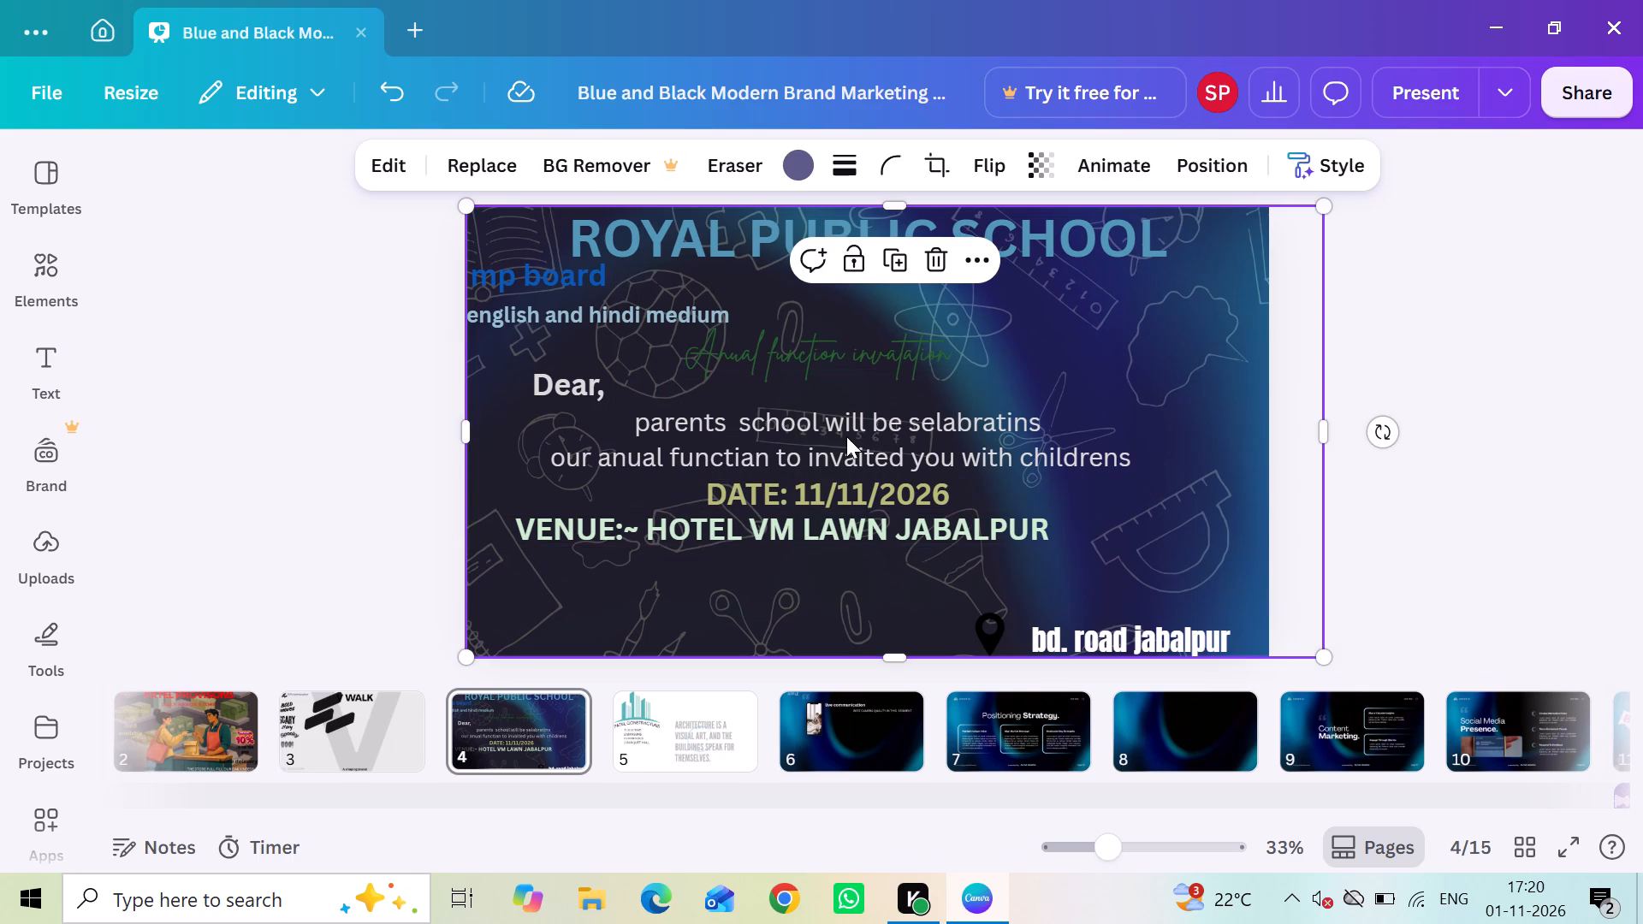
Move the venue line slightly down to open a gap beneath the date line.
left_click_drag(861, 520, 864, 548)
Move the date line slightly down and to the right so it sits evenly between the message and the venue line, and deselect it.
left_click_drag(871, 502, 901, 512)
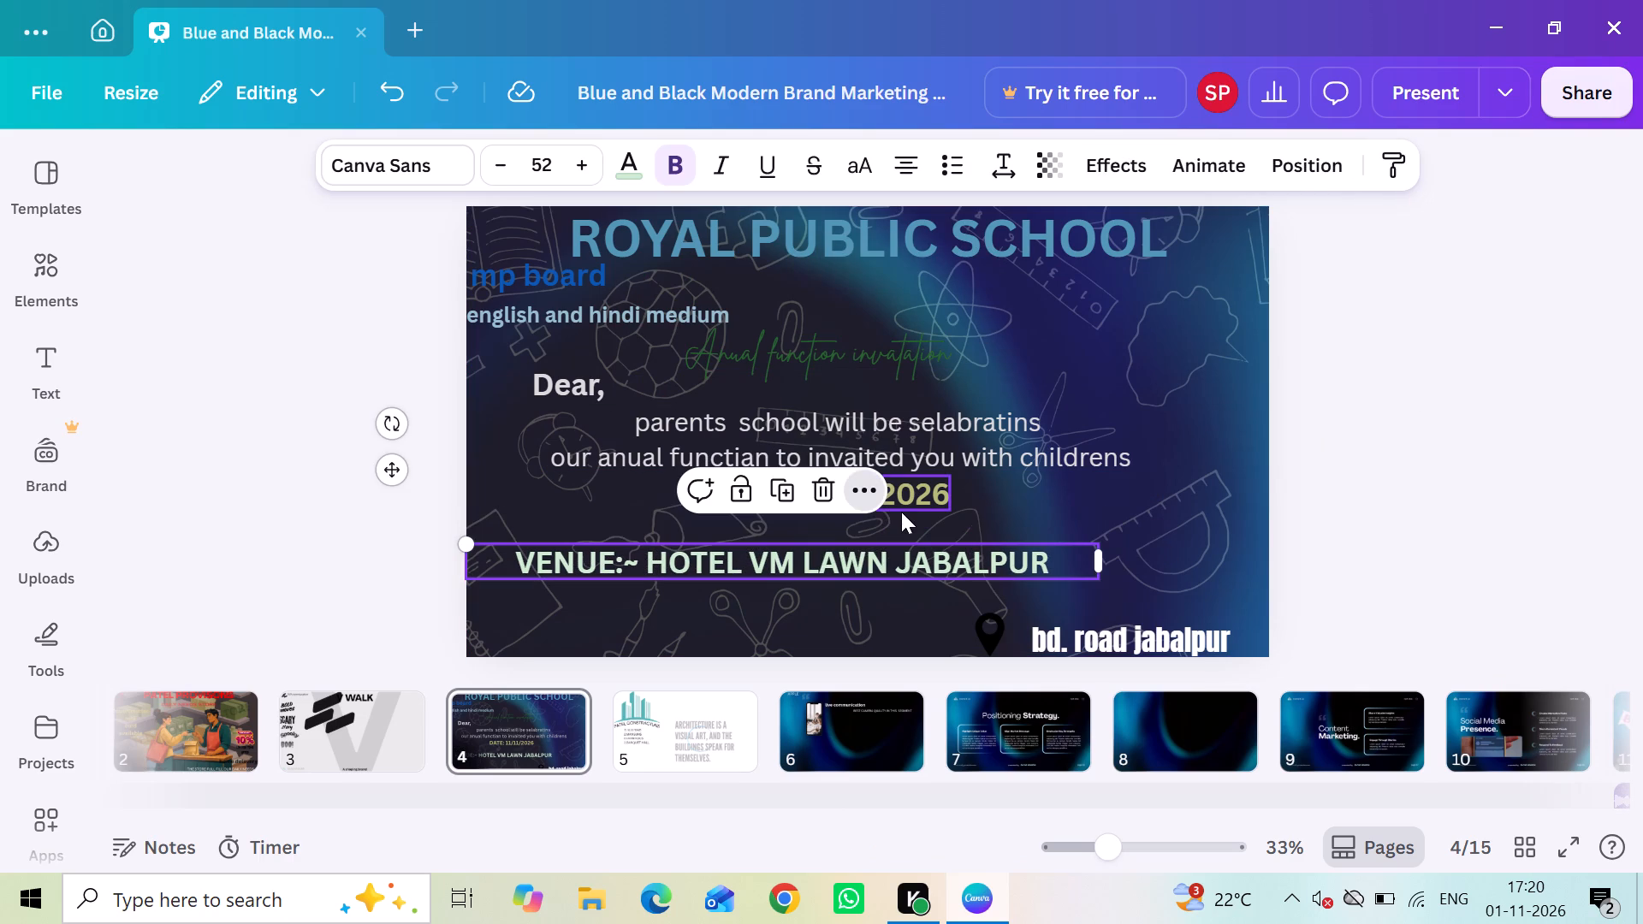
left_click_drag(901, 512, 915, 533)
left_click(915, 492)
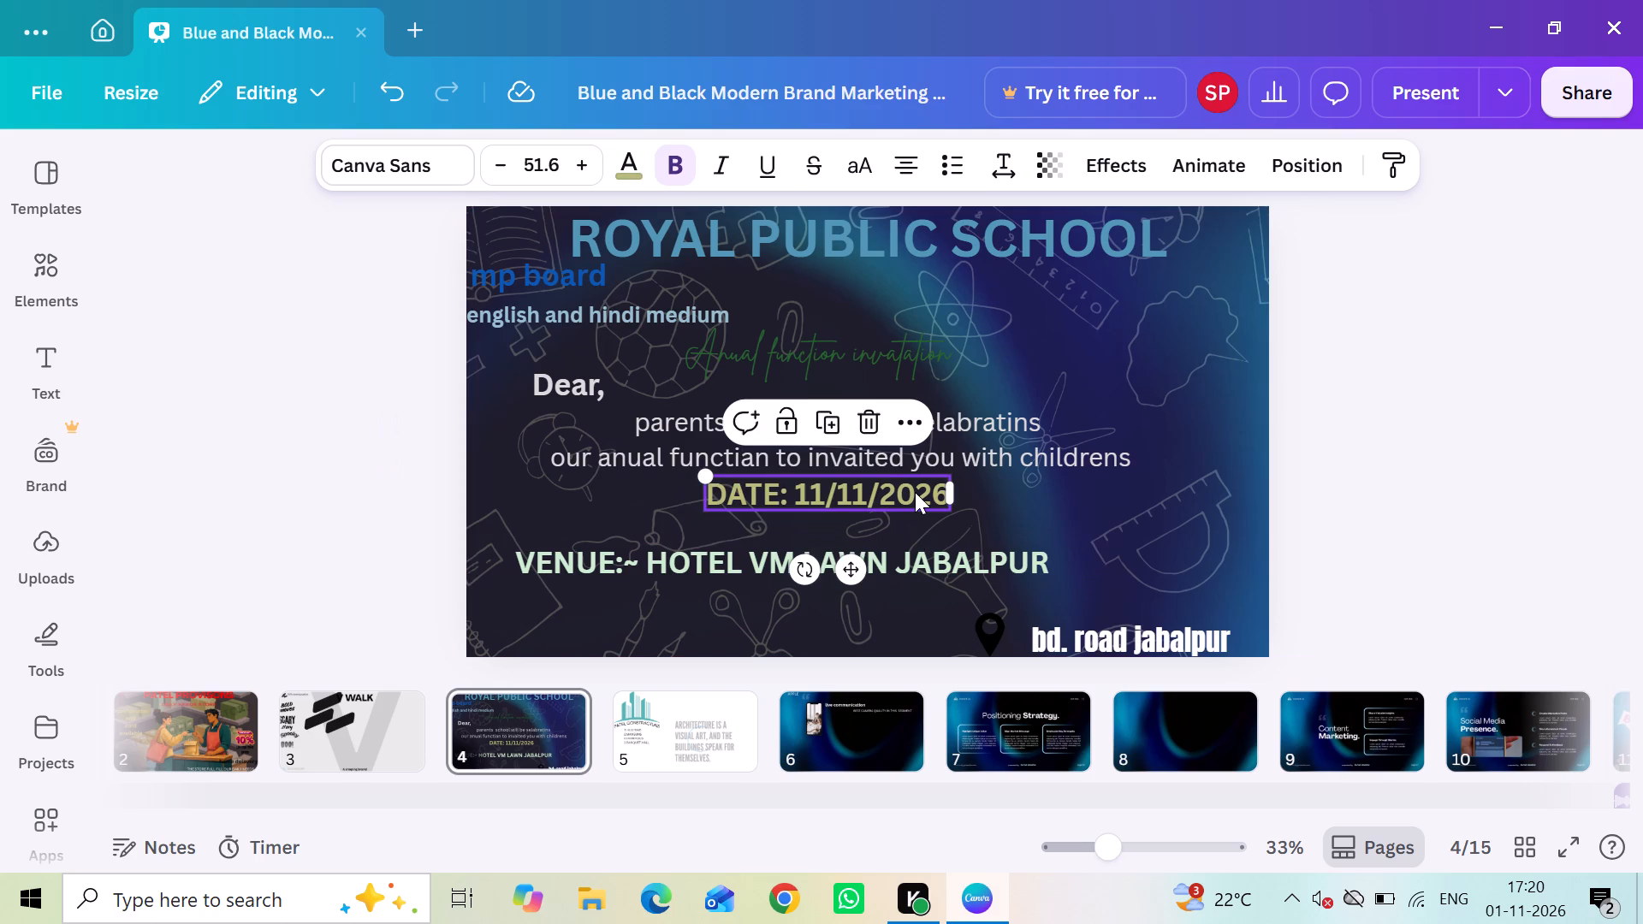
left_click_drag(922, 499, 922, 512)
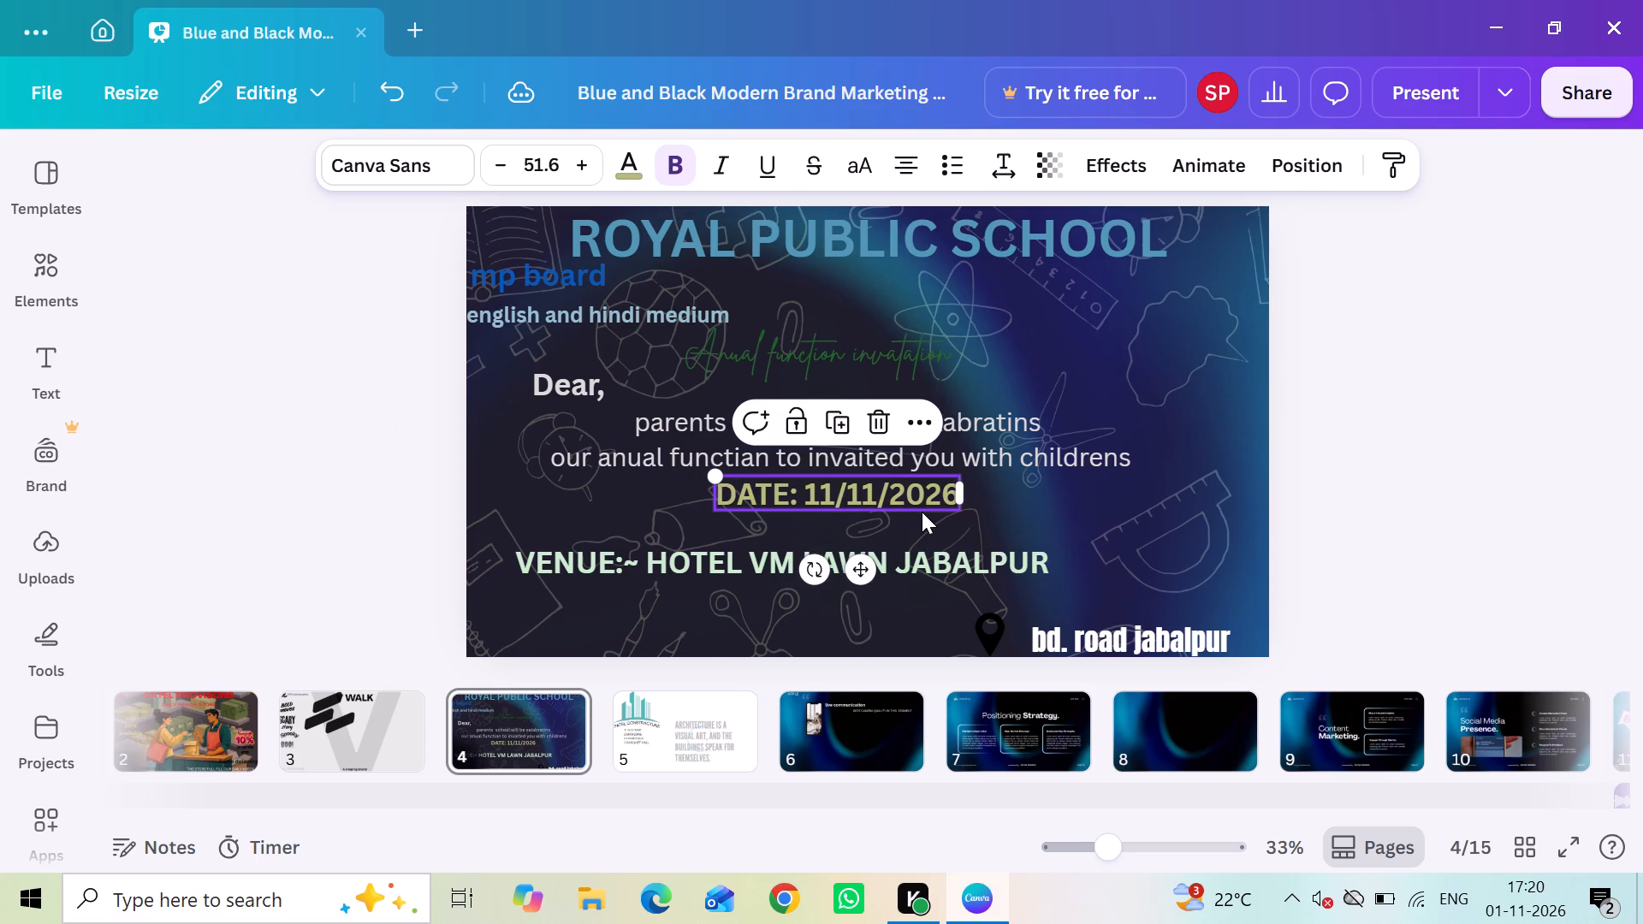
left_click_drag(922, 512, 922, 518)
left_click_drag(916, 426, 932, 416)
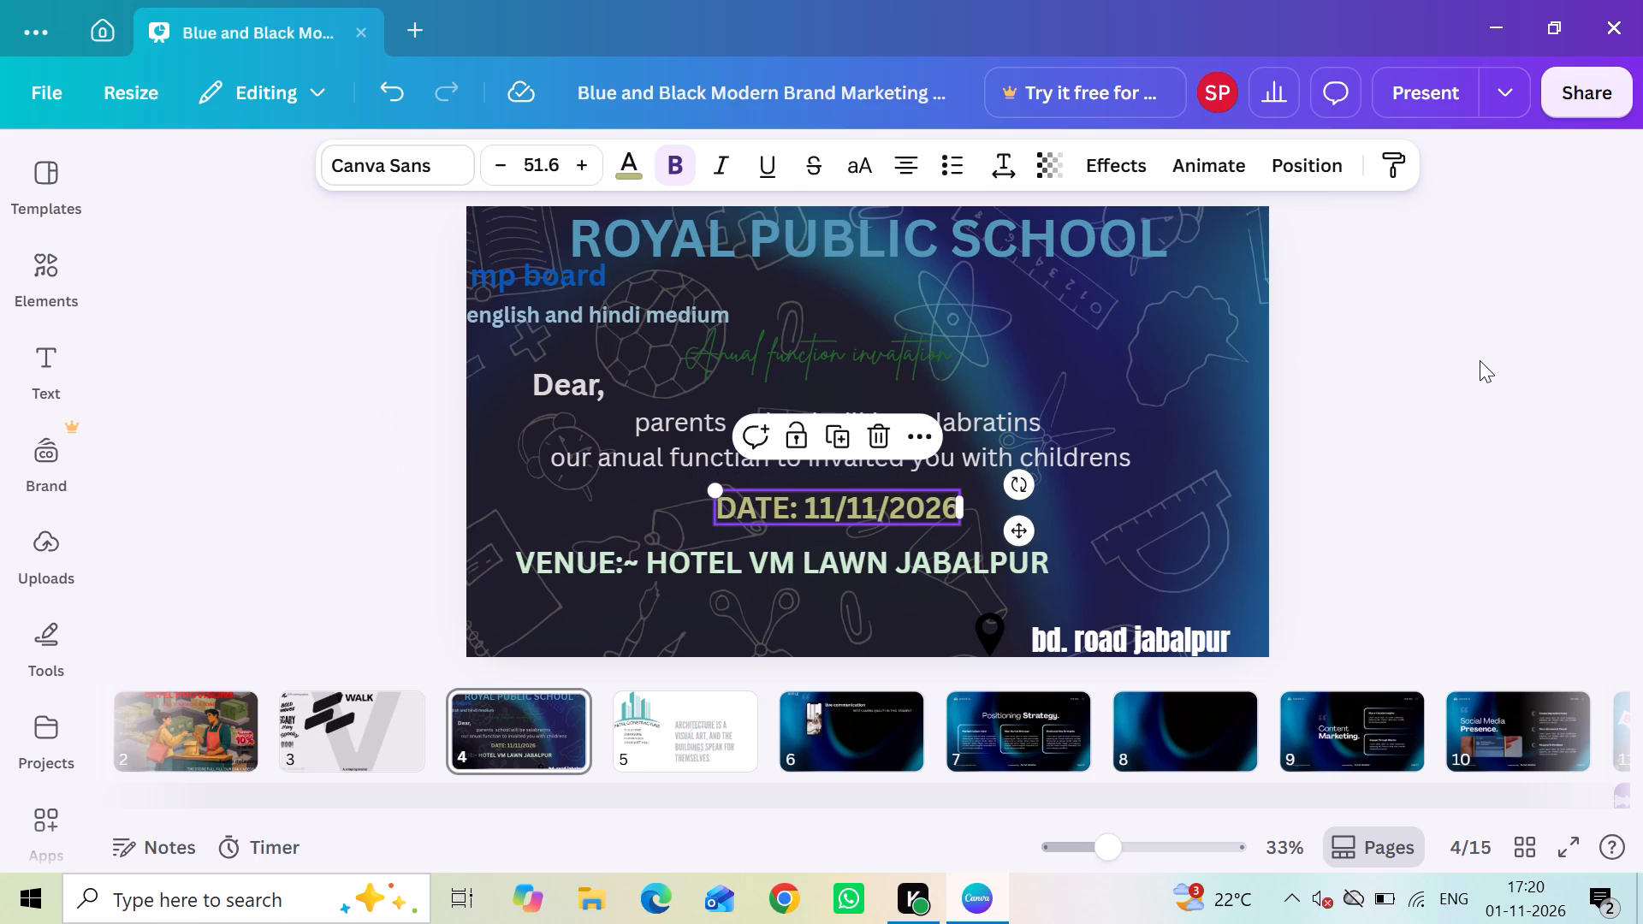
left_click(1480, 360)
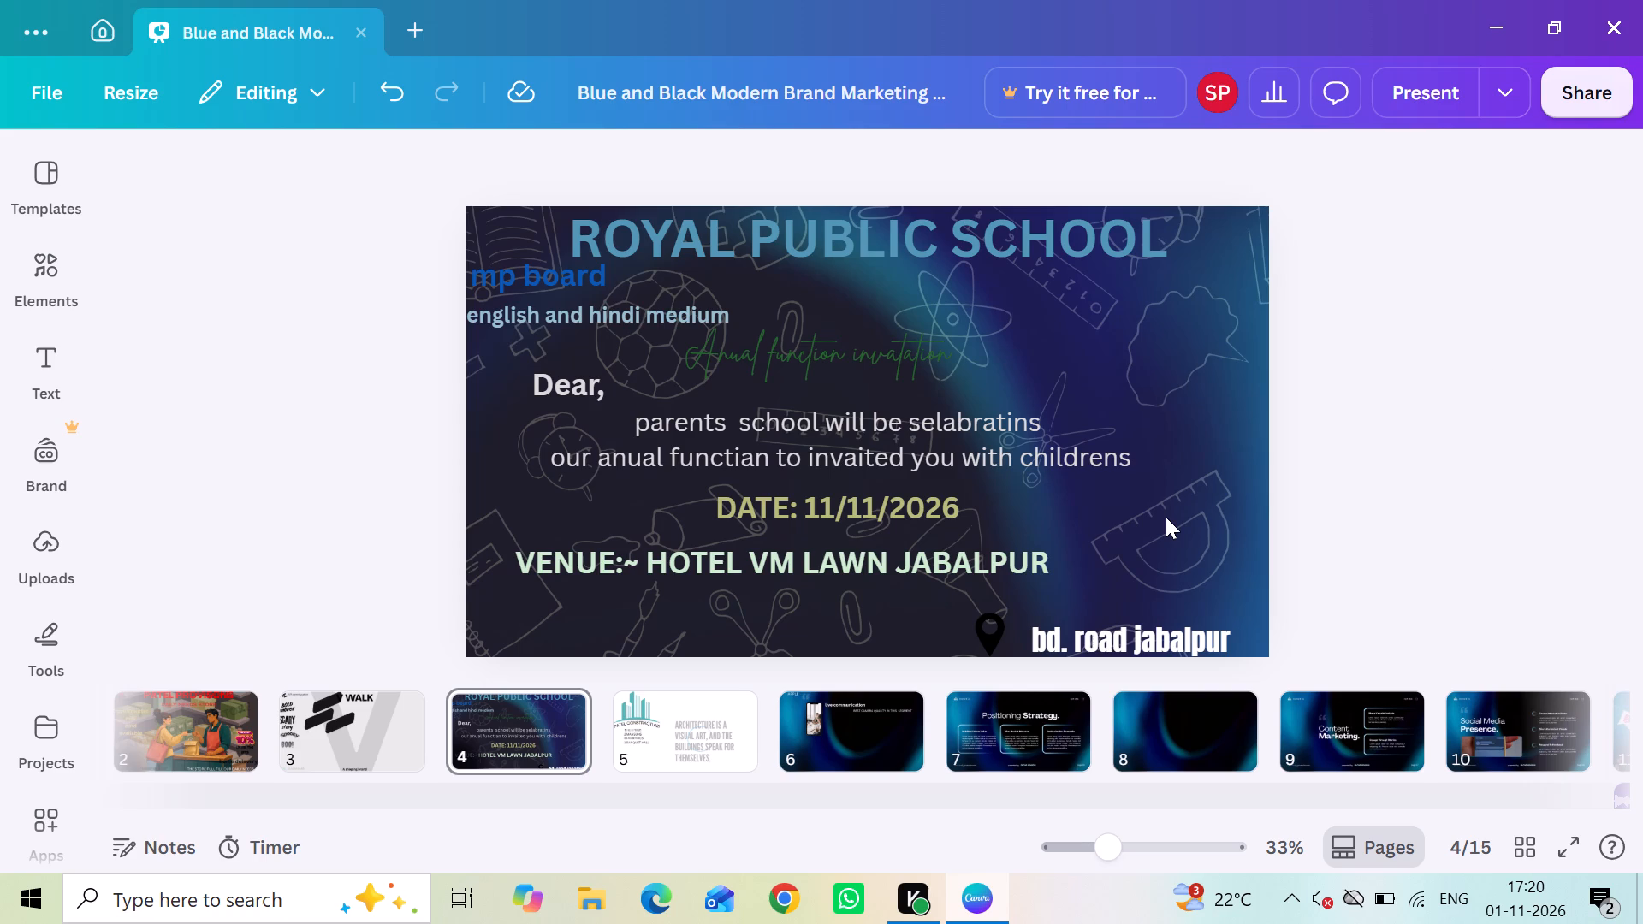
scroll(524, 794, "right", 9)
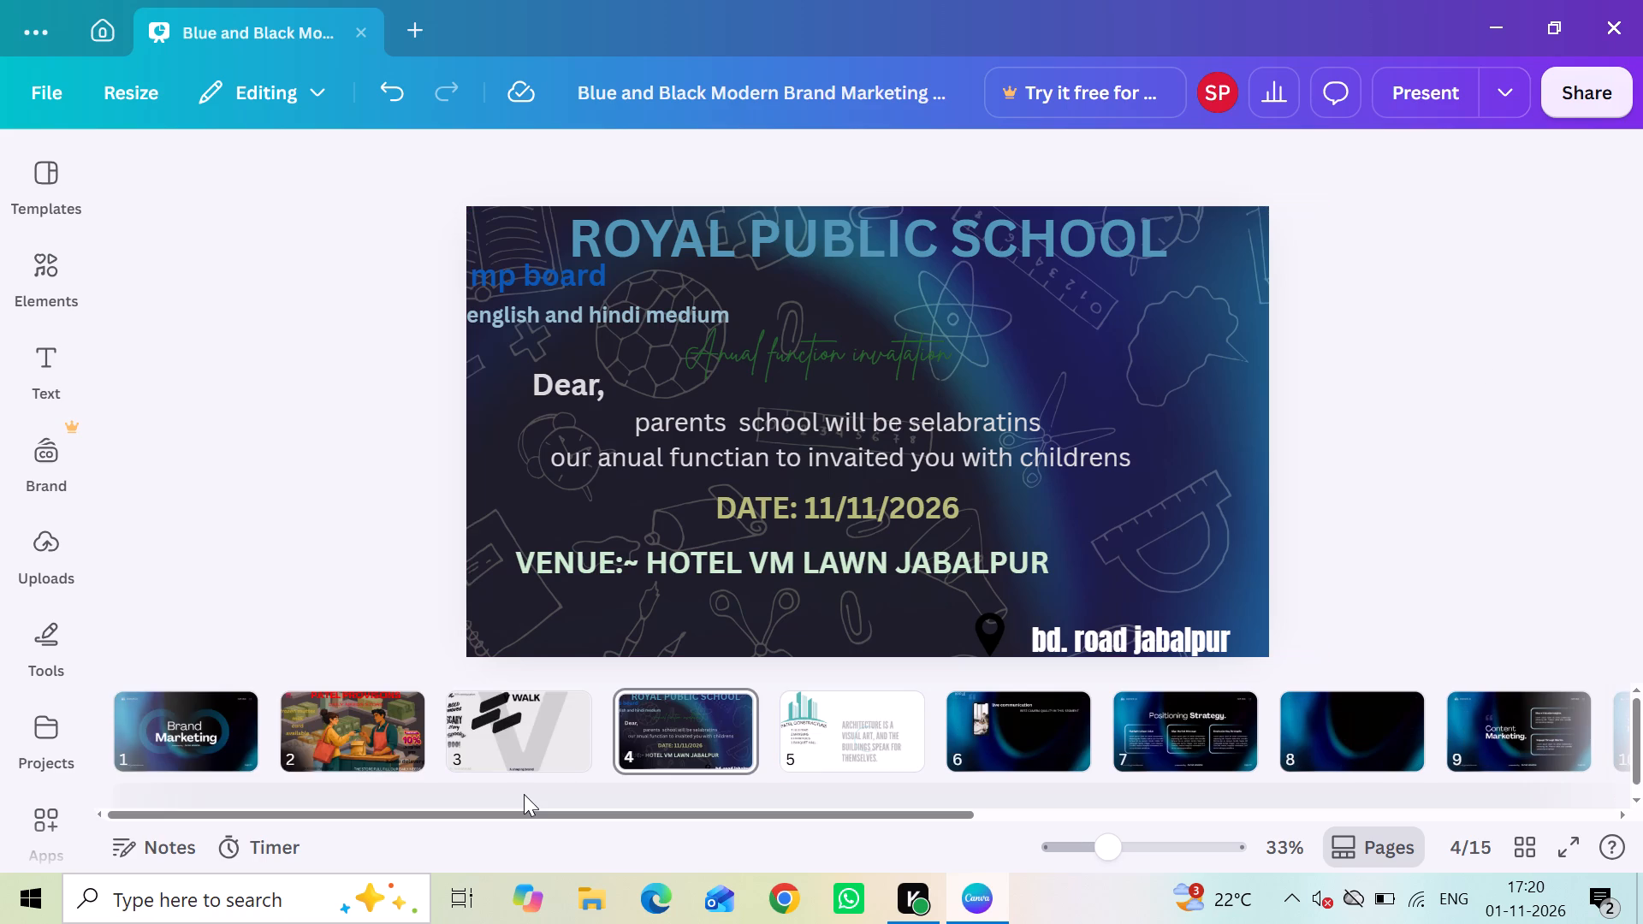